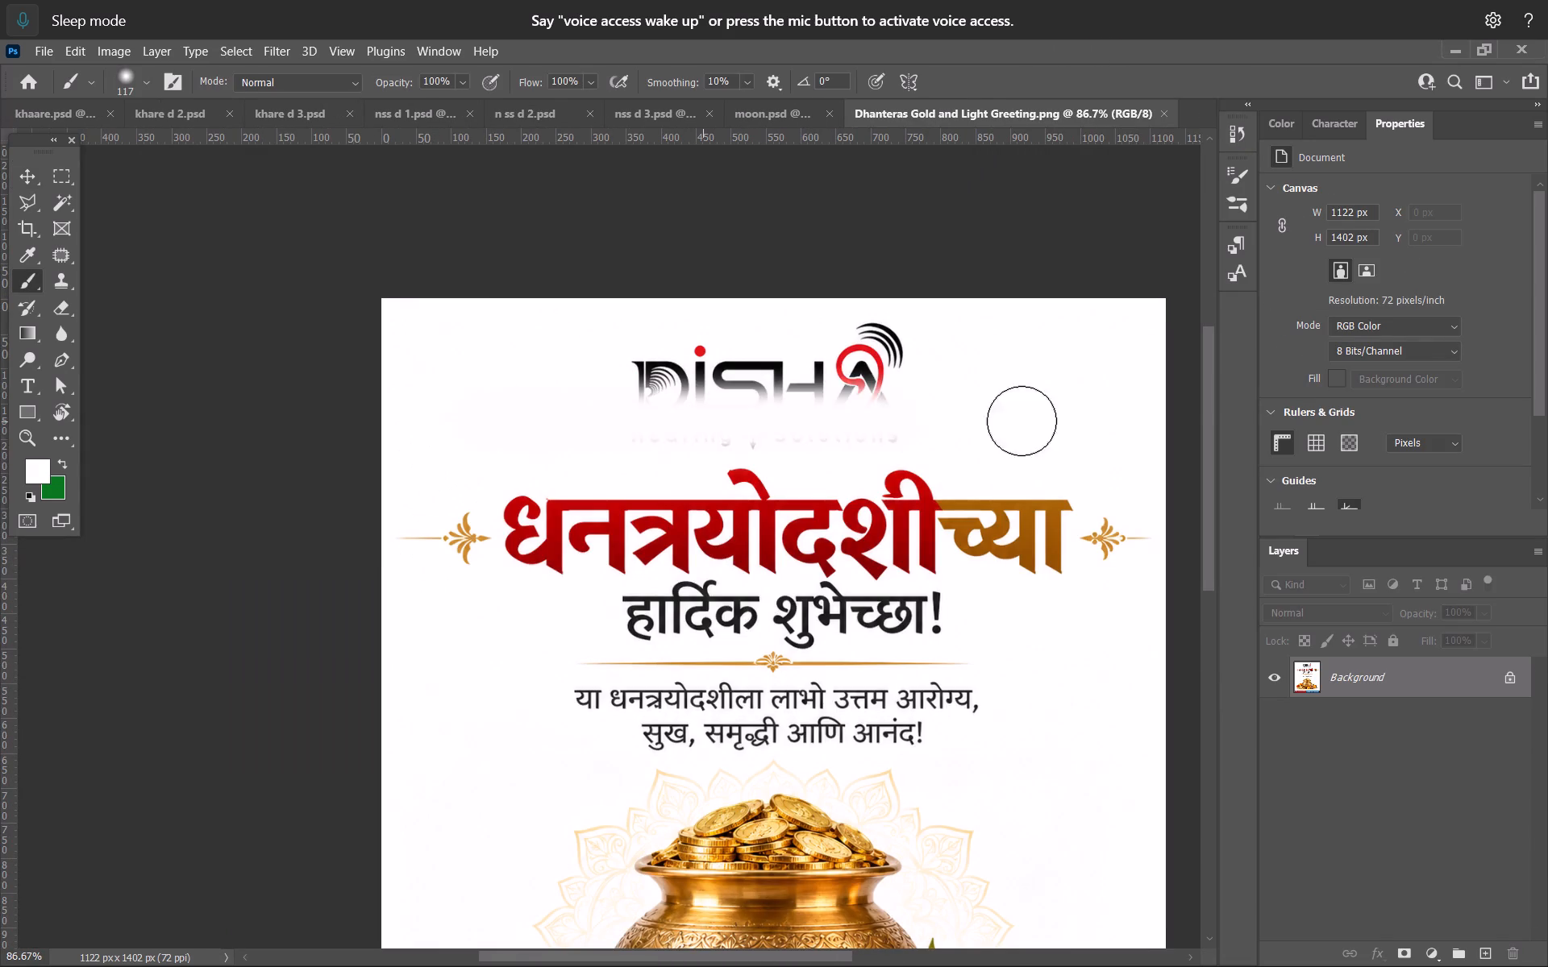
{"action": "left_click_drag", "start_coordinate": [1022, 421], "coordinate": [441, 562]}
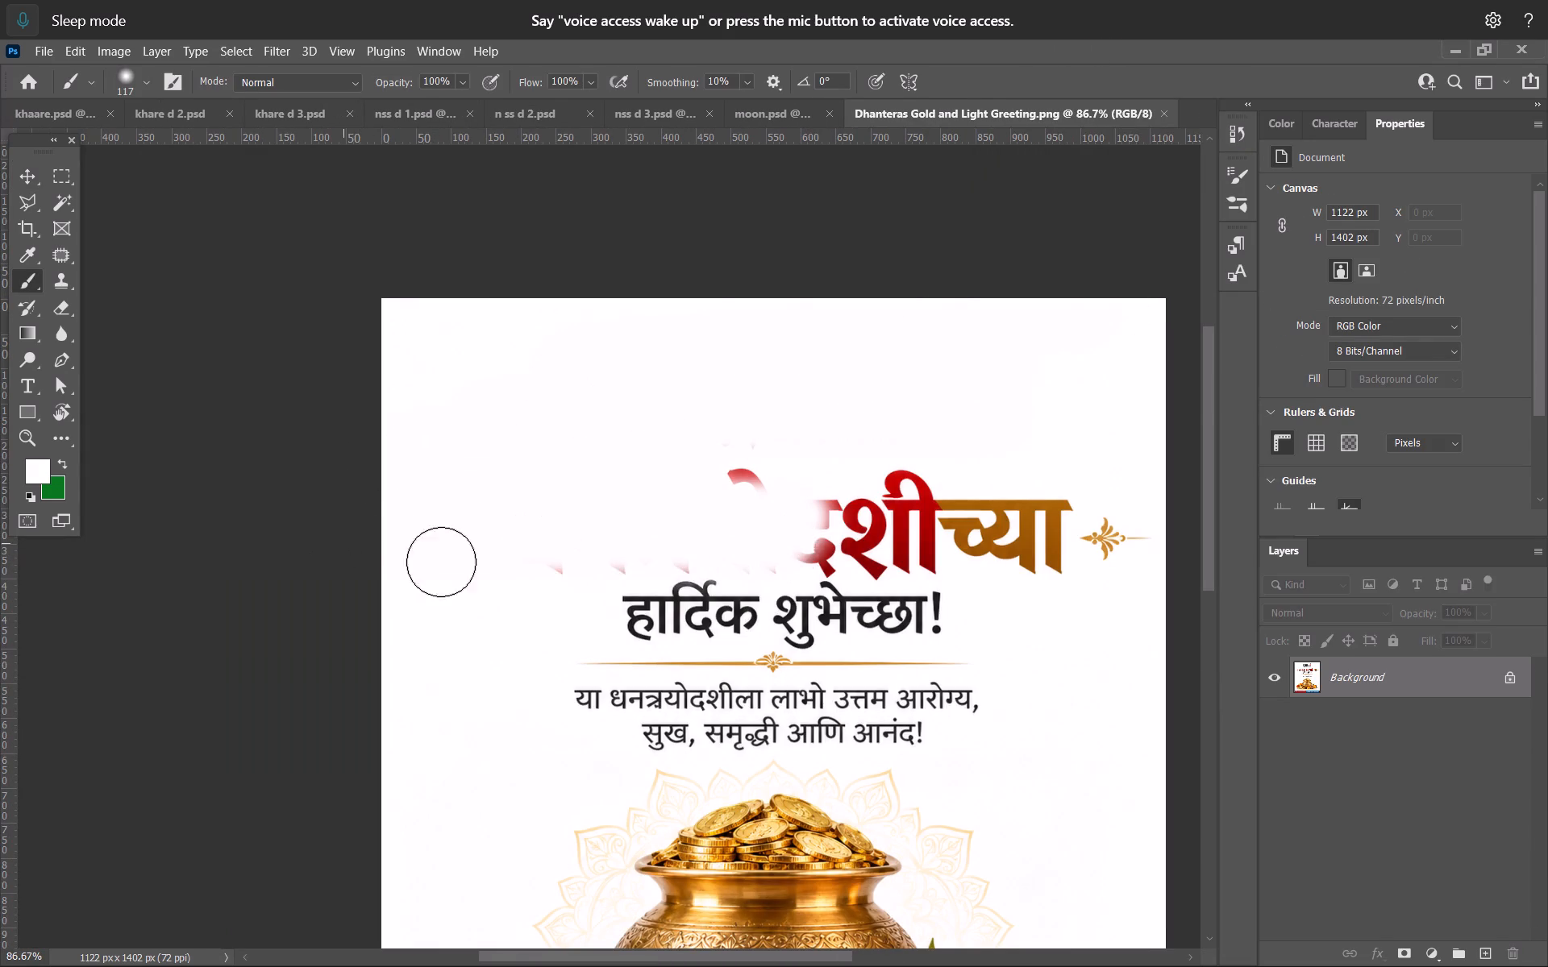
{"action": "left_click_drag", "start_coordinate": [441, 562], "coordinate": [1140, 471]}
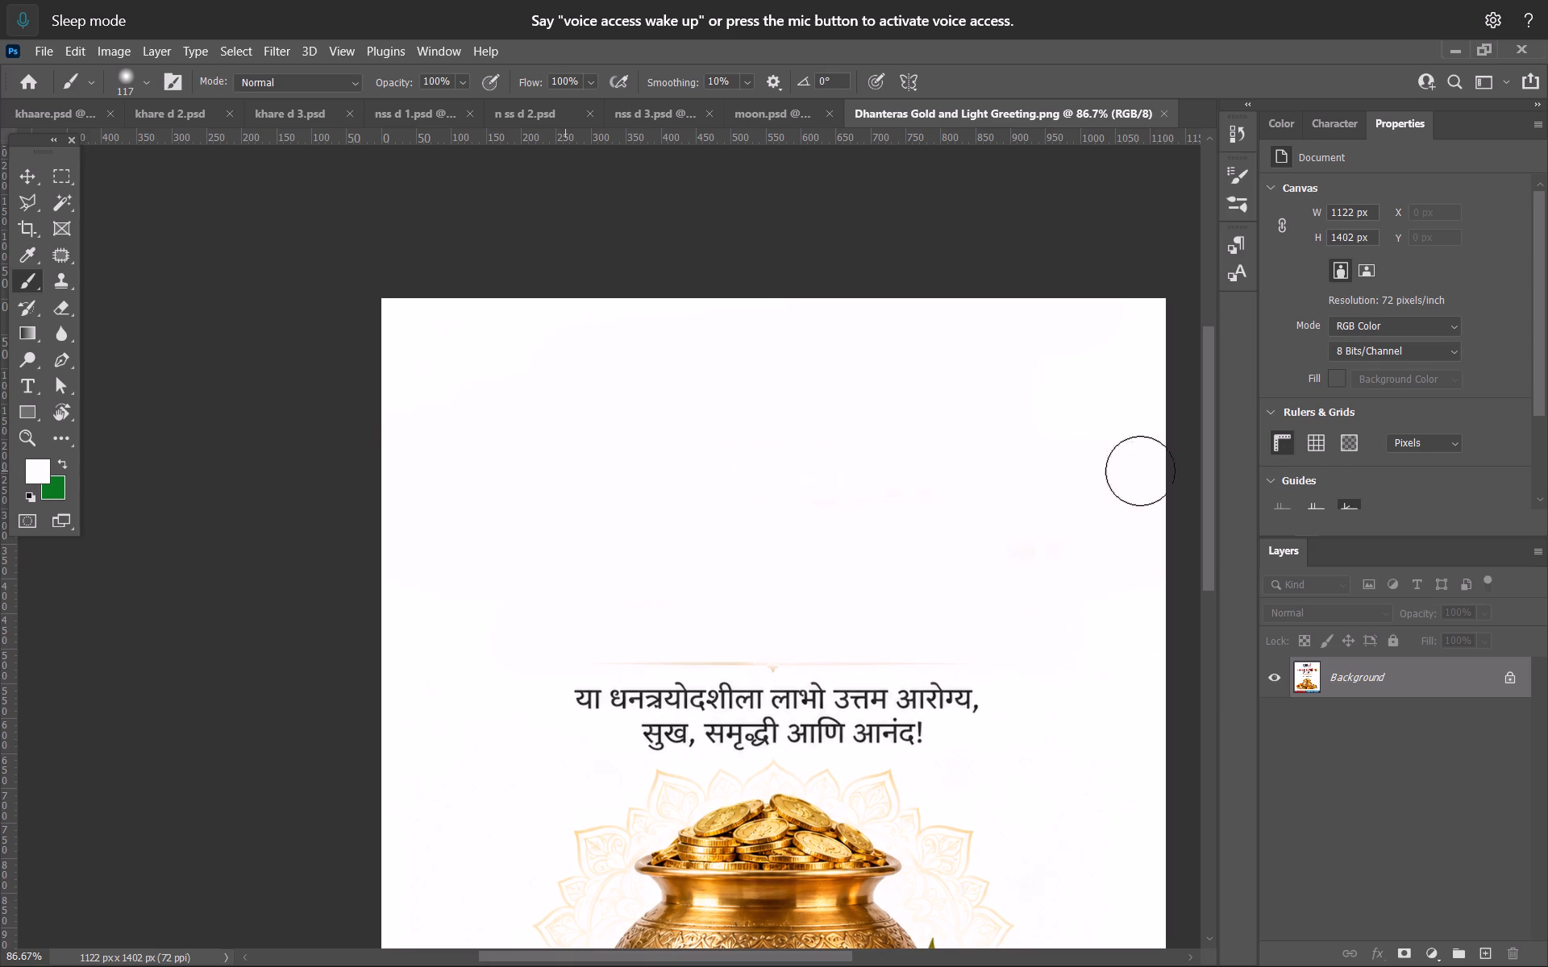
{"action": "left_click_drag", "start_coordinate": [1140, 471], "coordinate": [510, 626]}
{"action": "left_click_drag", "start_coordinate": [543, 688], "coordinate": [639, 719]}
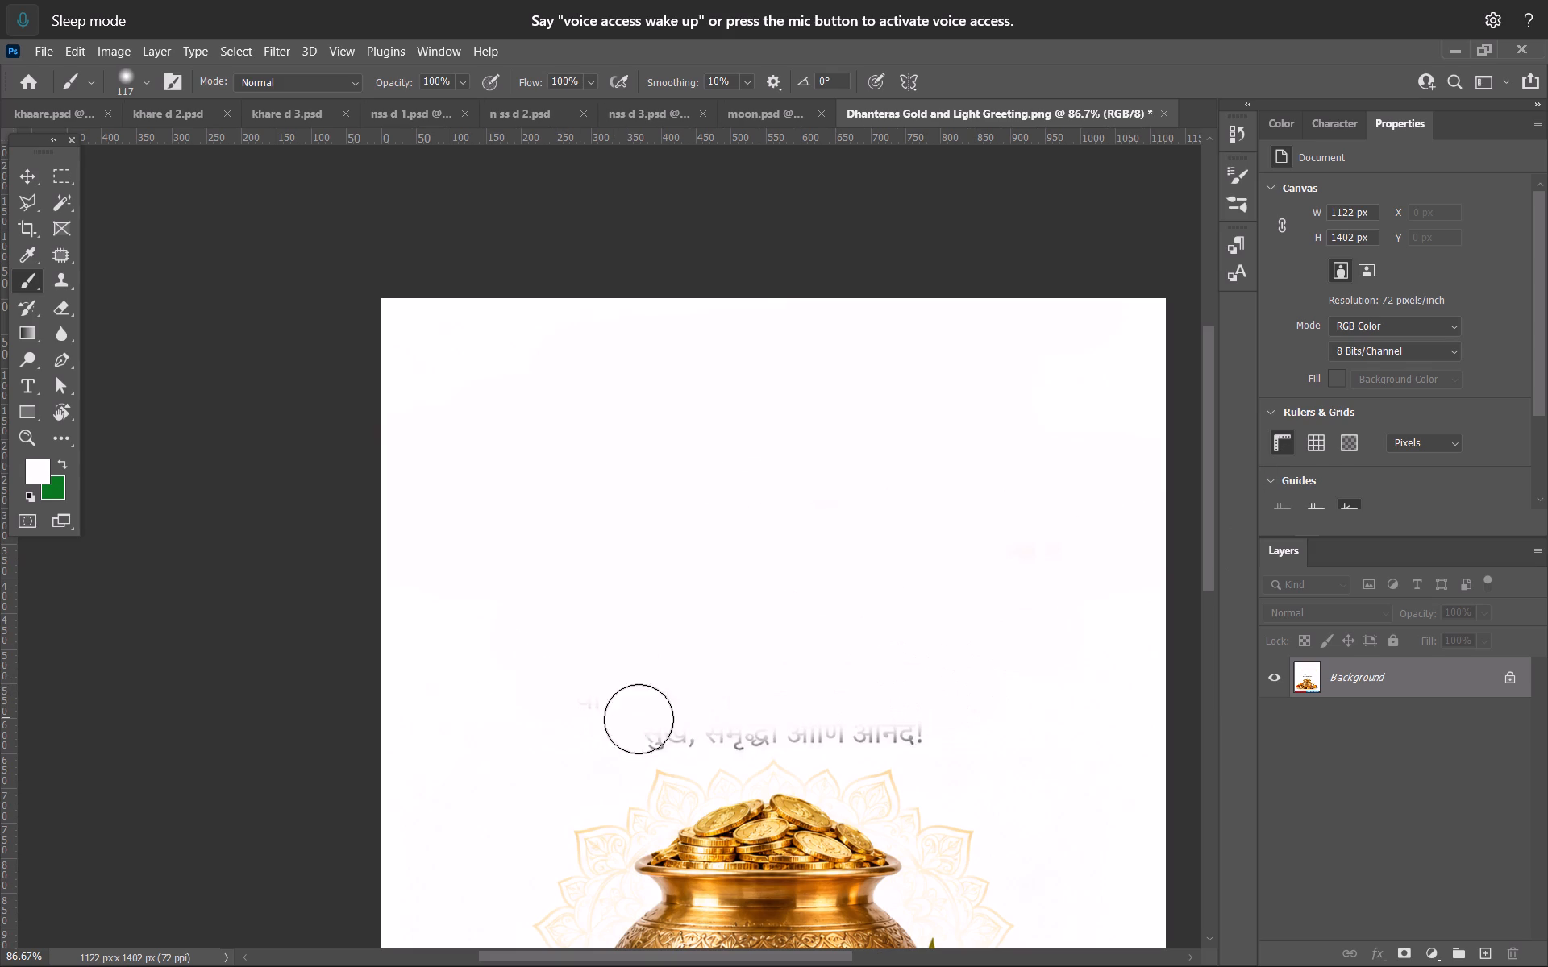
{"action": "left_click_drag", "start_coordinate": [639, 719], "coordinate": [585, 724]}
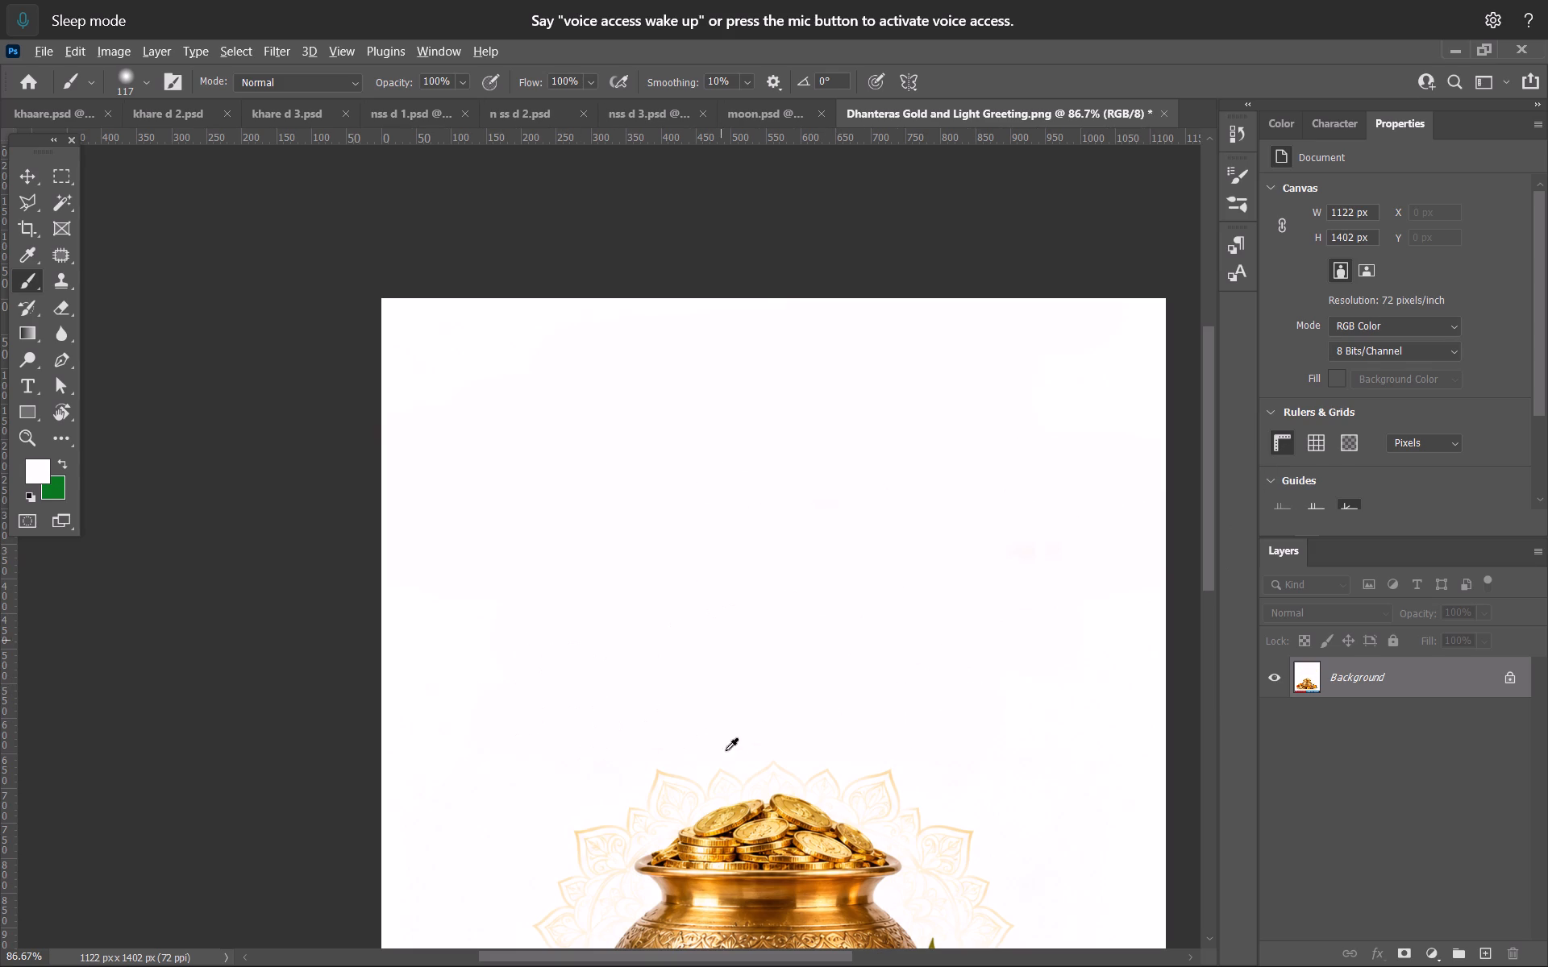
Enlarge the brush to 296 px and paint the address and phone footer below the pot white.
{"action": "key", "text": "space"}
{"action": "key", "text": "space"}
{"action": "key", "text": "space"}
{"action": "key", "text": "space"}
{"action": "key", "text": "space"}
{"action": "key", "text": "space"}
{"action": "key", "text": "space"}
{"action": "key", "text": "space"}
{"action": "key", "text": "space"}
{"action": "left_click_drag", "start_coordinate": [672, 777], "coordinate": [631, 263]}
{"action": "right_click_drag", "start_coordinate": [418, 757], "coordinate": [455, 766], "text": "alt"}
{"action": "right_click_drag", "start_coordinate": [429, 739], "coordinate": [472, 744], "text": "alt"}
{"action": "left_click_drag", "start_coordinate": [475, 750], "coordinate": [1057, 726]}
{"action": "scroll", "coordinate": [425, 740], "scroll_direction": "up", "scroll_amount": 1}
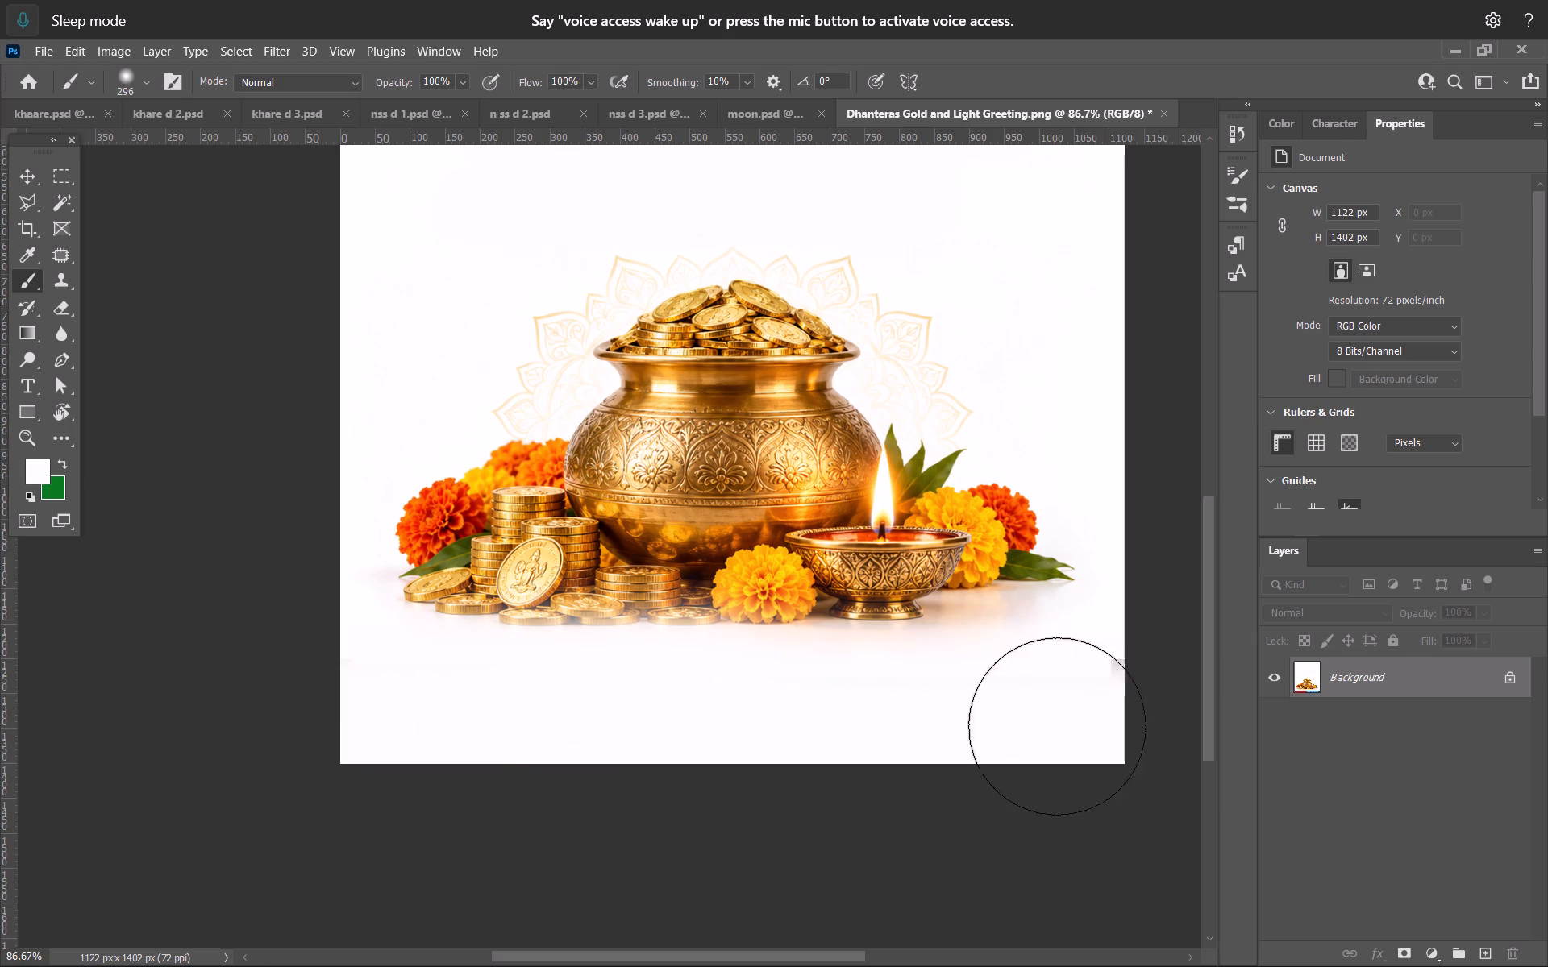
{"action": "left_click_drag", "start_coordinate": [1057, 726], "coordinate": [705, 737]}
{"action": "scroll", "coordinate": [677, 739], "scroll_direction": "down", "scroll_amount": 5, "text": "alt"}
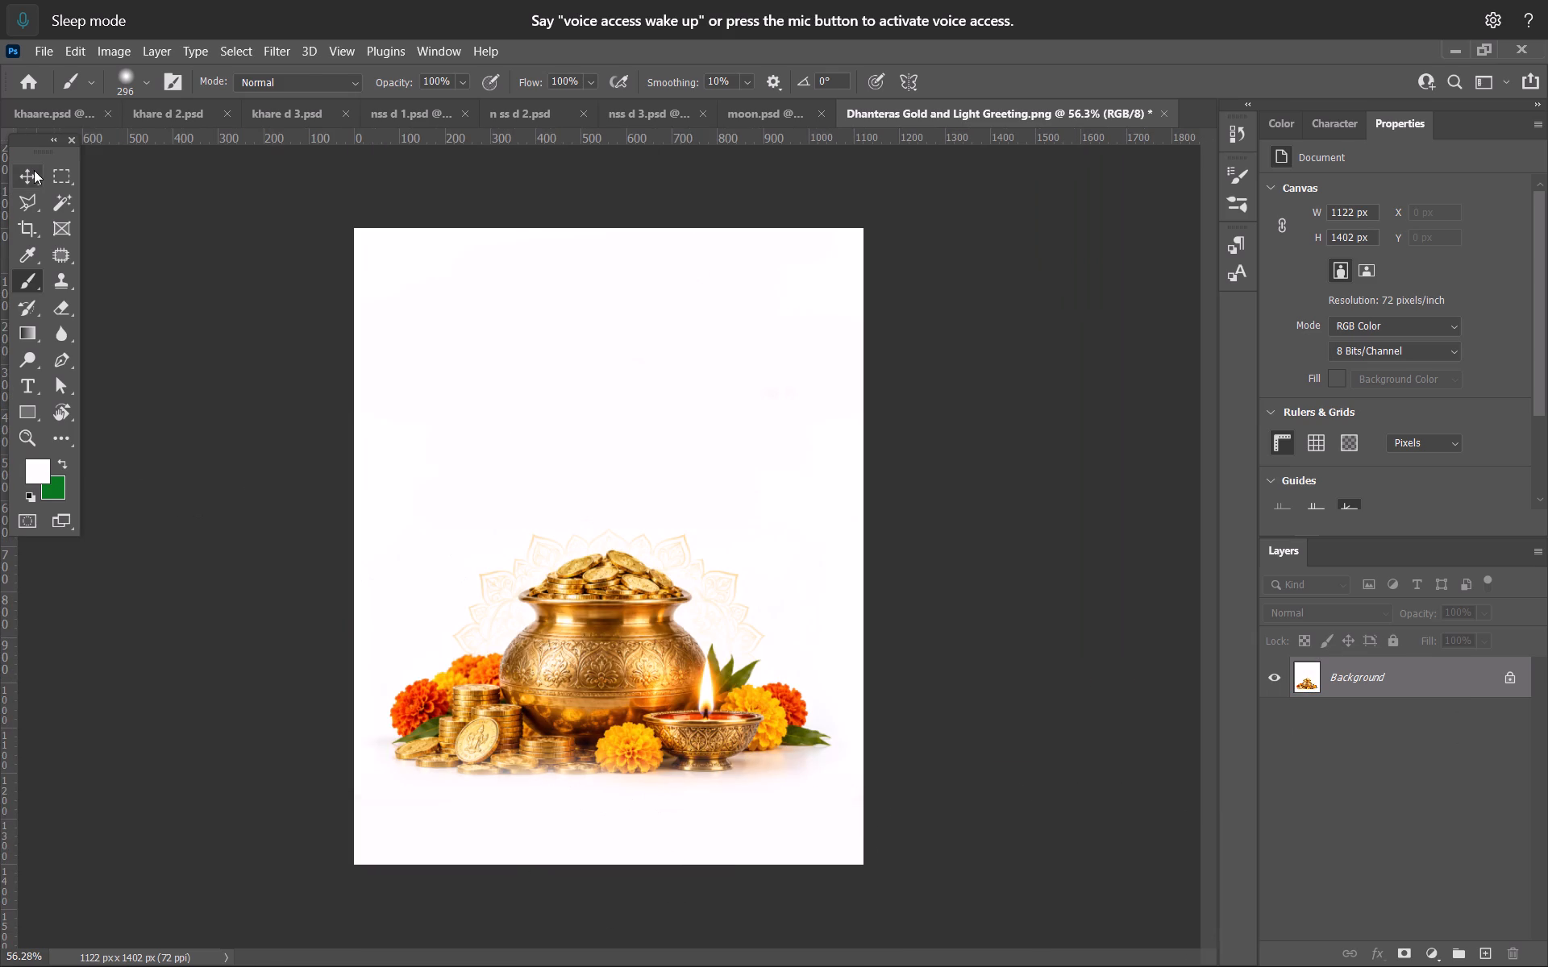
Find the earlier Disha design disha pola.psd in the job folder and open it in Photoshop.
{"action": "left_click", "coordinate": [34, 170]}
{"action": "left_click", "coordinate": [782, 941]}
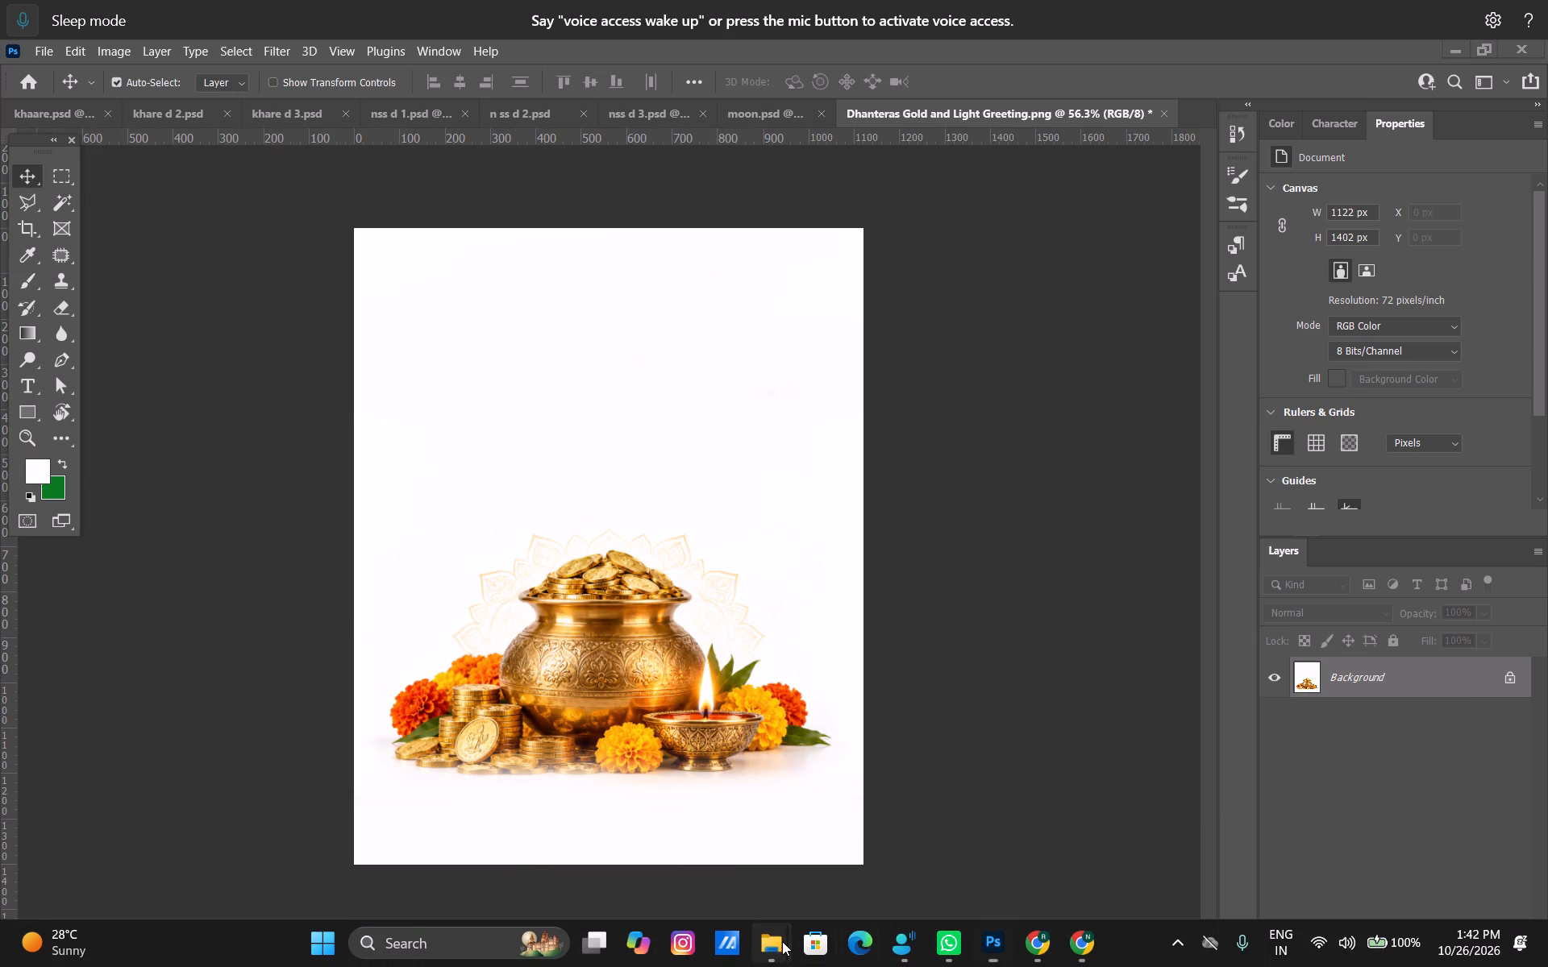
{"action": "left_click", "coordinate": [732, 863]}
{"action": "left_click", "coordinate": [371, 550]}
{"action": "key", "text": "d"}
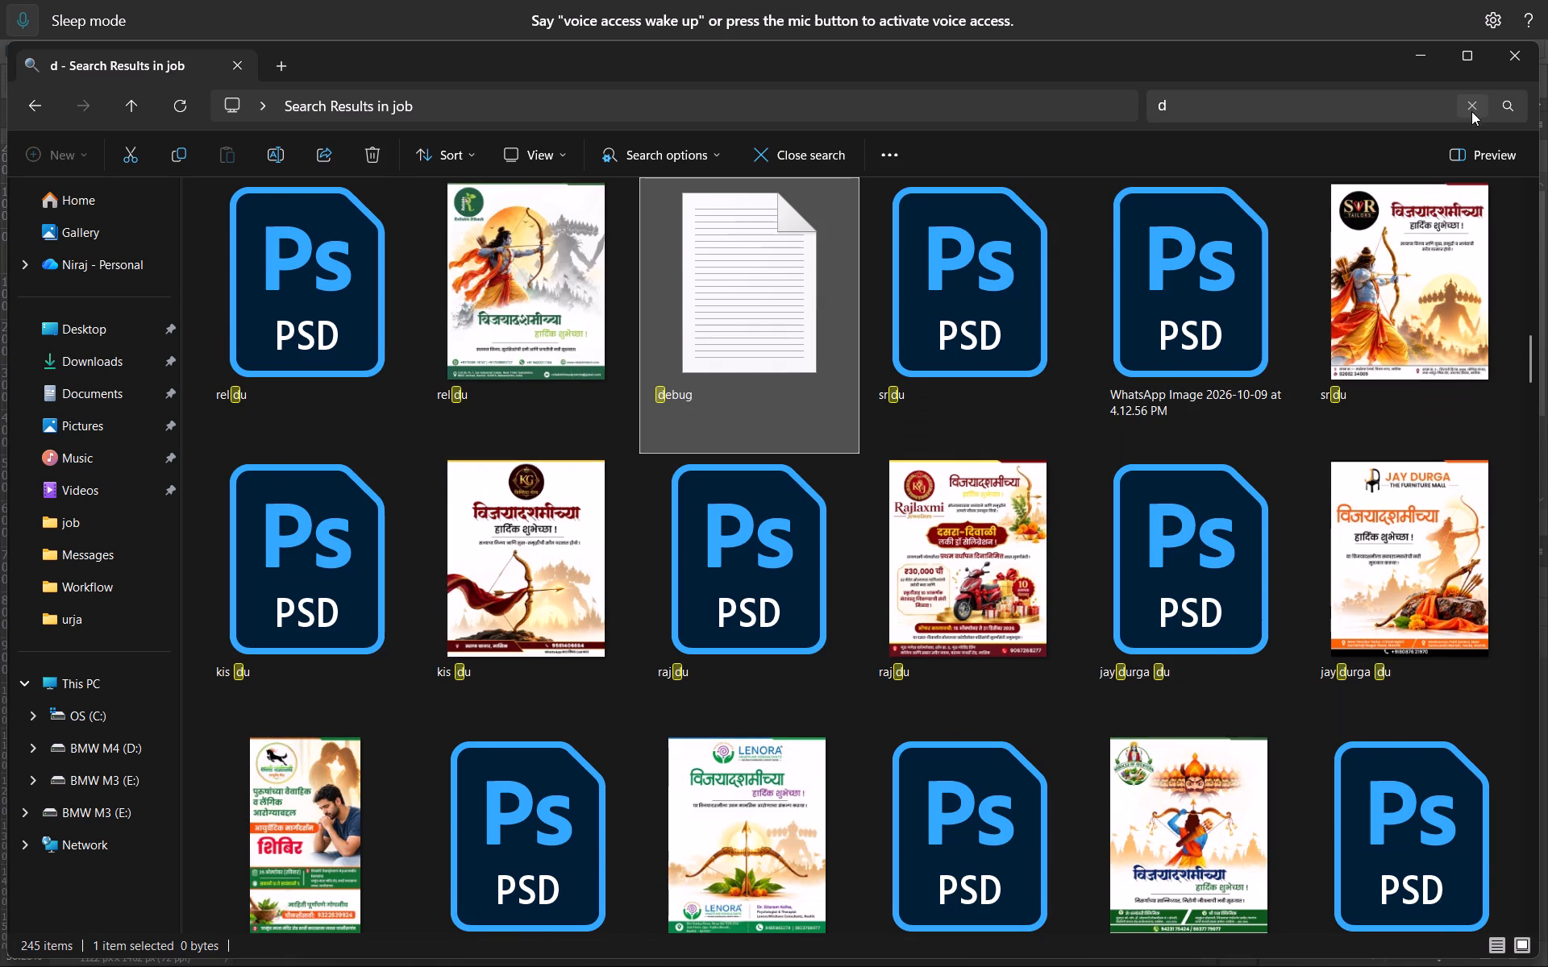
{"action": "key", "text": "d"}
{"action": "key", "text": "d"}
{"action": "key", "text": "d"}
{"action": "type", "text": "ddd"}
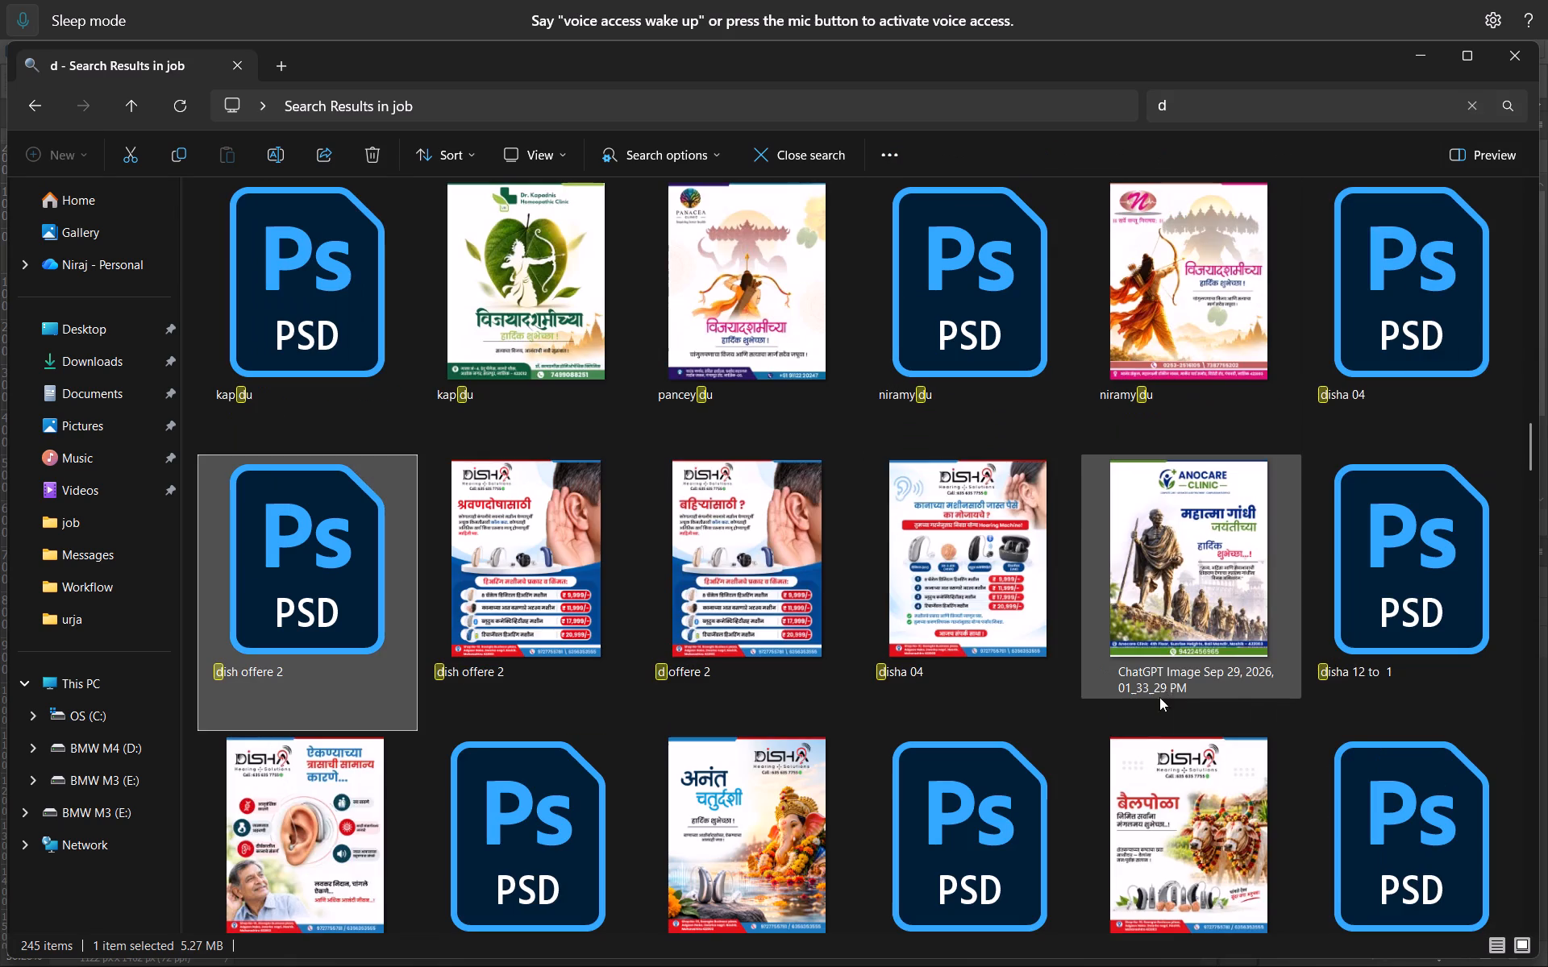
{"action": "double_click", "coordinate": [937, 855]}
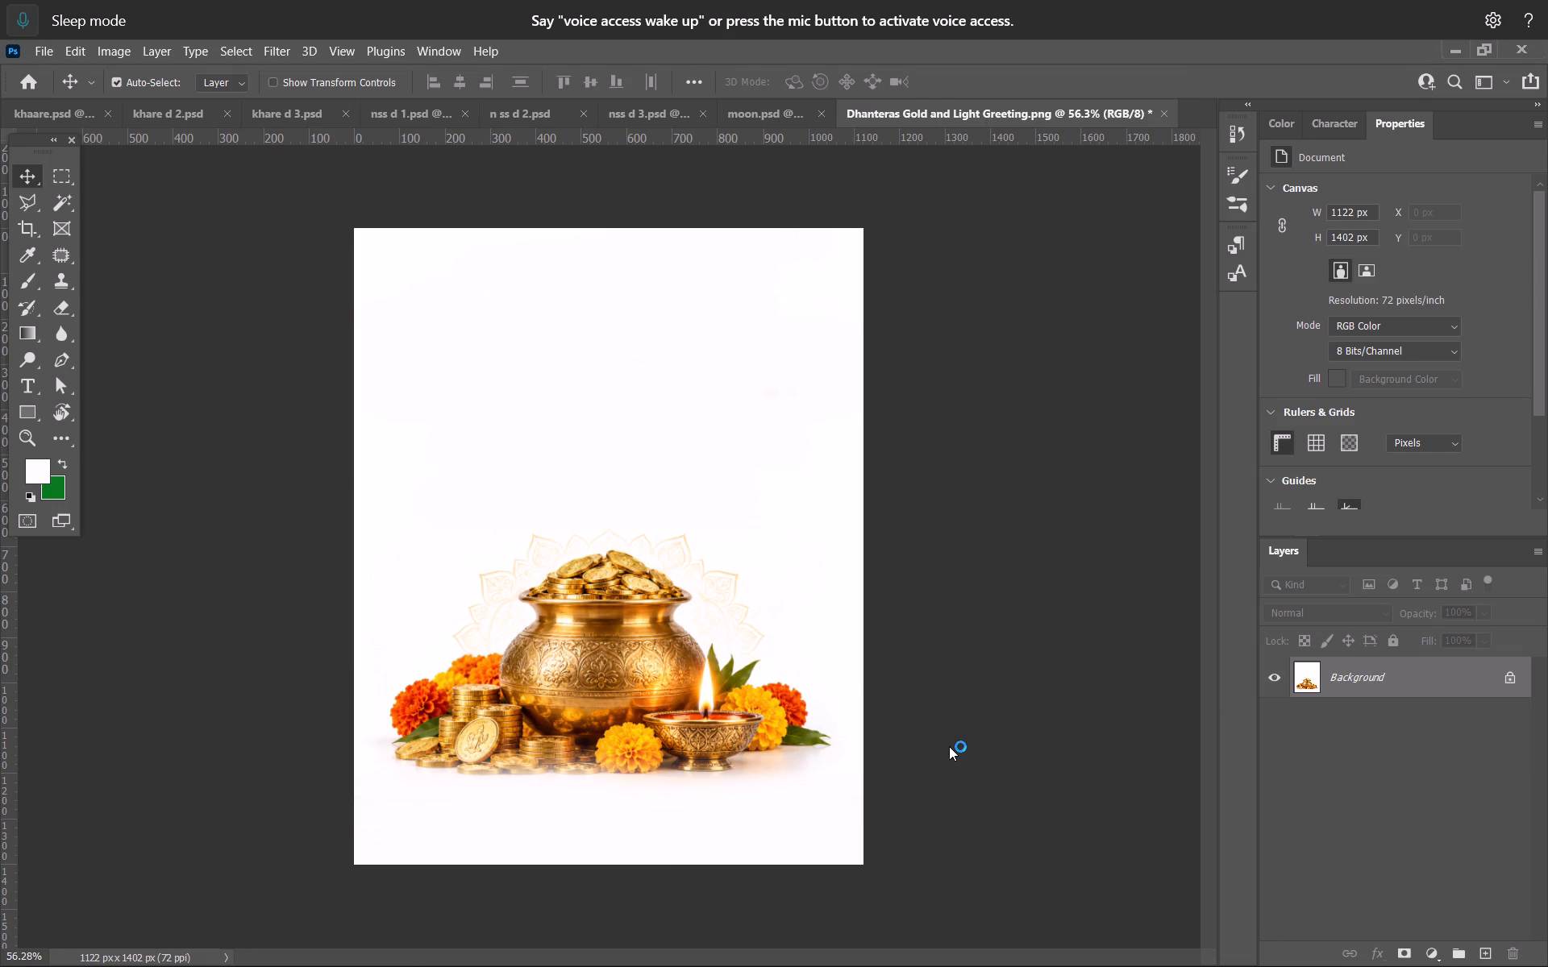
Copy the red and blue footer layers with address, phone numbers and icons from disha pola.psd.
{"action": "scroll", "coordinate": [763, 773], "scroll_direction": "down", "scroll_amount": 4, "text": "alt"}
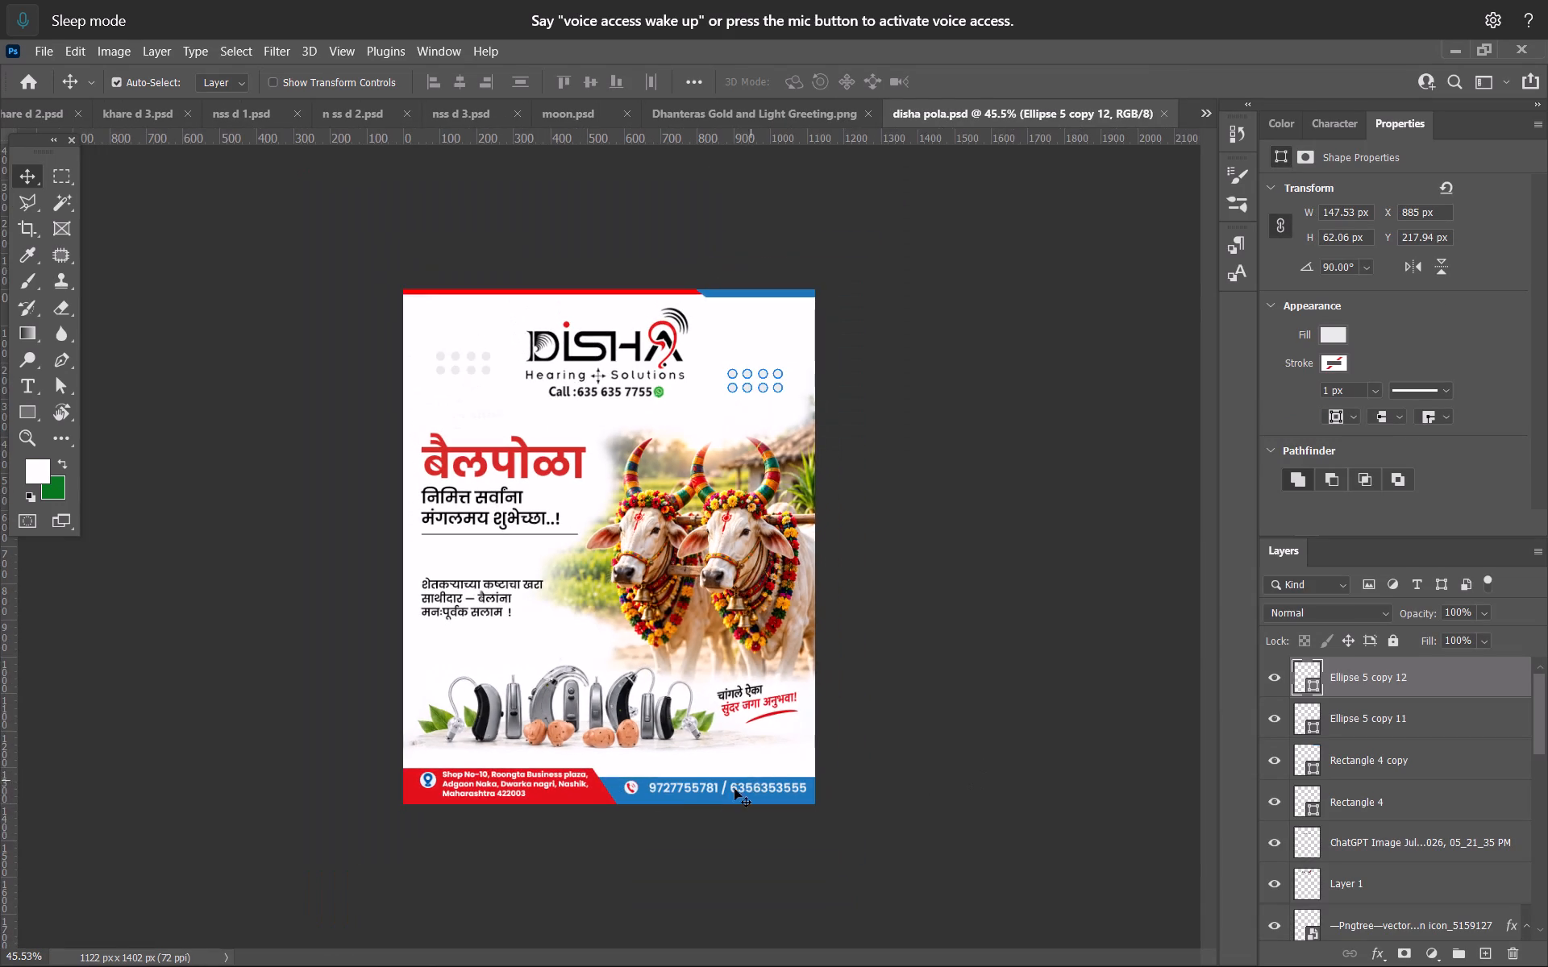
{"action": "key", "text": "space"}
{"action": "scroll", "coordinate": [556, 756], "scroll_direction": "up", "scroll_amount": 6, "text": "alt"}
{"action": "key", "text": "space"}
{"action": "key", "text": "space"}
{"action": "key", "text": "space"}
{"action": "key", "text": "space"}
{"action": "key", "text": "space"}
{"action": "key", "text": "space"}
{"action": "left_click_drag", "start_coordinate": [567, 744], "coordinate": [612, 469]}
{"action": "left_click_drag", "start_coordinate": [293, 621], "coordinate": [903, 745]}
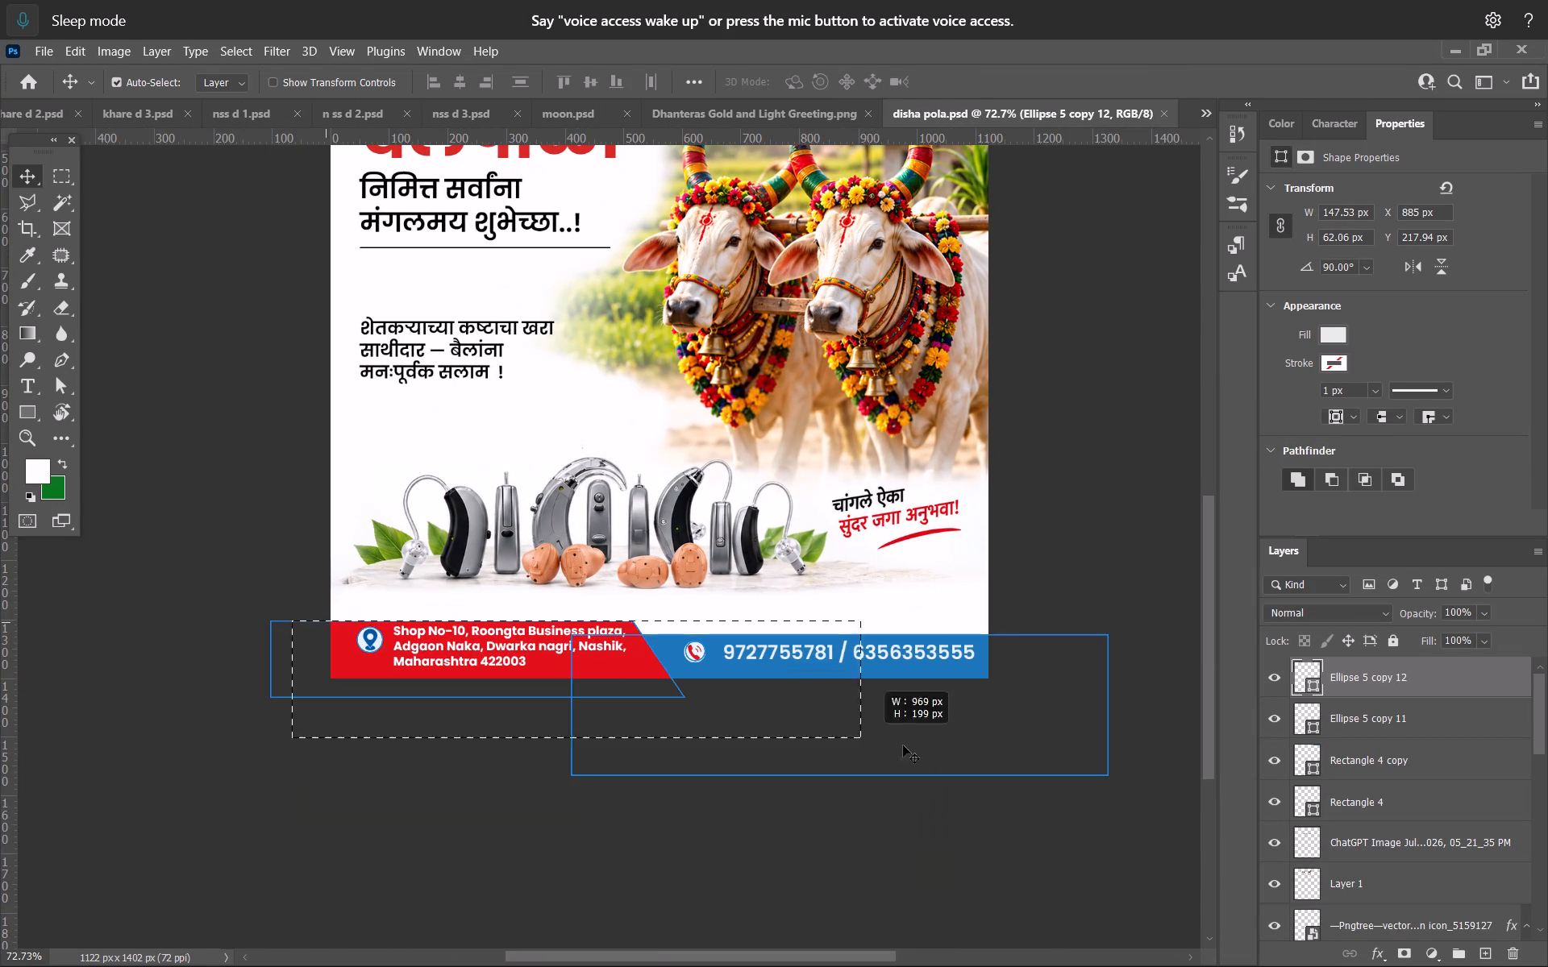
{"action": "left_click_drag", "start_coordinate": [903, 745], "coordinate": [928, 753]}
{"action": "left_click", "coordinate": [835, 619], "text": "shift"}
{"action": "key", "text": "ctrl+c"}
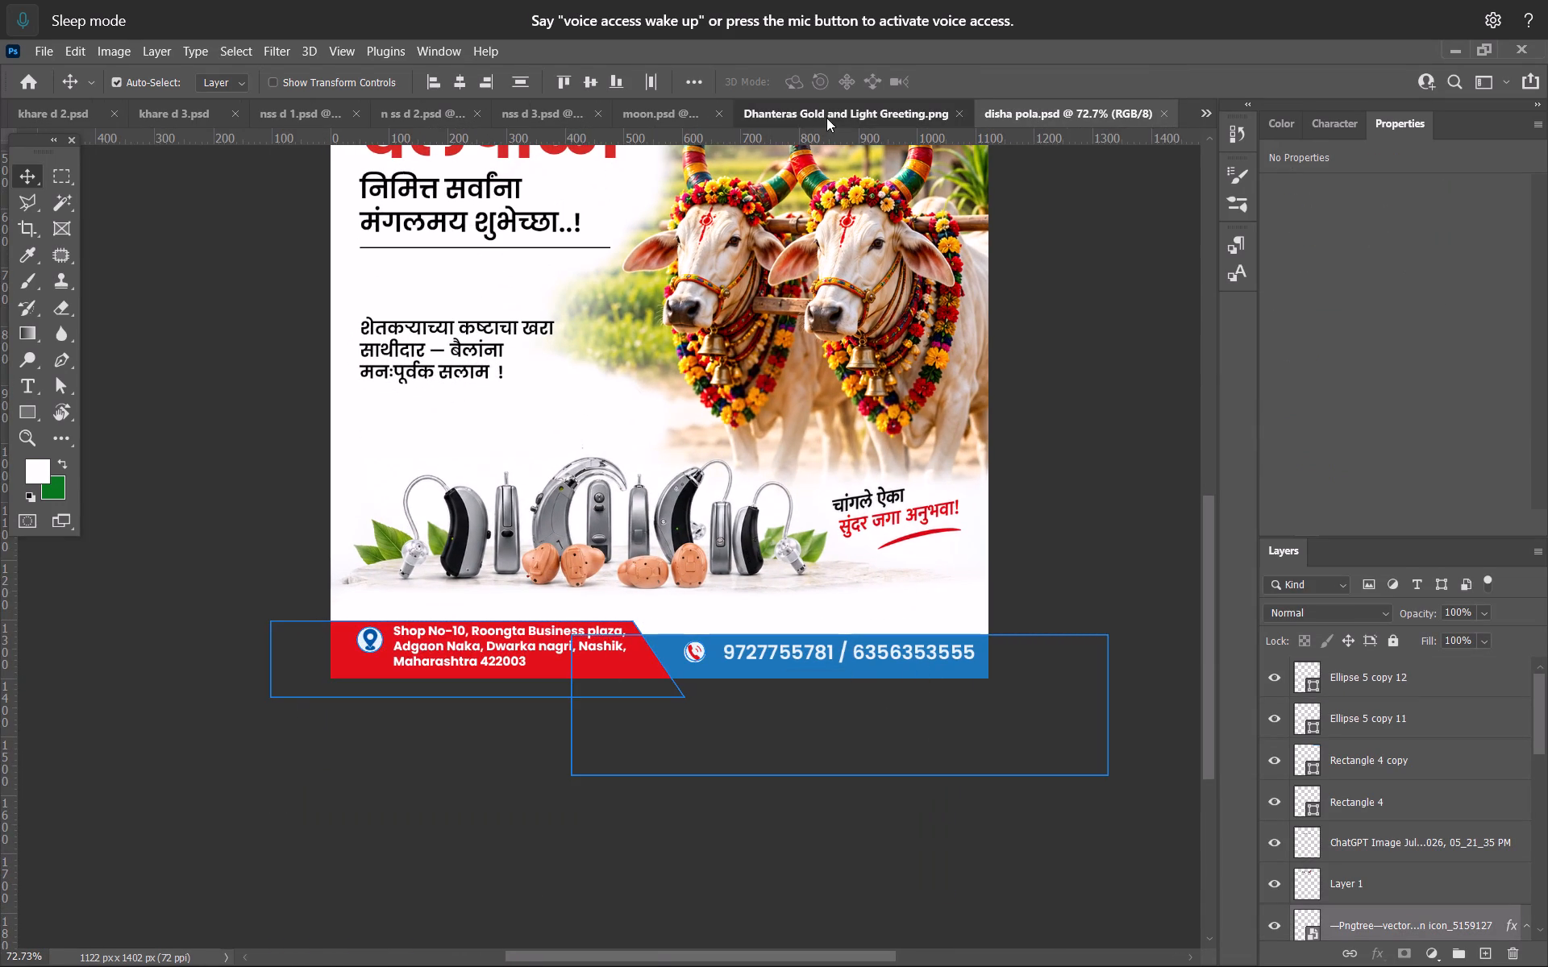
Paste the footer into the Dhanteras image and align it along the bottom edge so the full phone text fits.
{"action": "left_click", "coordinate": [826, 118]}
{"action": "key", "text": "ctrl+v"}
{"action": "left_click_drag", "start_coordinate": [605, 527], "coordinate": [608, 711]}
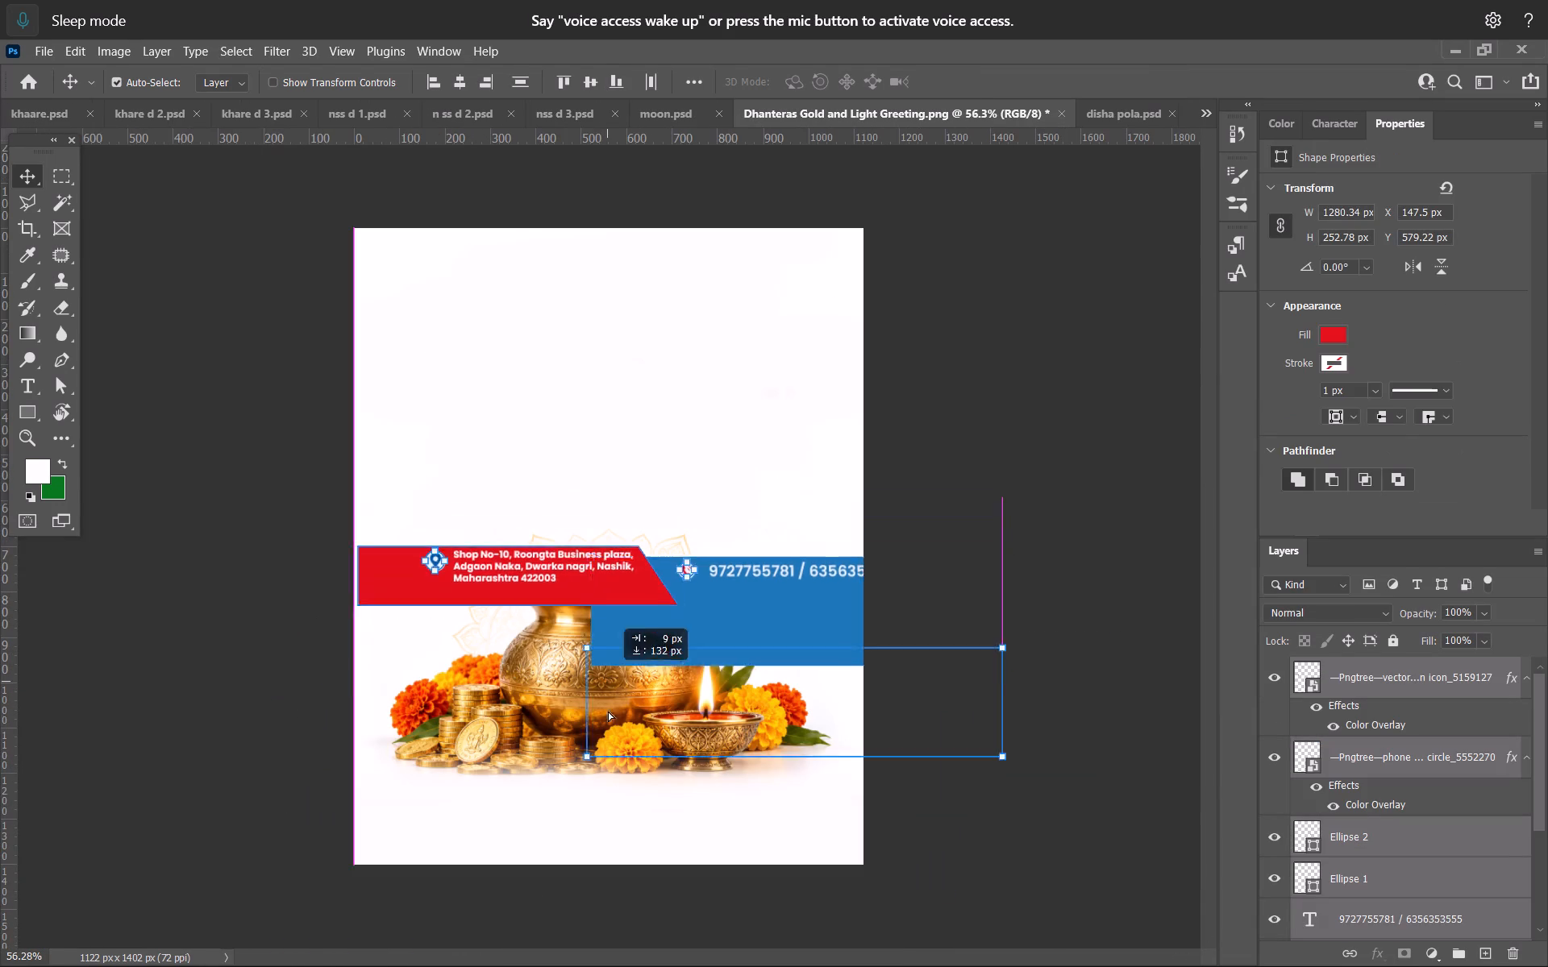
{"action": "left_click_drag", "start_coordinate": [608, 711], "coordinate": [590, 863]}
{"action": "key", "text": "Left"}
{"action": "key", "text": "Left"}
{"action": "key", "text": "Left"}
{"action": "key", "text": "Left"}
{"action": "key", "text": "Left"}
{"action": "key", "text": "Left"}
{"action": "key", "text": "Left"}
{"action": "key", "text": "Left"}
{"action": "key", "text": "Left"}
{"action": "key", "text": "Left"}
{"action": "key", "text": "Left"}
{"action": "key", "text": "Left"}
{"action": "key", "text": "Left"}
{"action": "key", "text": "Left"}
{"action": "key", "text": "Left"}
{"action": "key", "text": "Left"}
{"action": "key", "text": "Left"}
{"action": "key", "text": "Left"}
{"action": "key", "text": "Left"}
{"action": "key", "text": "Left"}
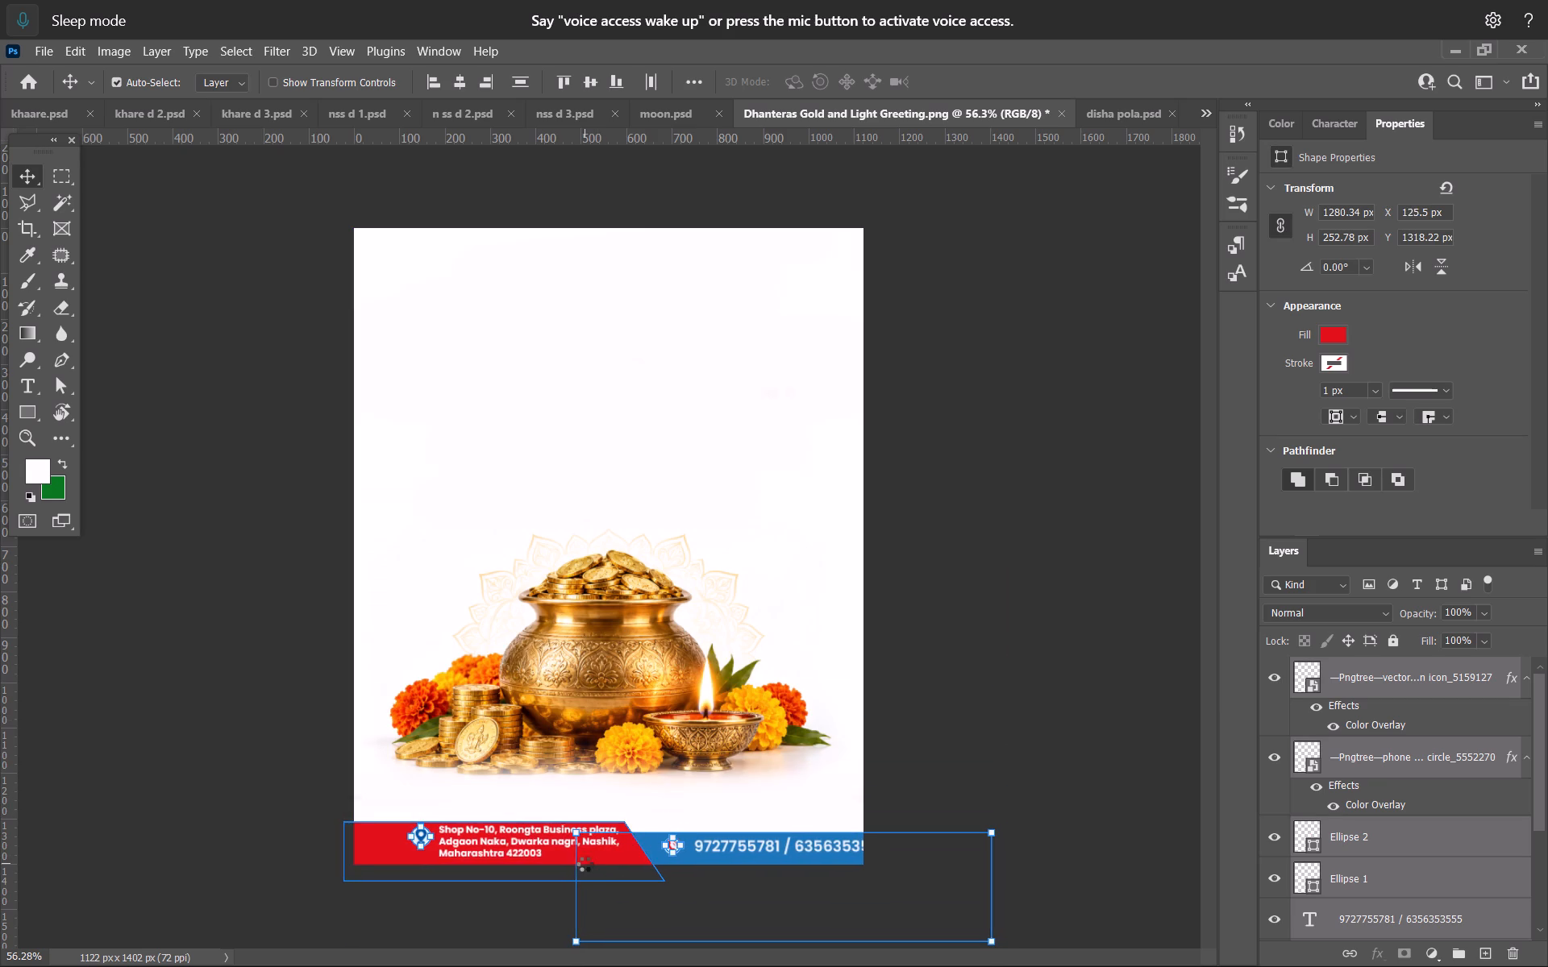
{"action": "key", "text": "shift+Left"}
{"action": "key", "text": "shift+Left"}
{"action": "key", "text": "shift+Left"}
{"action": "key", "text": "shift+Left"}
{"action": "key", "text": "shift+Left"}
{"action": "key", "text": "shift+Left"}
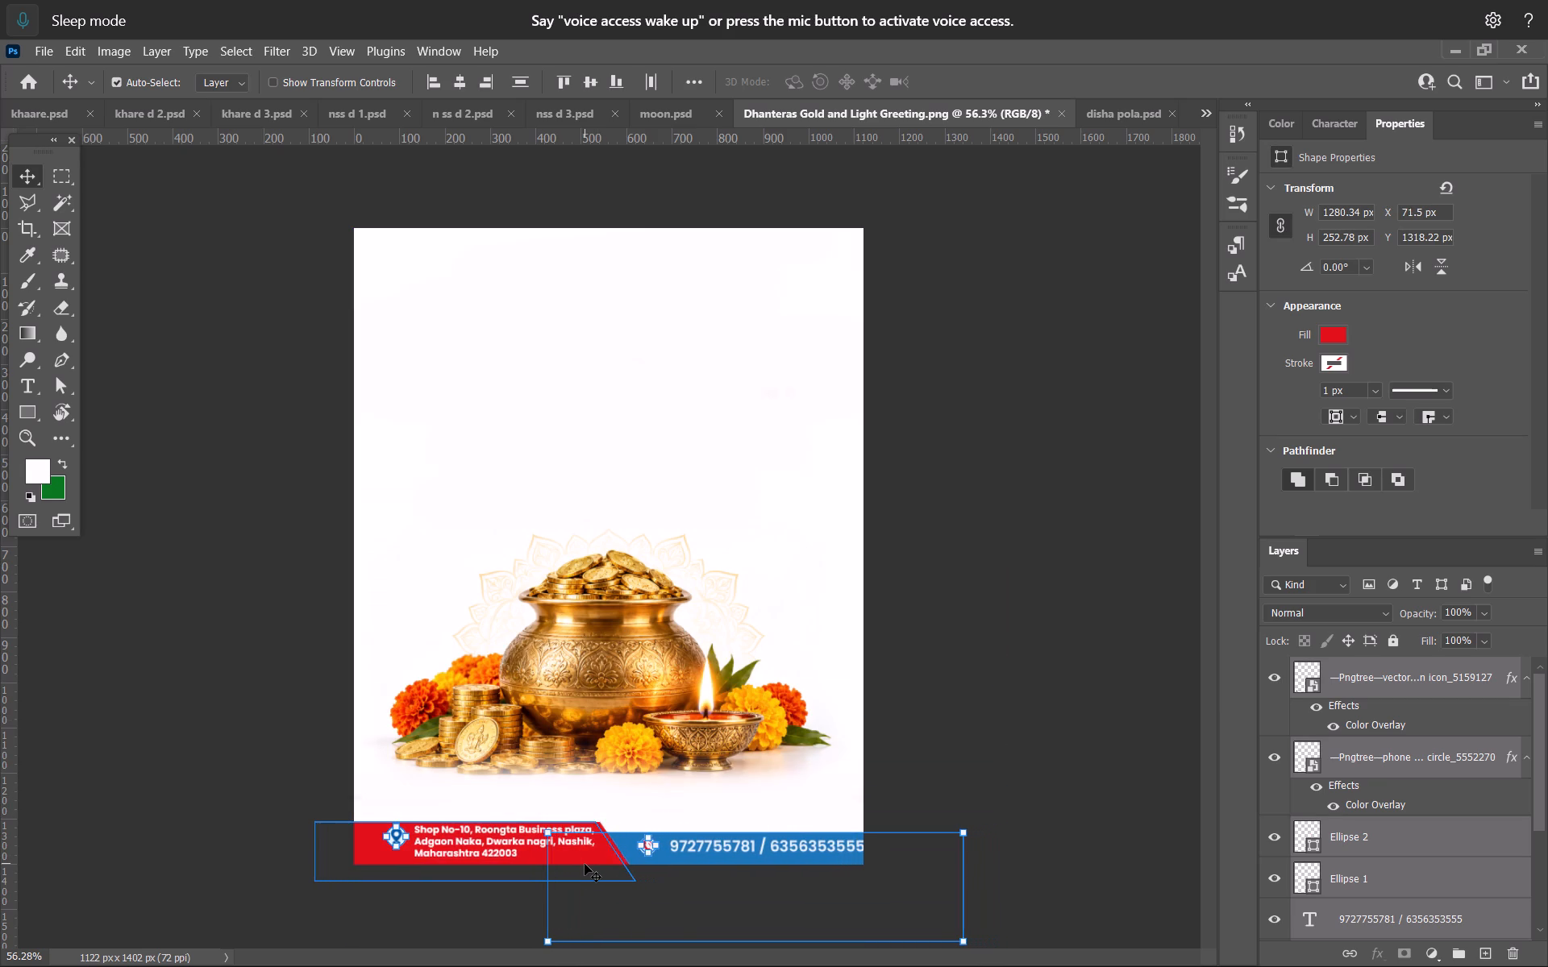
{"action": "key", "text": "shift+Left"}
{"action": "key", "text": "shift+Left"}
{"action": "key", "text": "Down"}
{"action": "key", "text": "Down"}
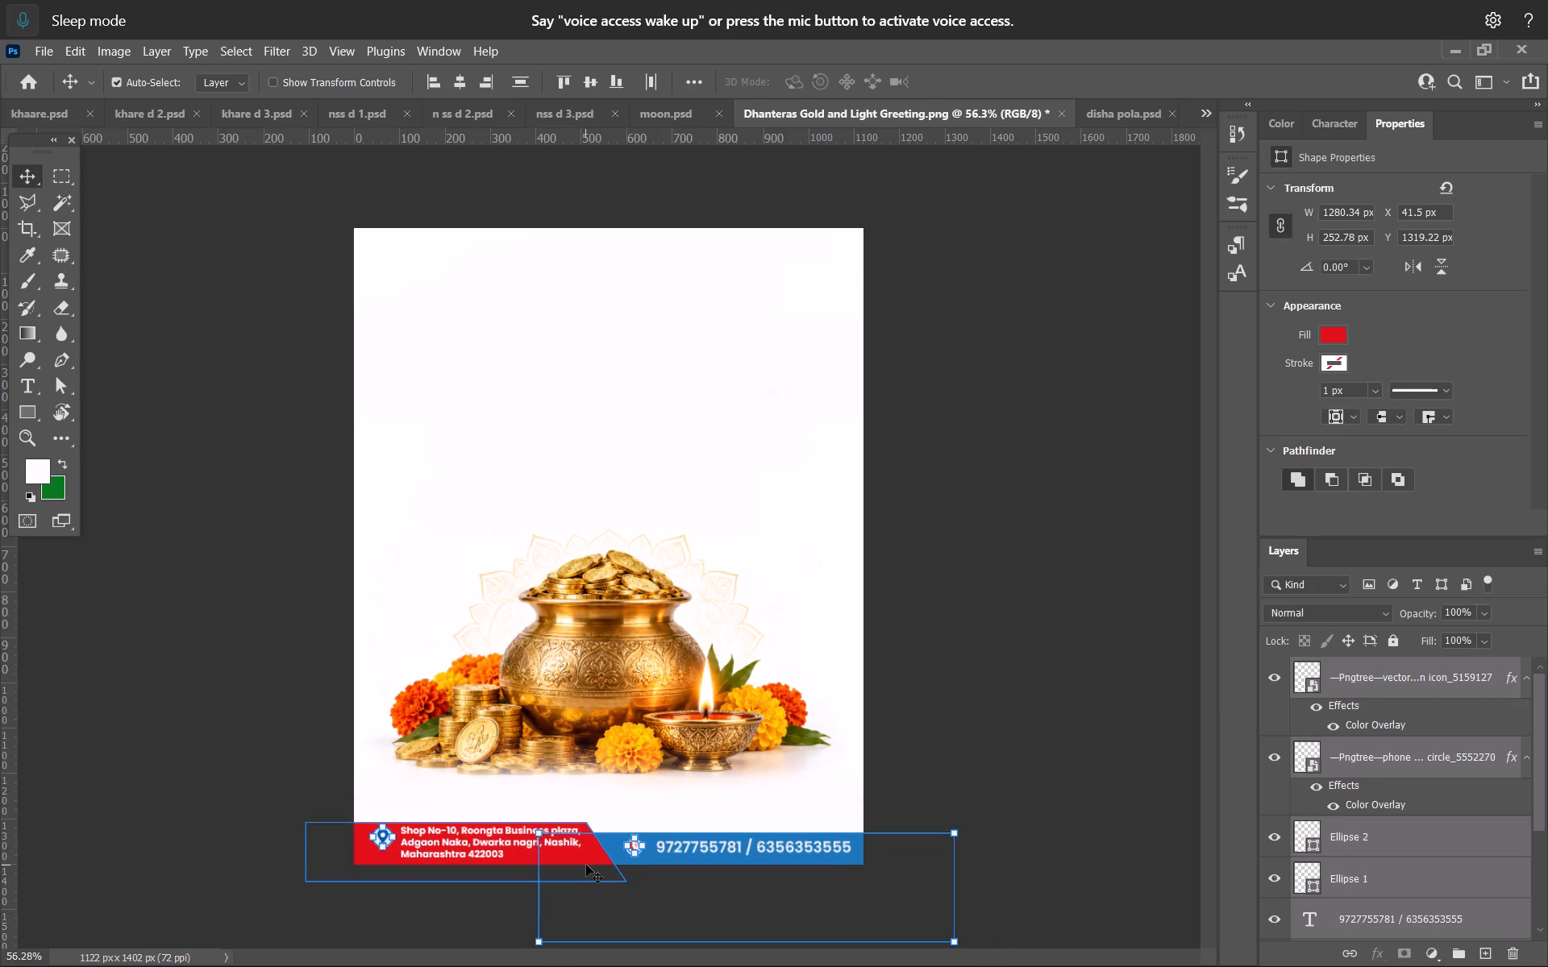
{"action": "key", "text": "Down"}
{"action": "left_click", "coordinate": [919, 629]}
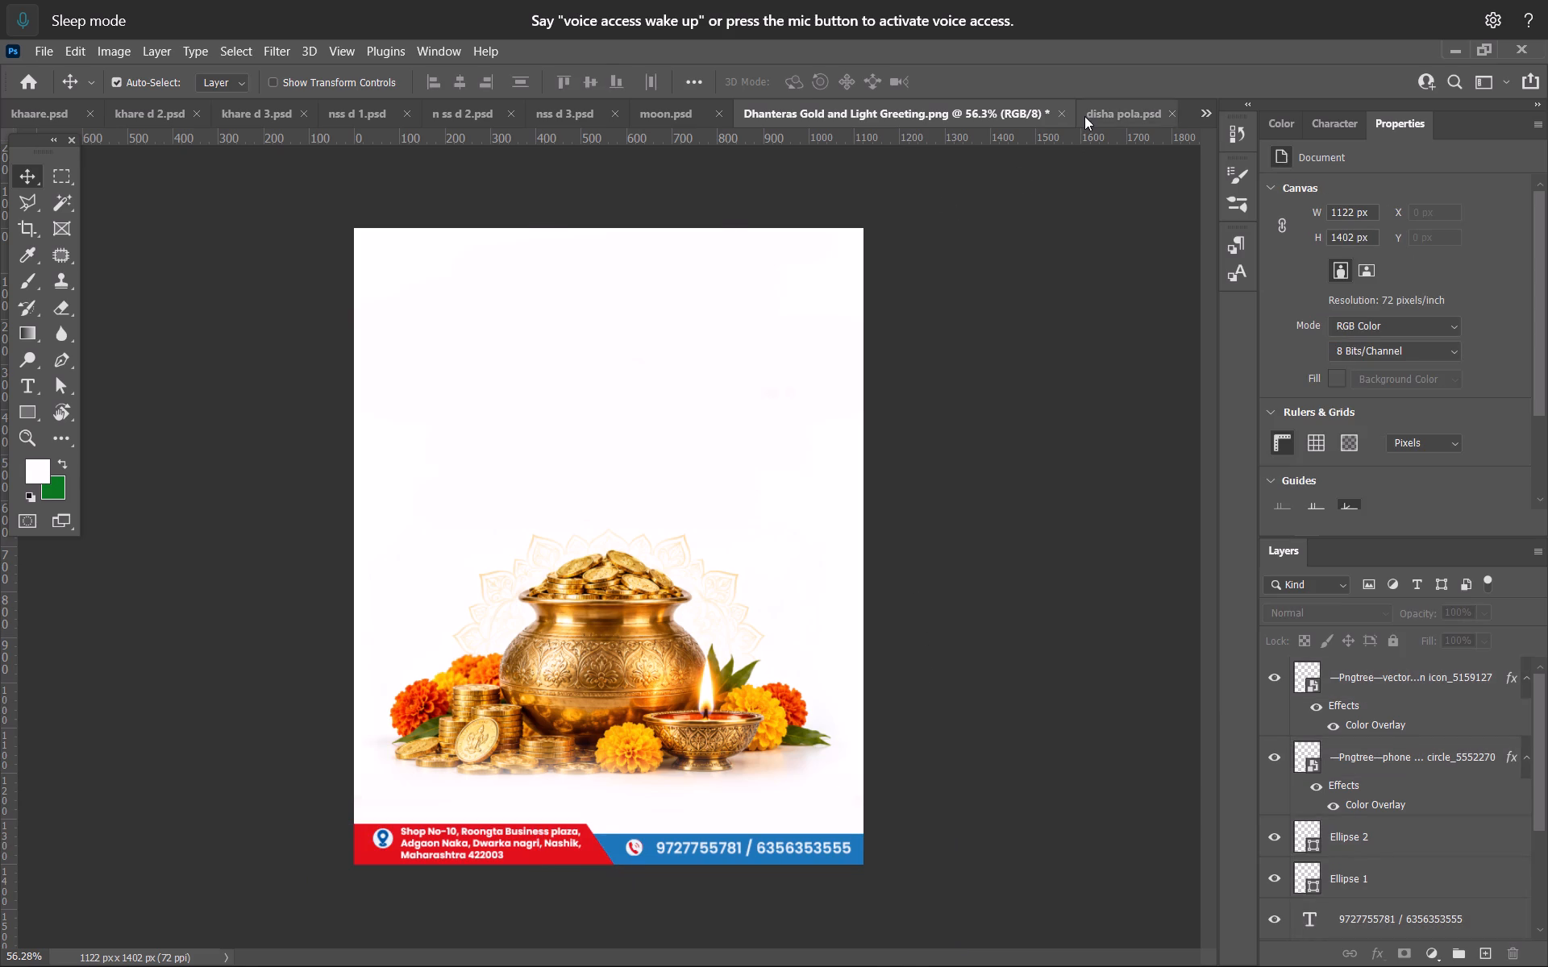
Copy the Disha logo, the call line with WhatsApp icon and the red and blue top bars from disha pola.psd.
{"action": "left_click", "coordinate": [1084, 116]}
{"action": "scroll", "coordinate": [685, 440], "scroll_direction": "up", "scroll_amount": 7, "text": "alt"}
{"action": "key", "text": "space"}
{"action": "key", "text": "space"}
{"action": "key", "text": "space"}
{"action": "key", "text": "space"}
{"action": "key", "text": "space"}
{"action": "key", "text": "space"}
{"action": "key", "text": "space"}
{"action": "key", "text": "space"}
{"action": "key", "text": "space"}
{"action": "key", "text": "space"}
{"action": "key", "text": "space"}
{"action": "key", "text": "space"}
{"action": "key", "text": "space"}
{"action": "key", "text": "space"}
{"action": "key", "text": "space"}
{"action": "key", "text": "space"}
{"action": "key", "text": "space"}
{"action": "key", "text": "space"}
{"action": "key", "text": "space"}
{"action": "key", "text": "space"}
{"action": "left_click_drag", "start_coordinate": [635, 459], "coordinate": [662, 803]}
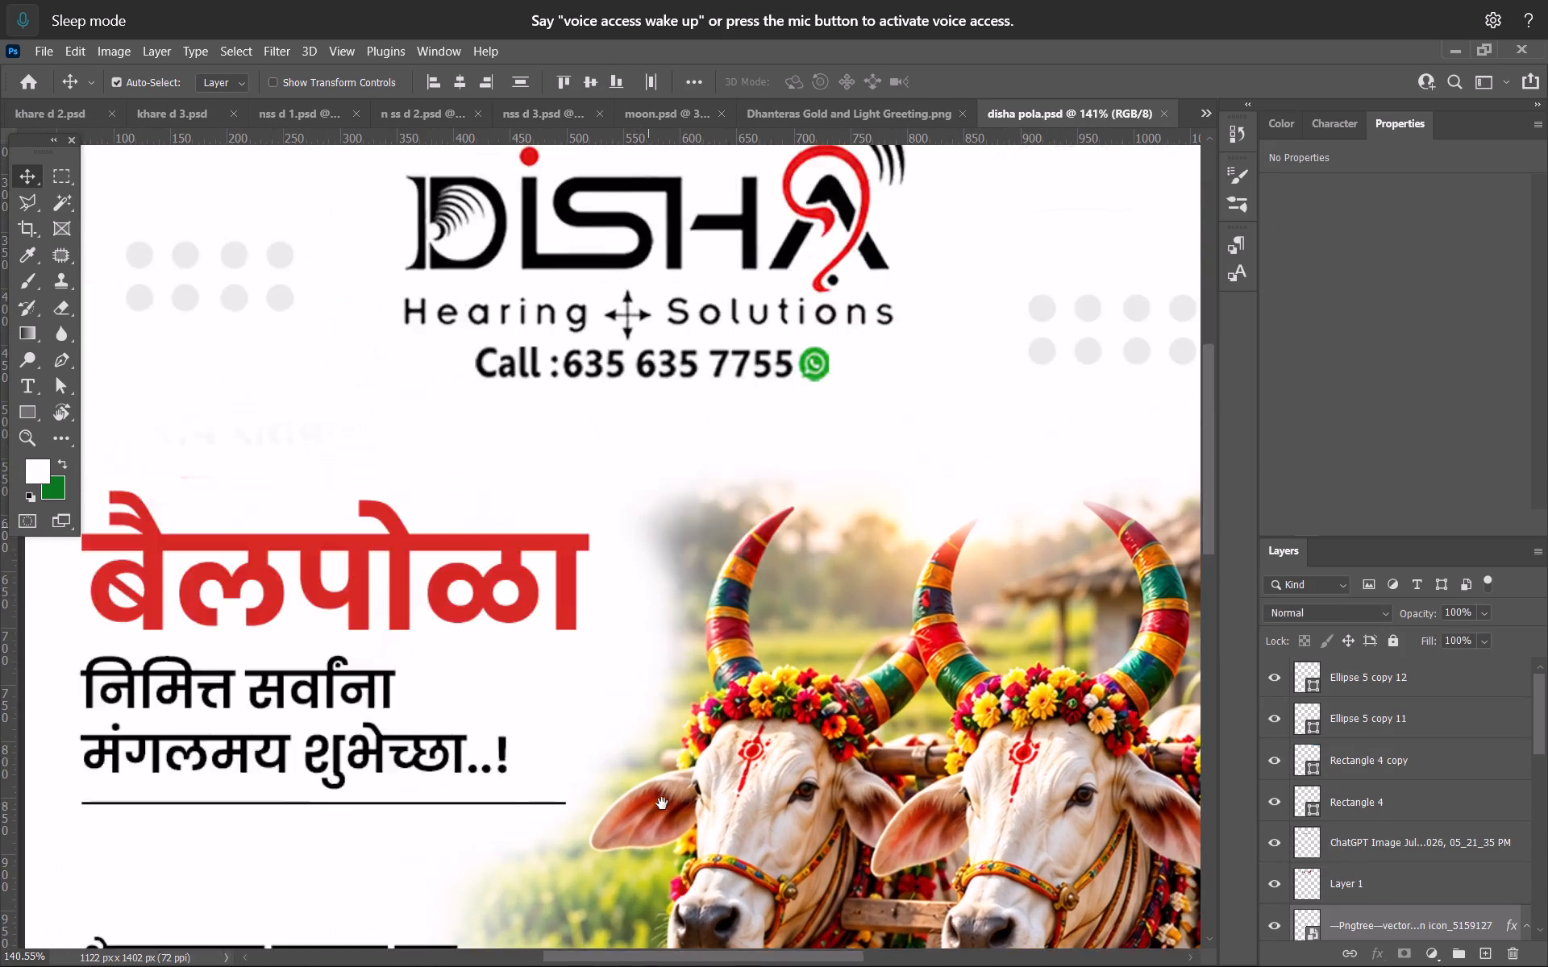
{"action": "left_click_drag", "start_coordinate": [662, 803], "coordinate": [680, 948]}
{"action": "left_click_drag", "start_coordinate": [834, 488], "coordinate": [836, 466]}
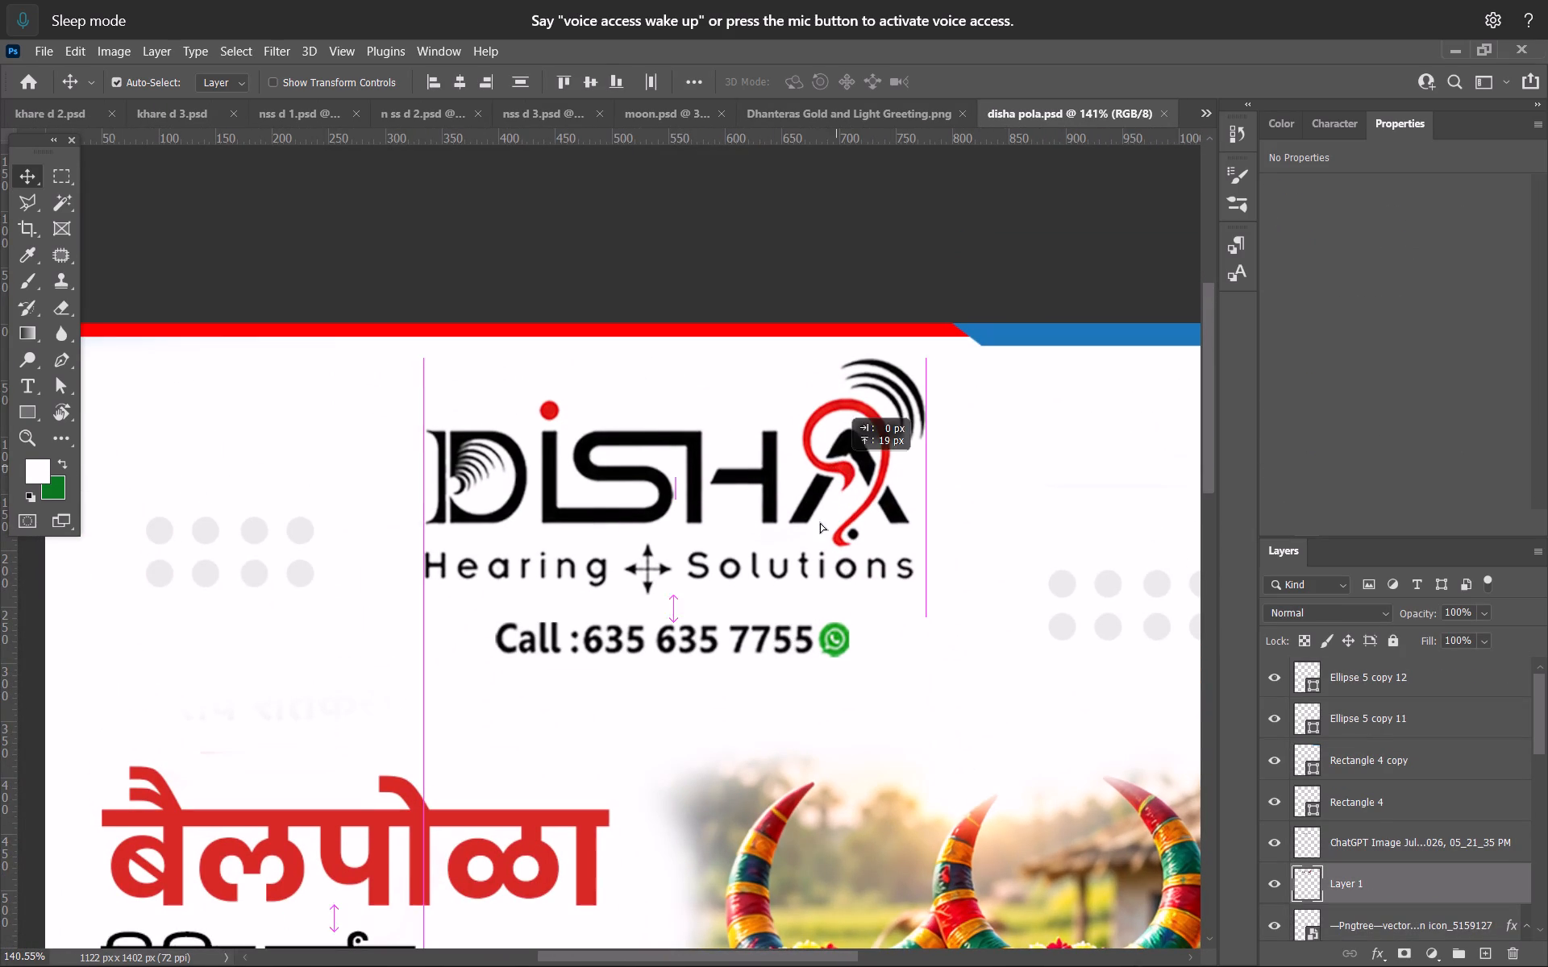
{"action": "key", "text": "ctrl+z"}
{"action": "left_click", "coordinate": [837, 636], "text": "shift"}
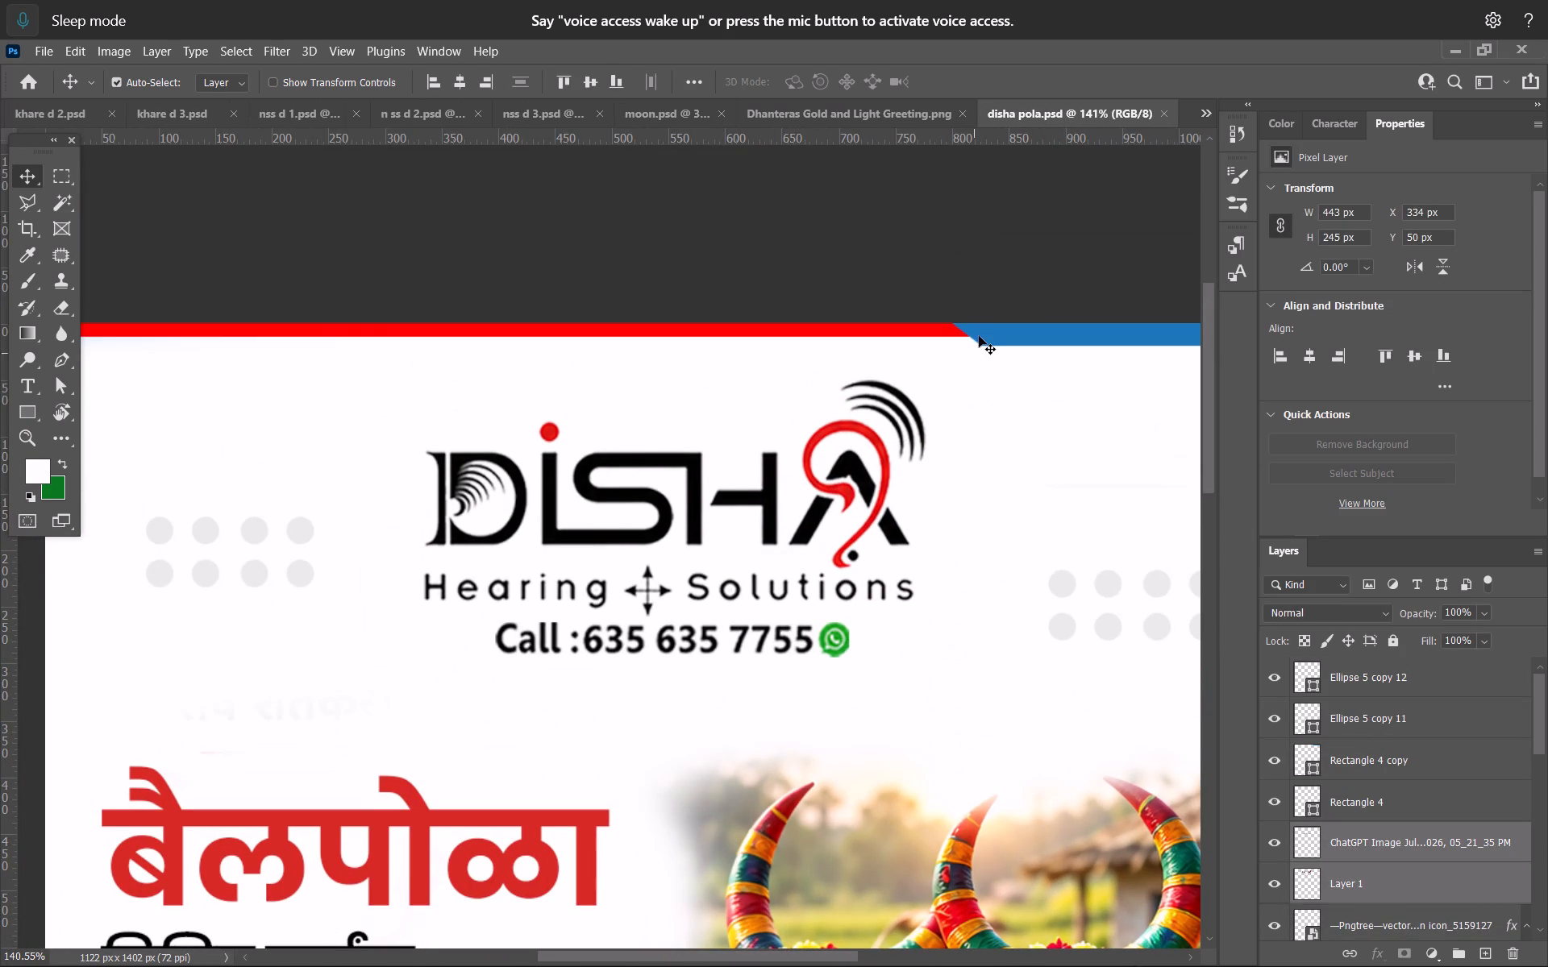
{"action": "left_click", "coordinate": [980, 333], "text": "shift"}
{"action": "left_click", "coordinate": [928, 332], "text": "shift"}
{"action": "key", "text": "ctrl+c"}
{"action": "key", "text": "ctrl+c"}
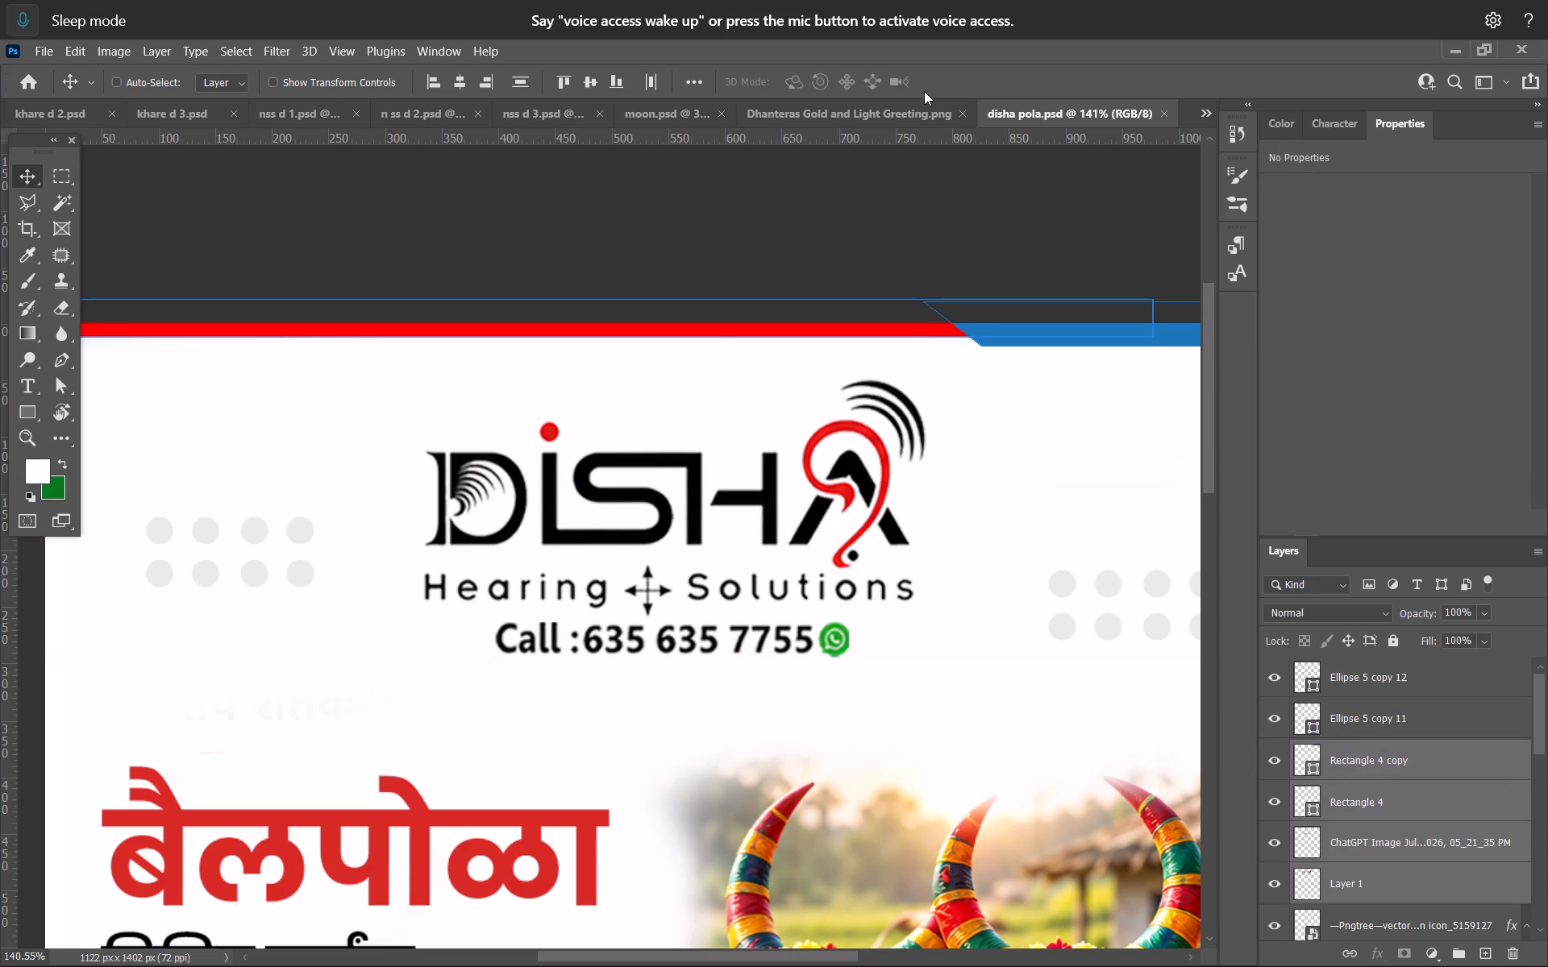
Paste the logo, call line and top bars into the Dhanteras image and move them up to its top edge.
{"action": "left_click", "coordinate": [908, 114]}
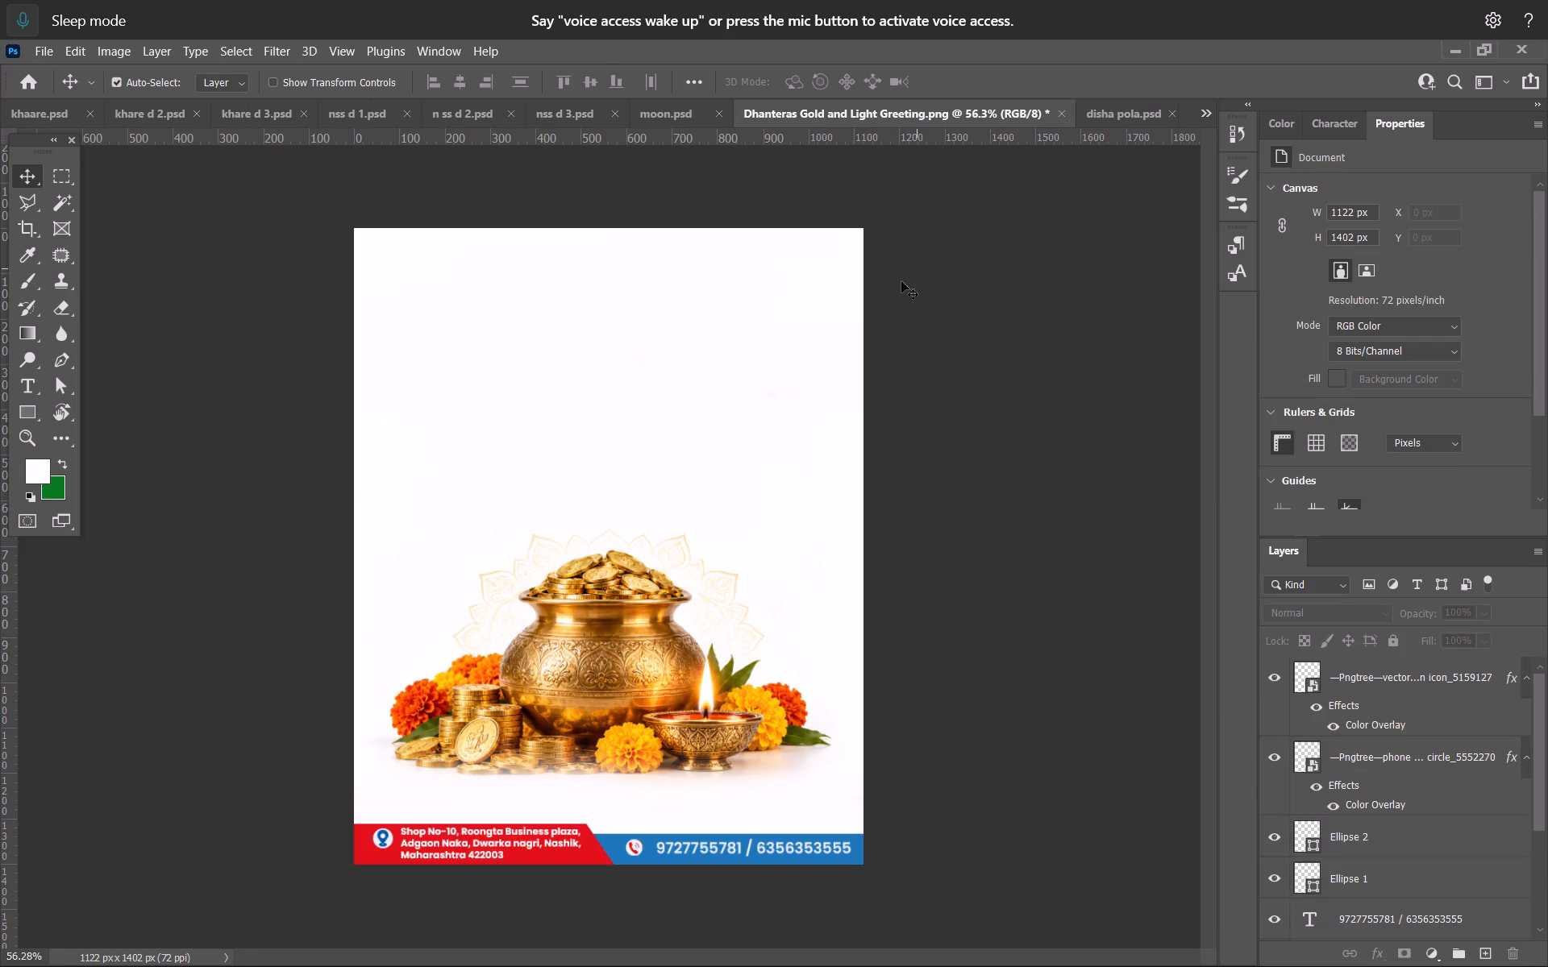
{"action": "key", "text": "ctrl+v"}
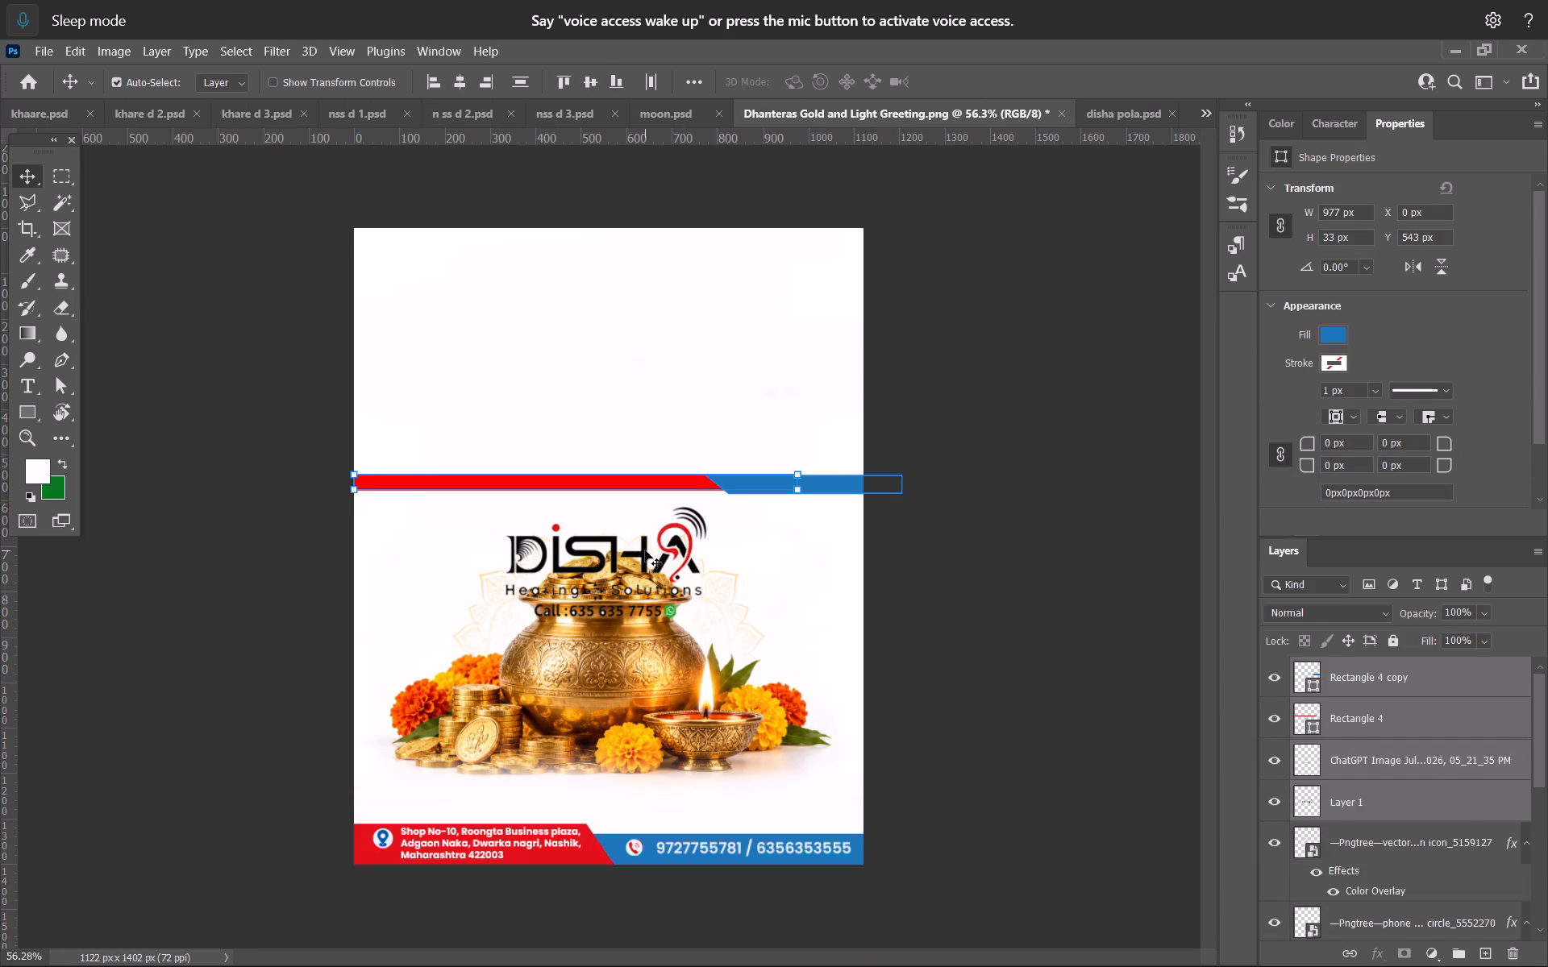
{"action": "left_click_drag", "start_coordinate": [645, 550], "coordinate": [655, 301]}
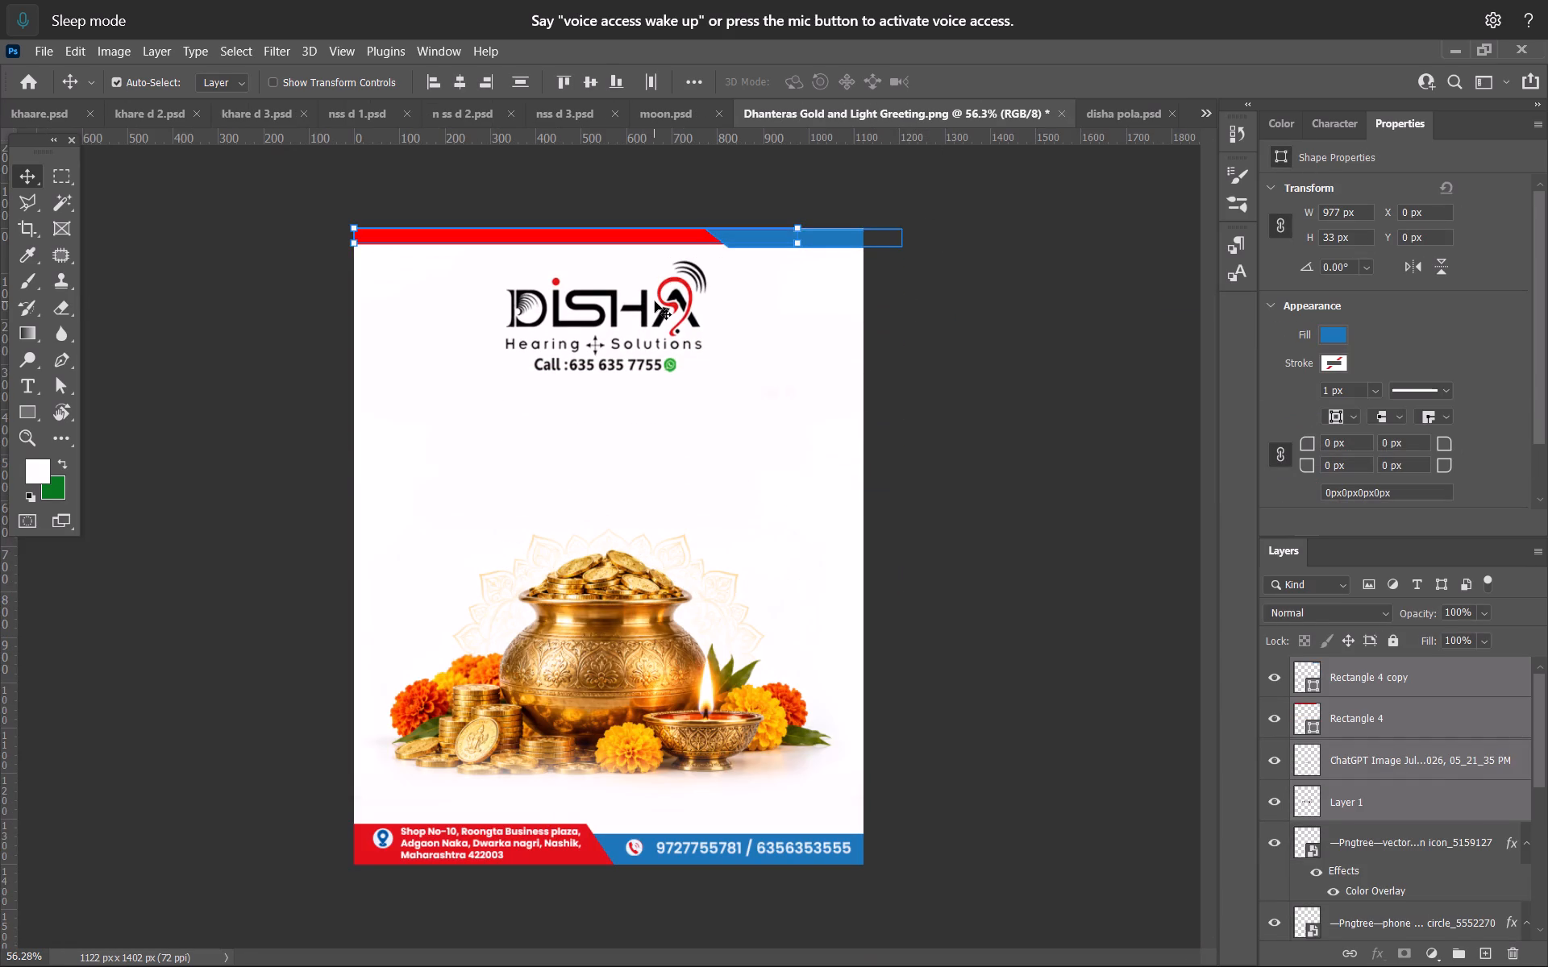
{"action": "key", "text": "Up"}
{"action": "key", "text": "Up"}
{"action": "key", "text": "Up"}
{"action": "key", "text": "Up"}
{"action": "key", "text": "Up"}
{"action": "key", "text": "Up"}
{"action": "key", "text": "Up"}
{"action": "key", "text": "Up"}
{"action": "key", "text": "Up"}
{"action": "key", "text": "Up"}
{"action": "key", "text": "Up"}
{"action": "key", "text": "Up"}
{"action": "key", "text": "Up"}
{"action": "key", "text": "Up"}
{"action": "key", "text": "Up"}
{"action": "key", "text": "Up"}
{"action": "key", "text": "Up"}
{"action": "left_click", "coordinate": [655, 301]}
{"action": "key", "text": "Up"}
{"action": "key", "text": "Up"}
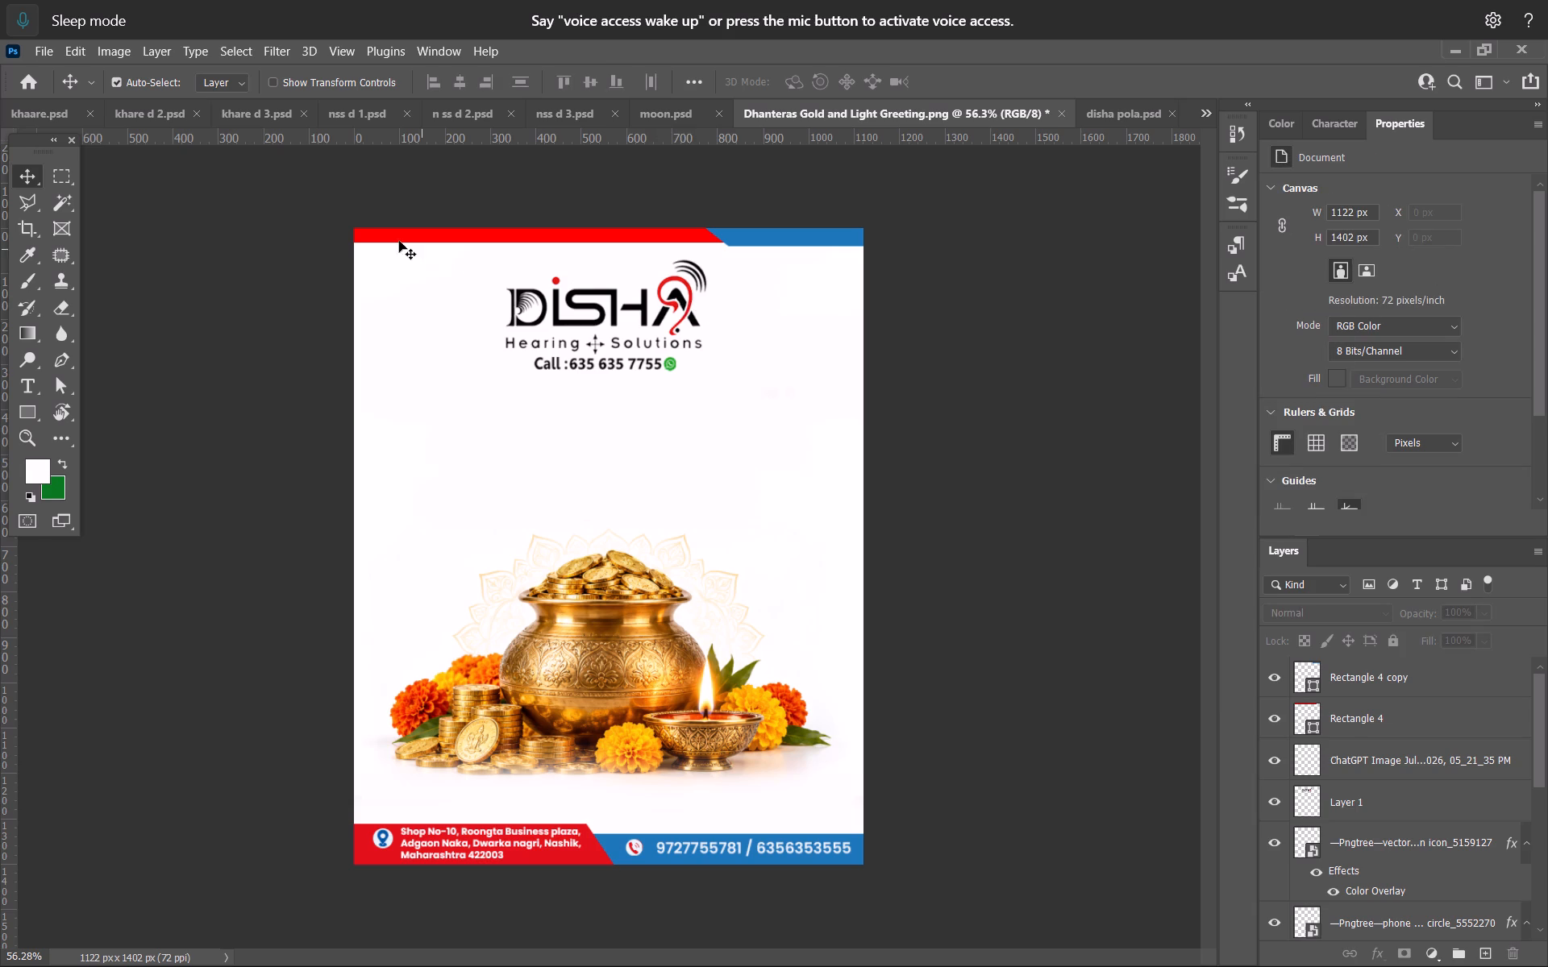
Nudge the top bars, Disha logo and call line up together so the red and blue bars form a thinner strip.
{"action": "left_click_drag", "start_coordinate": [312, 217], "coordinate": [884, 365]}
{"action": "left_click", "coordinate": [798, 446], "text": "shift"}
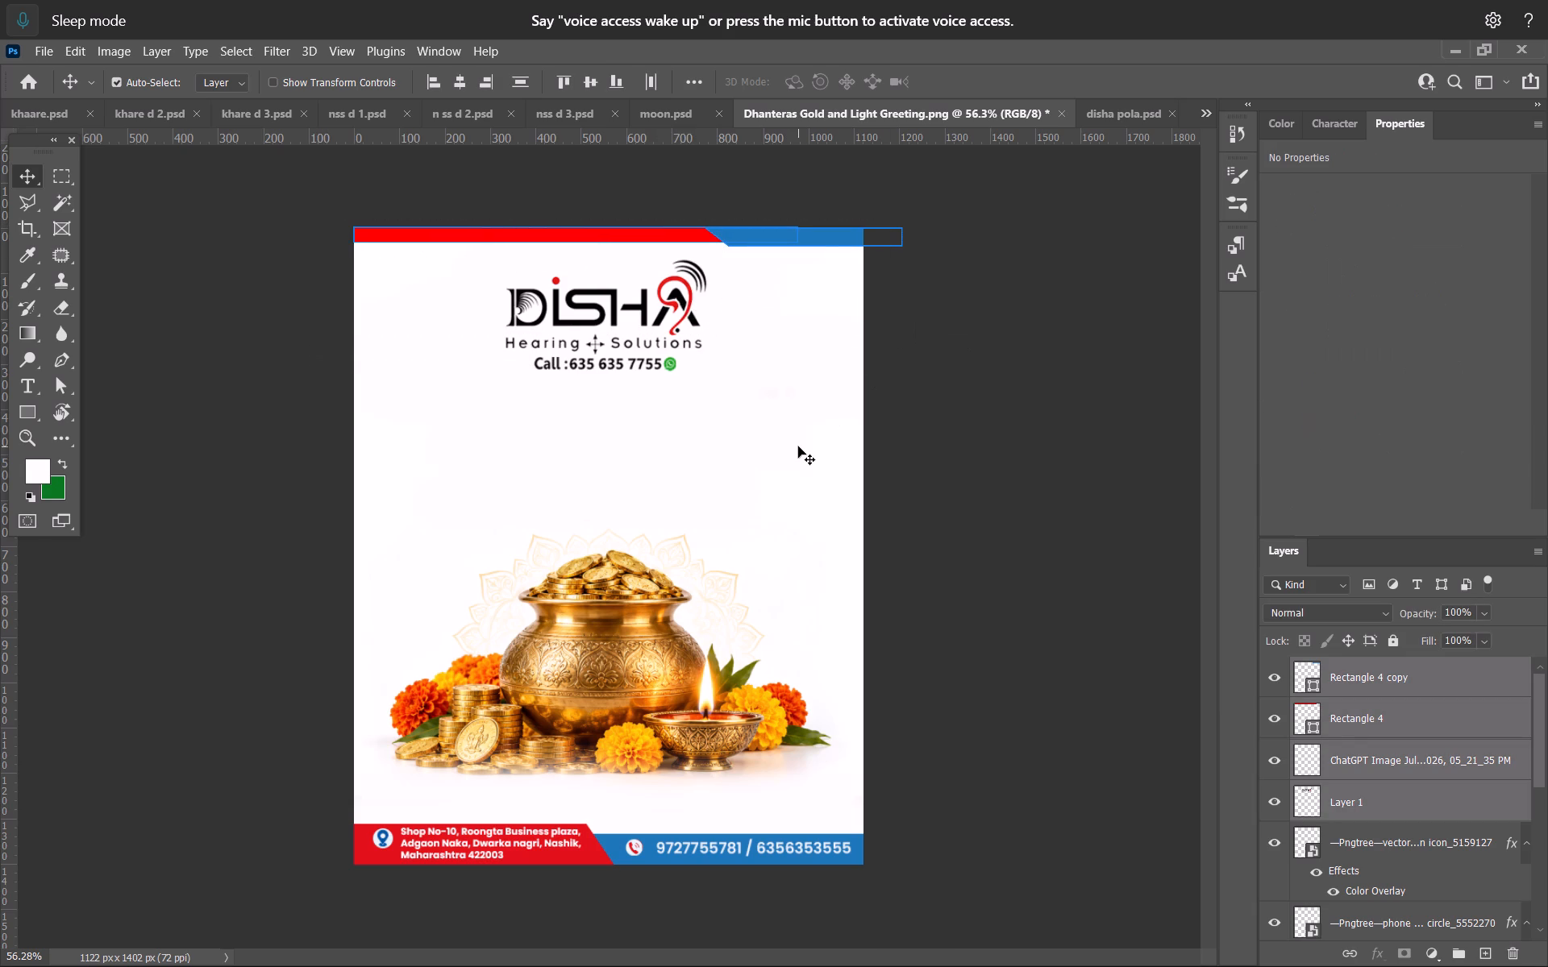
{"action": "key", "text": "Up"}
{"action": "key", "text": "Up"}
{"action": "key", "text": "Up"}
{"action": "key", "text": "Up"}
{"action": "key", "text": "Up"}
{"action": "key", "text": "Up"}
{"action": "key", "text": "Up"}
{"action": "key", "text": "Up"}
{"action": "key", "text": "Up"}
{"action": "key", "text": "Up"}
{"action": "key", "text": "Up"}
{"action": "key", "text": "Up"}
{"action": "key", "text": "Up"}
{"action": "key", "text": "Up"}
{"action": "key", "text": "Up"}
{"action": "key", "text": "Up"}
{"action": "key", "text": "Up"}
{"action": "key", "text": "Up"}
{"action": "key", "text": "Up"}
{"action": "key", "text": "Up"}
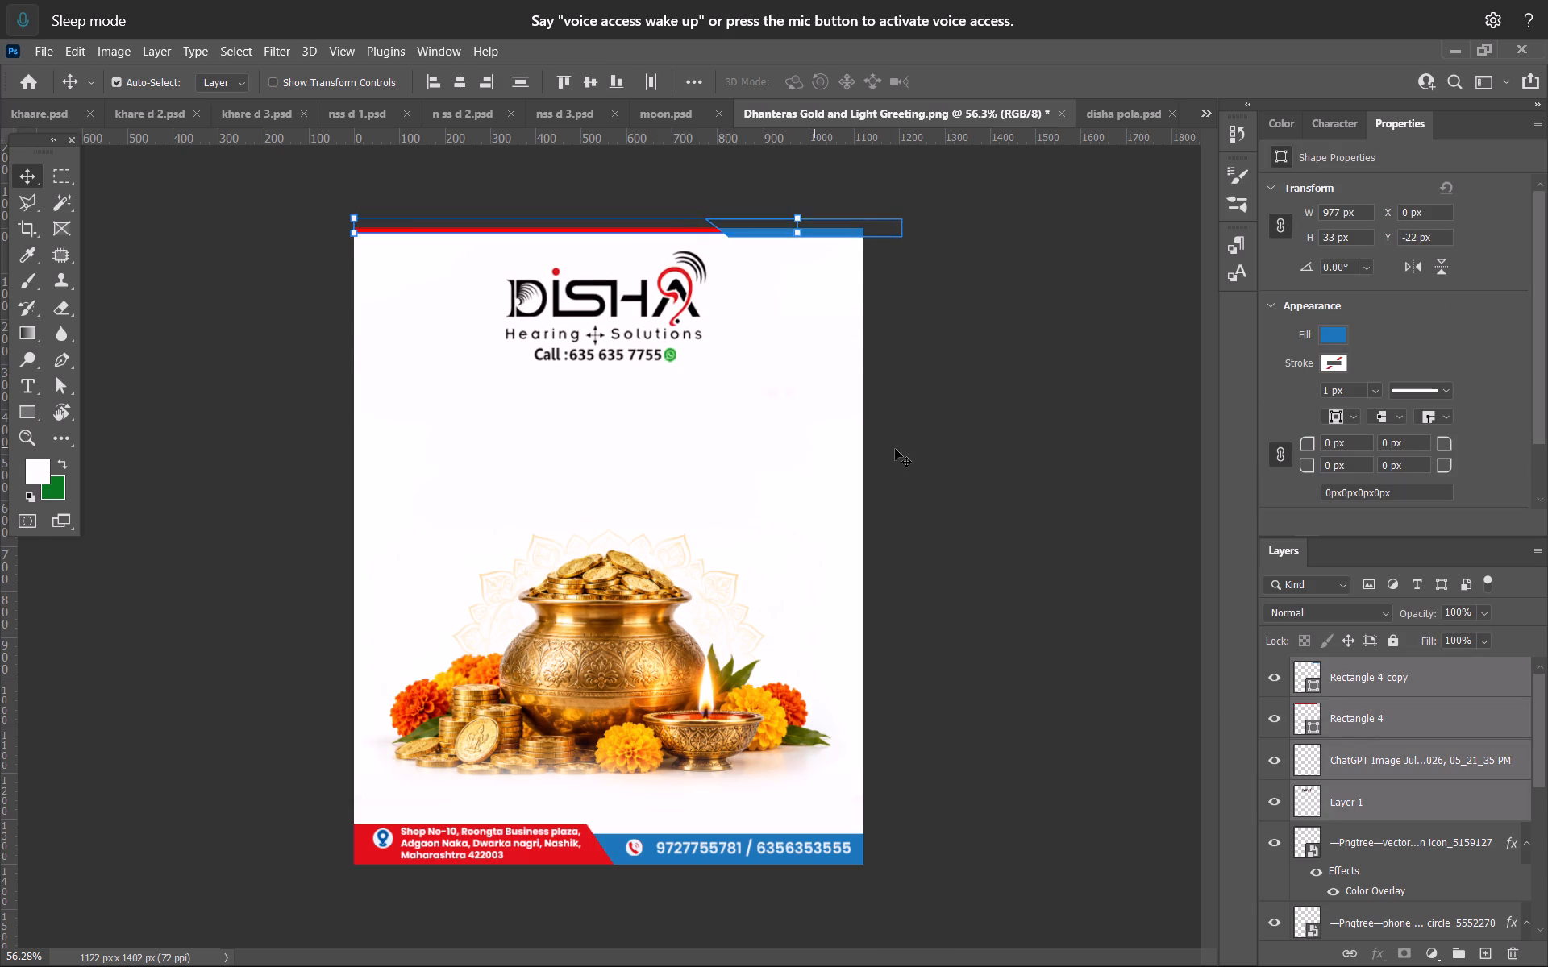
{"action": "key", "text": "Down"}
{"action": "left_click", "coordinate": [922, 450]}
{"action": "left_click", "coordinate": [1092, 119]}
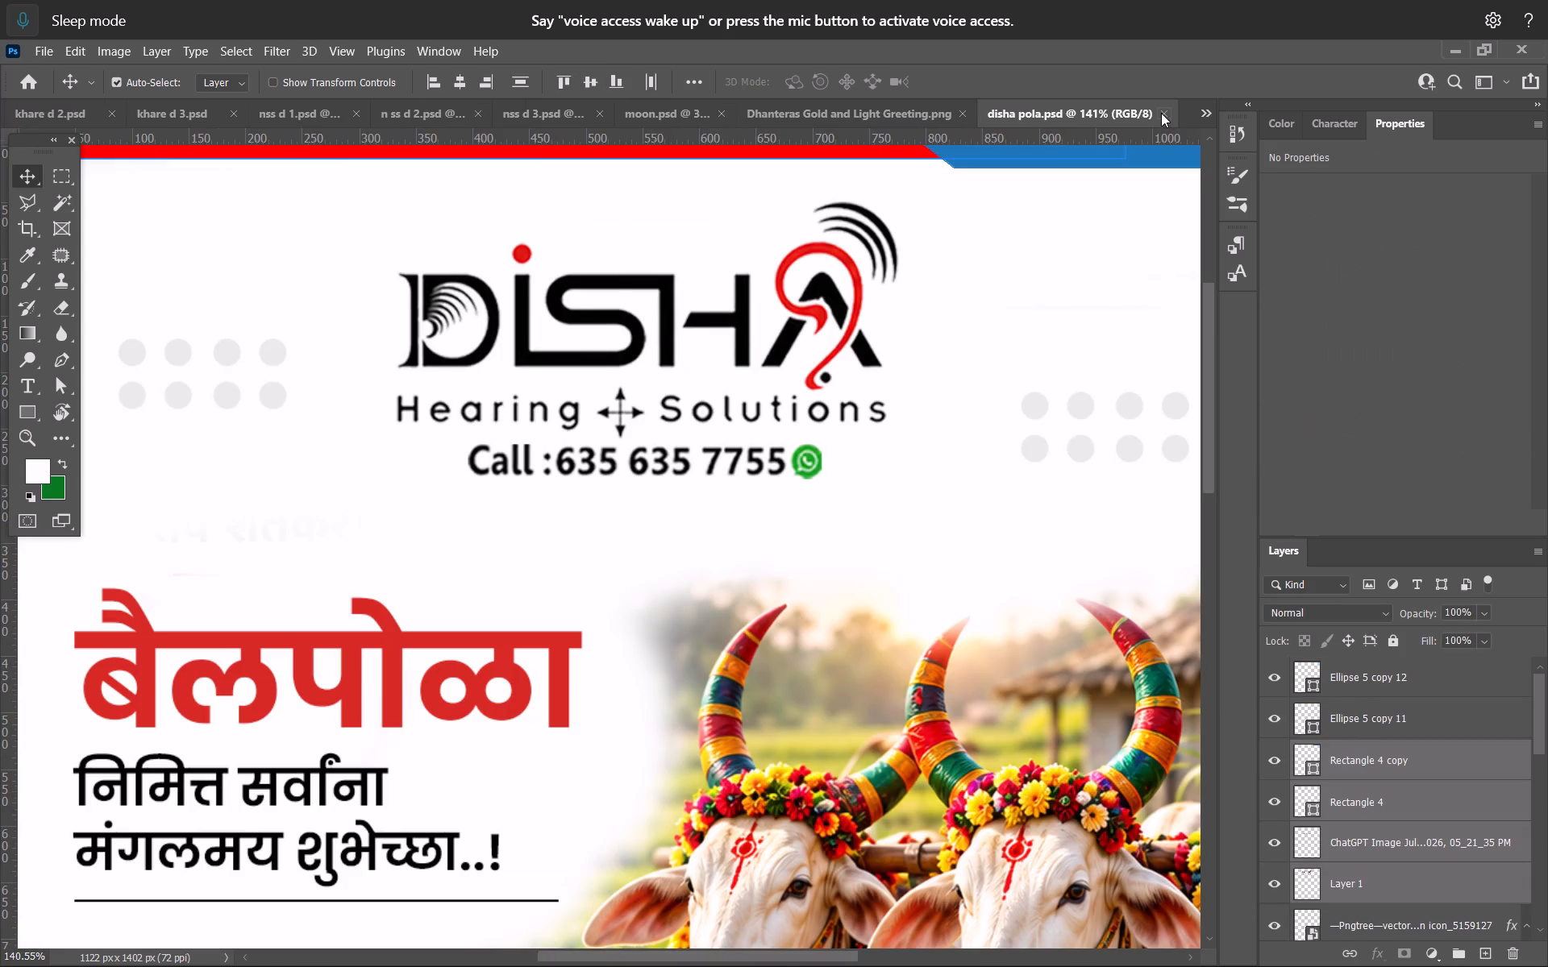
{"action": "left_click", "coordinate": [1161, 113]}
Nudge the Disha logo and the call line with WhatsApp icon up together to a Y position of 39 px.
{"action": "scroll", "coordinate": [734, 272], "scroll_direction": "up", "scroll_amount": 9, "text": "alt"}
{"action": "key", "text": "space"}
{"action": "key", "text": "space"}
{"action": "key", "text": "space"}
{"action": "key", "text": "space"}
{"action": "key", "text": "space"}
{"action": "left_click_drag", "start_coordinate": [680, 284], "coordinate": [784, 471]}
{"action": "left_click", "coordinate": [852, 434]}
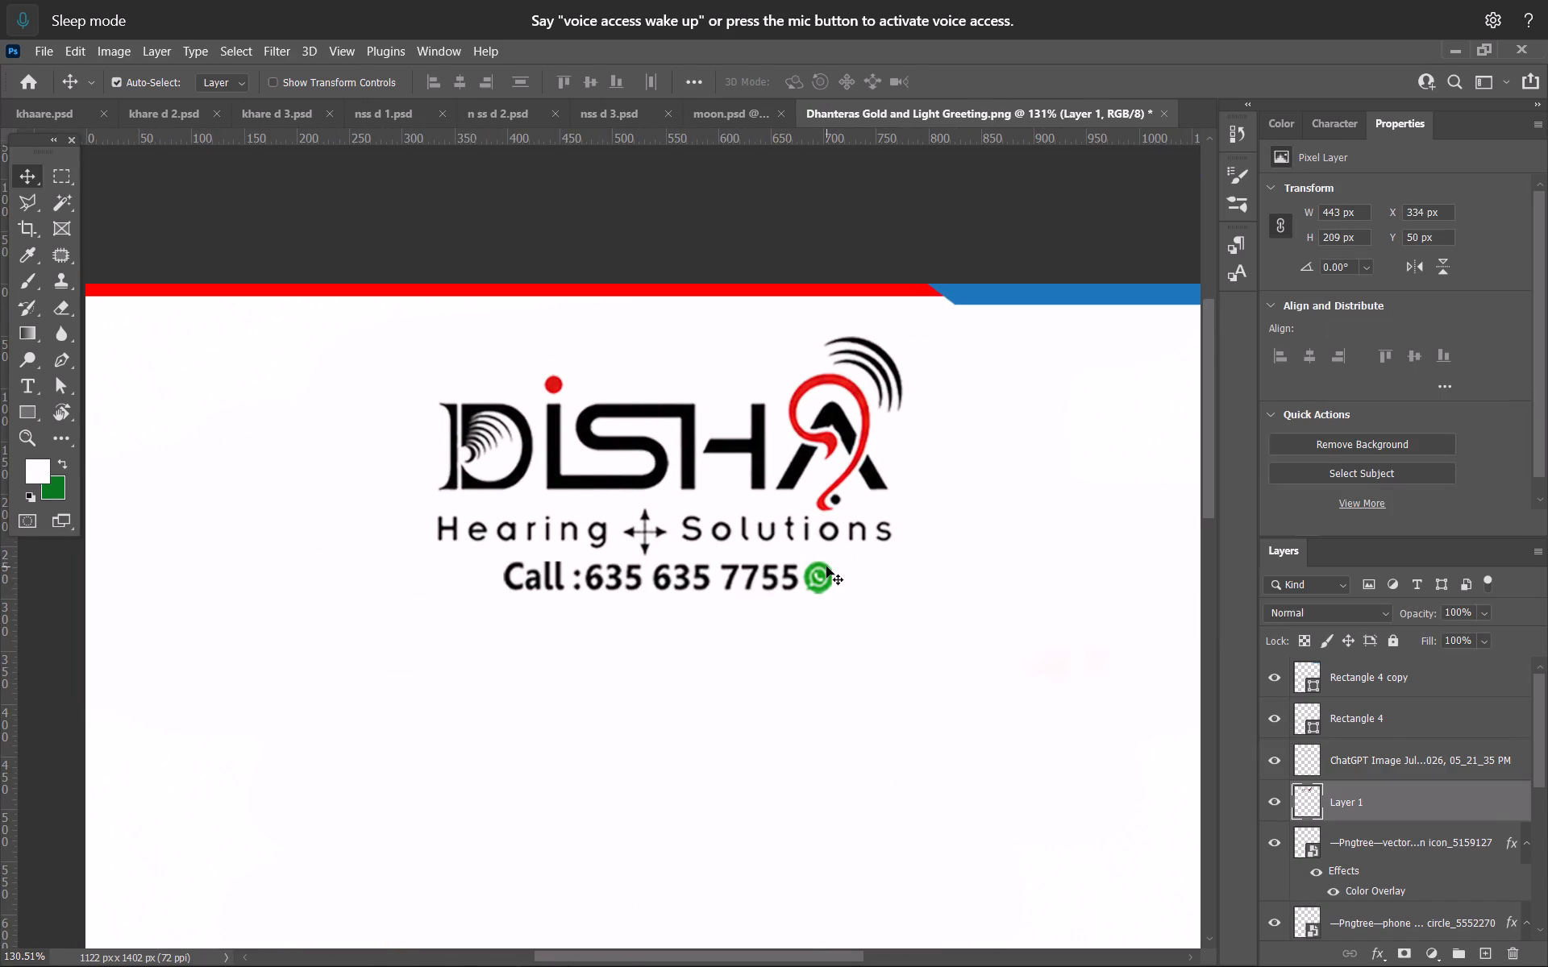
{"action": "left_click", "coordinate": [826, 567], "text": "shift"}
{"action": "key", "text": "Up"}
{"action": "key", "text": "Up"}
{"action": "key", "text": "Up"}
{"action": "key", "text": "Up"}
{"action": "key", "text": "Up"}
{"action": "key", "text": "Up"}
{"action": "key", "text": "Up"}
{"action": "key", "text": "Up"}
{"action": "key", "text": "Up"}
{"action": "key", "text": "Up"}
{"action": "key", "text": "Up"}
{"action": "key", "text": "Up"}
{"action": "key", "text": "Up"}
{"action": "key", "text": "Up"}
{"action": "key", "text": "Up"}
{"action": "key", "text": "Up"}
{"action": "key", "text": "Up"}
{"action": "key", "text": "Up"}
{"action": "key", "text": "Up"}
{"action": "key", "text": "Up"}
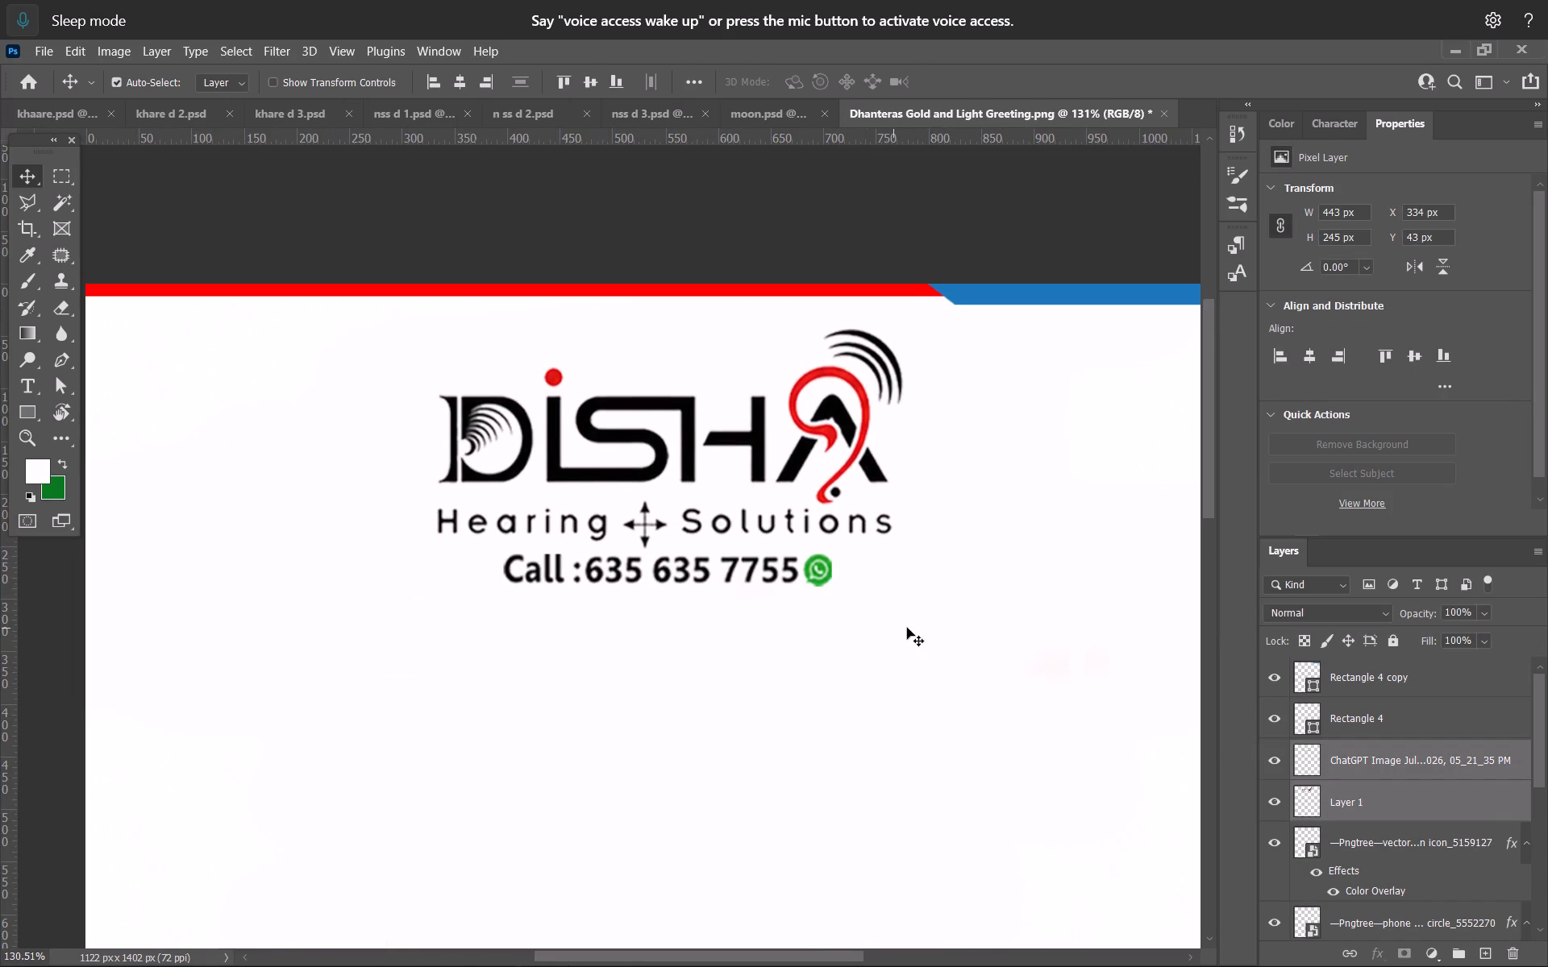
{"action": "scroll", "coordinate": [779, 509], "scroll_direction": "down", "scroll_amount": 11, "text": "alt"}
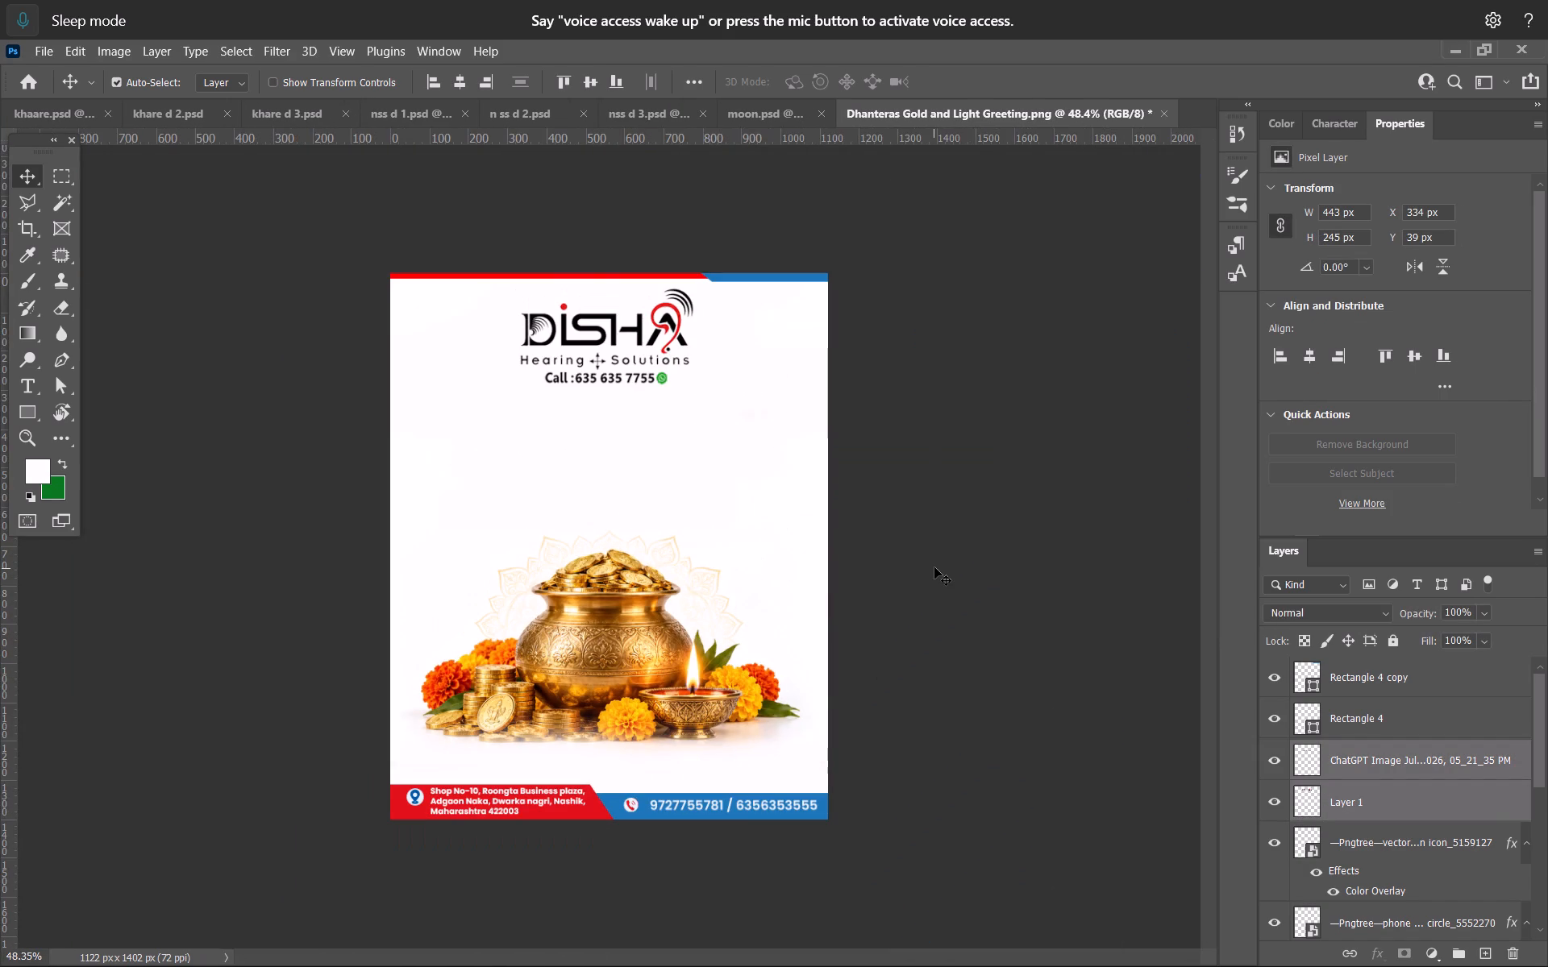
{"action": "left_click", "coordinate": [934, 567]}
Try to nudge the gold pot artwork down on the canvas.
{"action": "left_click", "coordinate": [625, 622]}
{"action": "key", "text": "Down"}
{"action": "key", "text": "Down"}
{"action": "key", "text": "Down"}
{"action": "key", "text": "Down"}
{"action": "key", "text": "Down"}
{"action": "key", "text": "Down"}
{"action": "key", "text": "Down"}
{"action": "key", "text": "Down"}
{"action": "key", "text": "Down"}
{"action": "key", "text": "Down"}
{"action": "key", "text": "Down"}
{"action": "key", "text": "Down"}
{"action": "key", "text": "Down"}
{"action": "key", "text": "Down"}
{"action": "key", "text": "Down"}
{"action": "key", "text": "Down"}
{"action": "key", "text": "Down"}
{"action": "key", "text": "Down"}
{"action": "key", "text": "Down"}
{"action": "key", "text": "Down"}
Unlock the background layer with the gold pot artwork and move it down to a Y position of 56 px.
{"action": "scroll", "coordinate": [1322, 809], "scroll_direction": "down", "scroll_amount": 2}
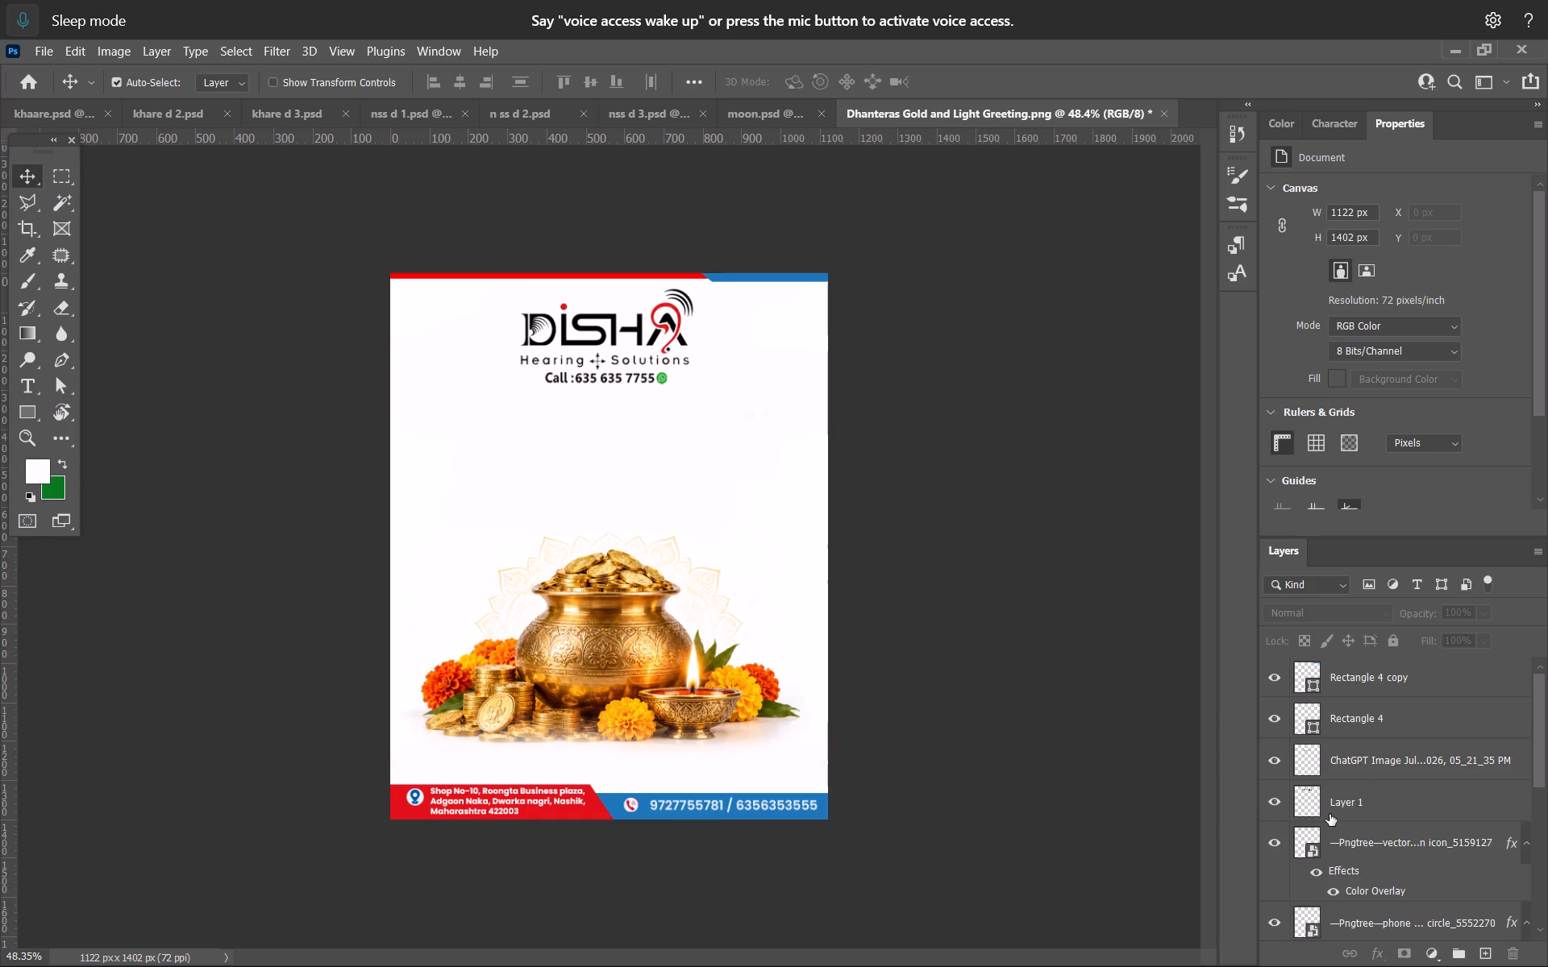
{"action": "scroll", "coordinate": [1330, 814], "scroll_direction": "down", "scroll_amount": 18}
{"action": "left_click", "coordinate": [1505, 915]}
{"action": "key", "text": "Down"}
{"action": "key", "text": "Down"}
{"action": "key", "text": "Down"}
{"action": "key", "text": "Down"}
{"action": "key", "text": "Down"}
{"action": "key", "text": "Down"}
{"action": "key", "text": "Down"}
{"action": "key", "text": "Down"}
{"action": "key", "text": "Down"}
{"action": "key", "text": "Down"}
{"action": "key", "text": "Down"}
{"action": "key", "text": "Down"}
{"action": "key", "text": "Down"}
{"action": "key", "text": "Down"}
{"action": "key", "text": "Down"}
{"action": "key", "text": "Down"}
{"action": "key", "text": "Down"}
{"action": "key", "text": "Down"}
{"action": "key", "text": "Down"}
{"action": "key", "text": "Down"}
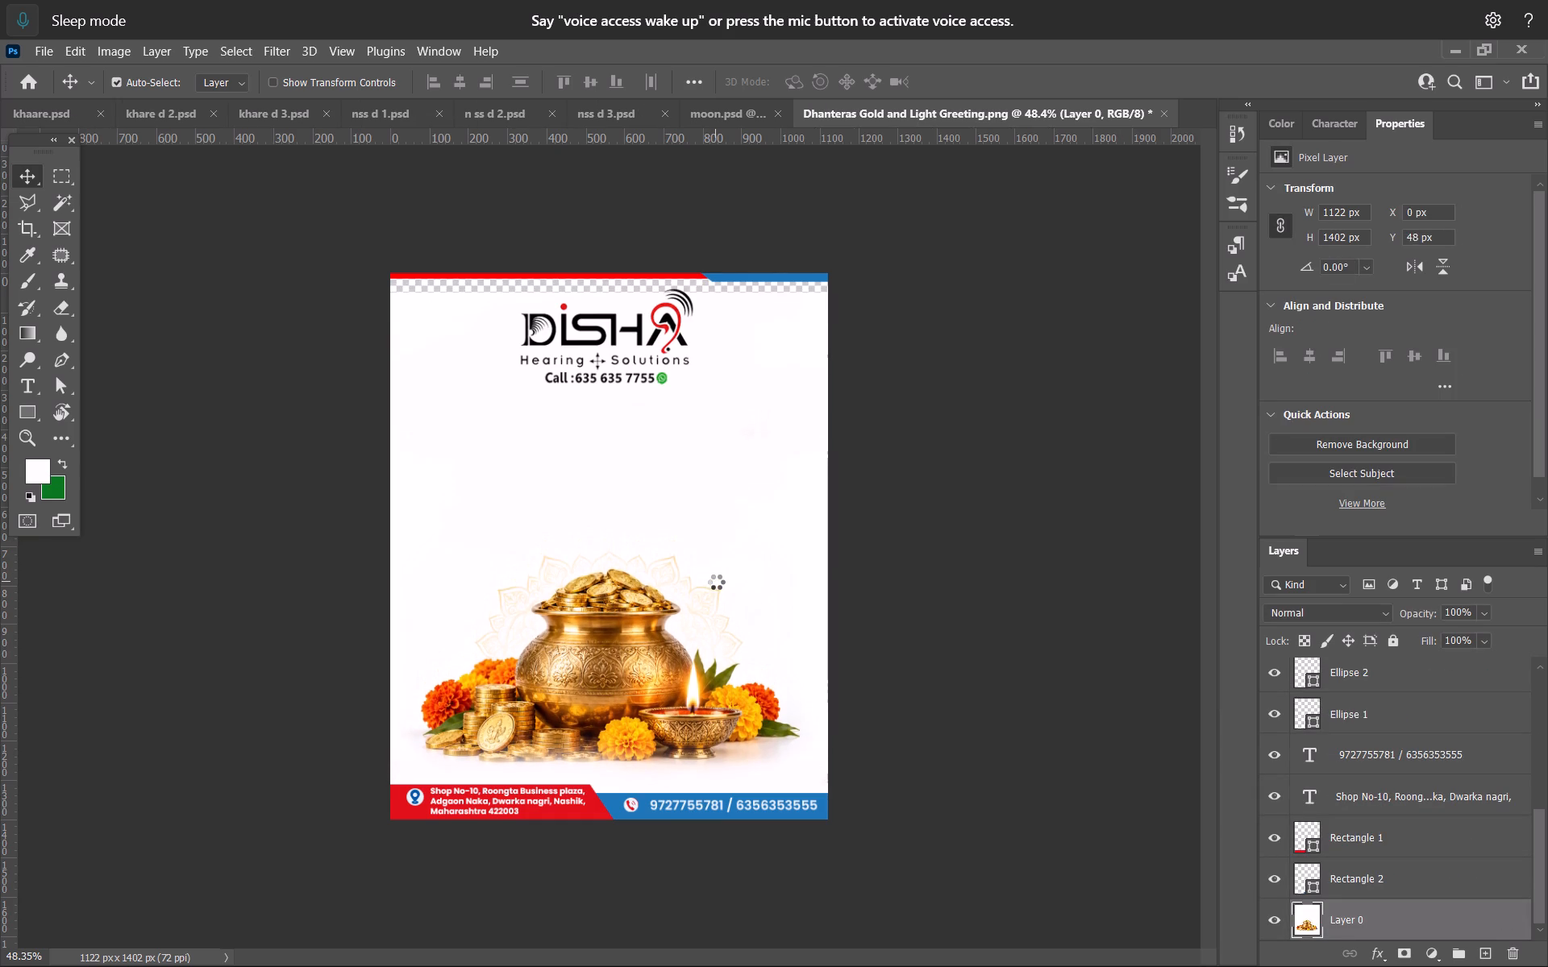
Sample the off-white background colour and brush it across the transparent strip along the top of the pot artwork layer.
{"action": "key", "text": "b"}
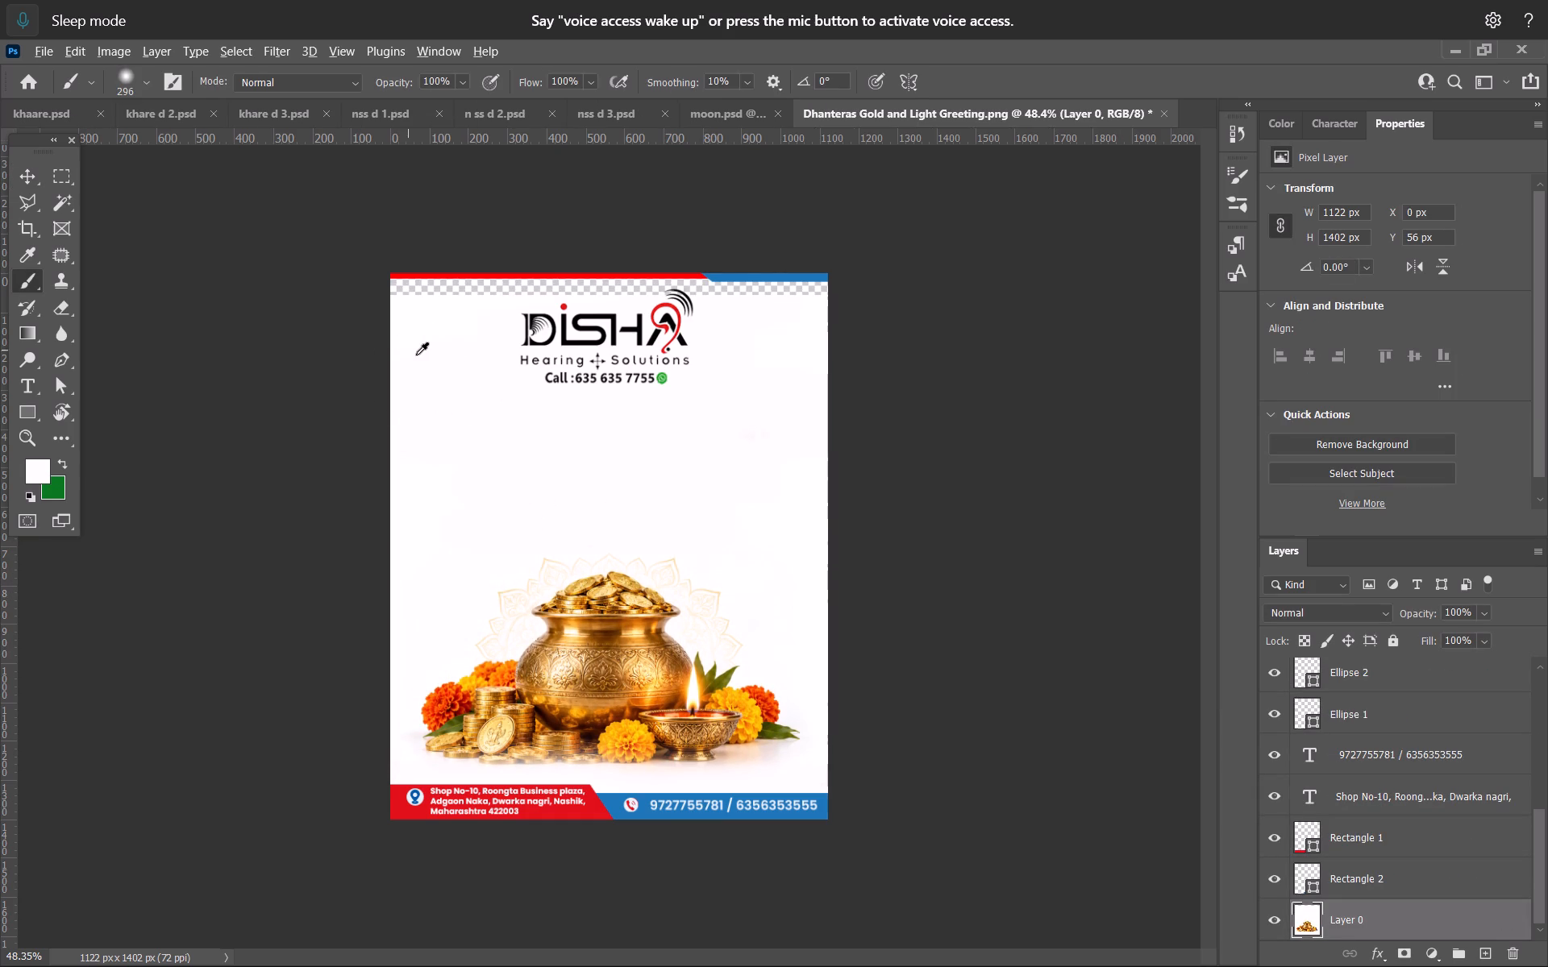
{"action": "left_click", "coordinate": [435, 362], "text": "alt"}
{"action": "left_click_drag", "start_coordinate": [360, 282], "coordinate": [1074, 282]}
{"action": "key", "text": "ctrl+z"}
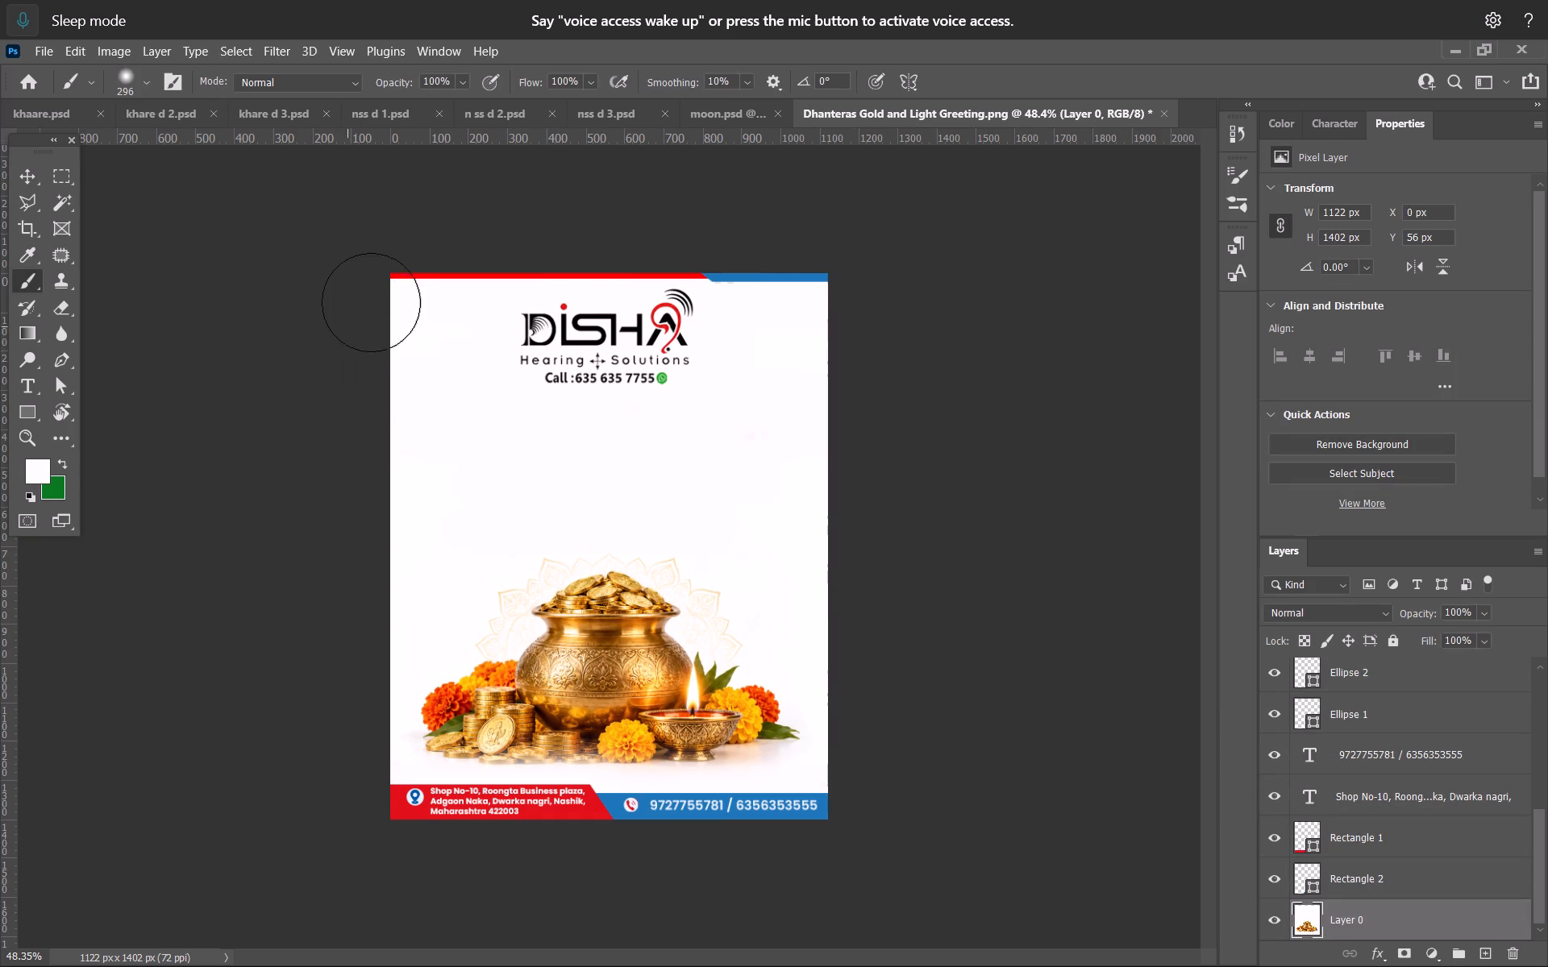
{"action": "left_click_drag", "start_coordinate": [378, 285], "coordinate": [1103, 288]}
{"action": "left_click", "coordinate": [31, 169]}
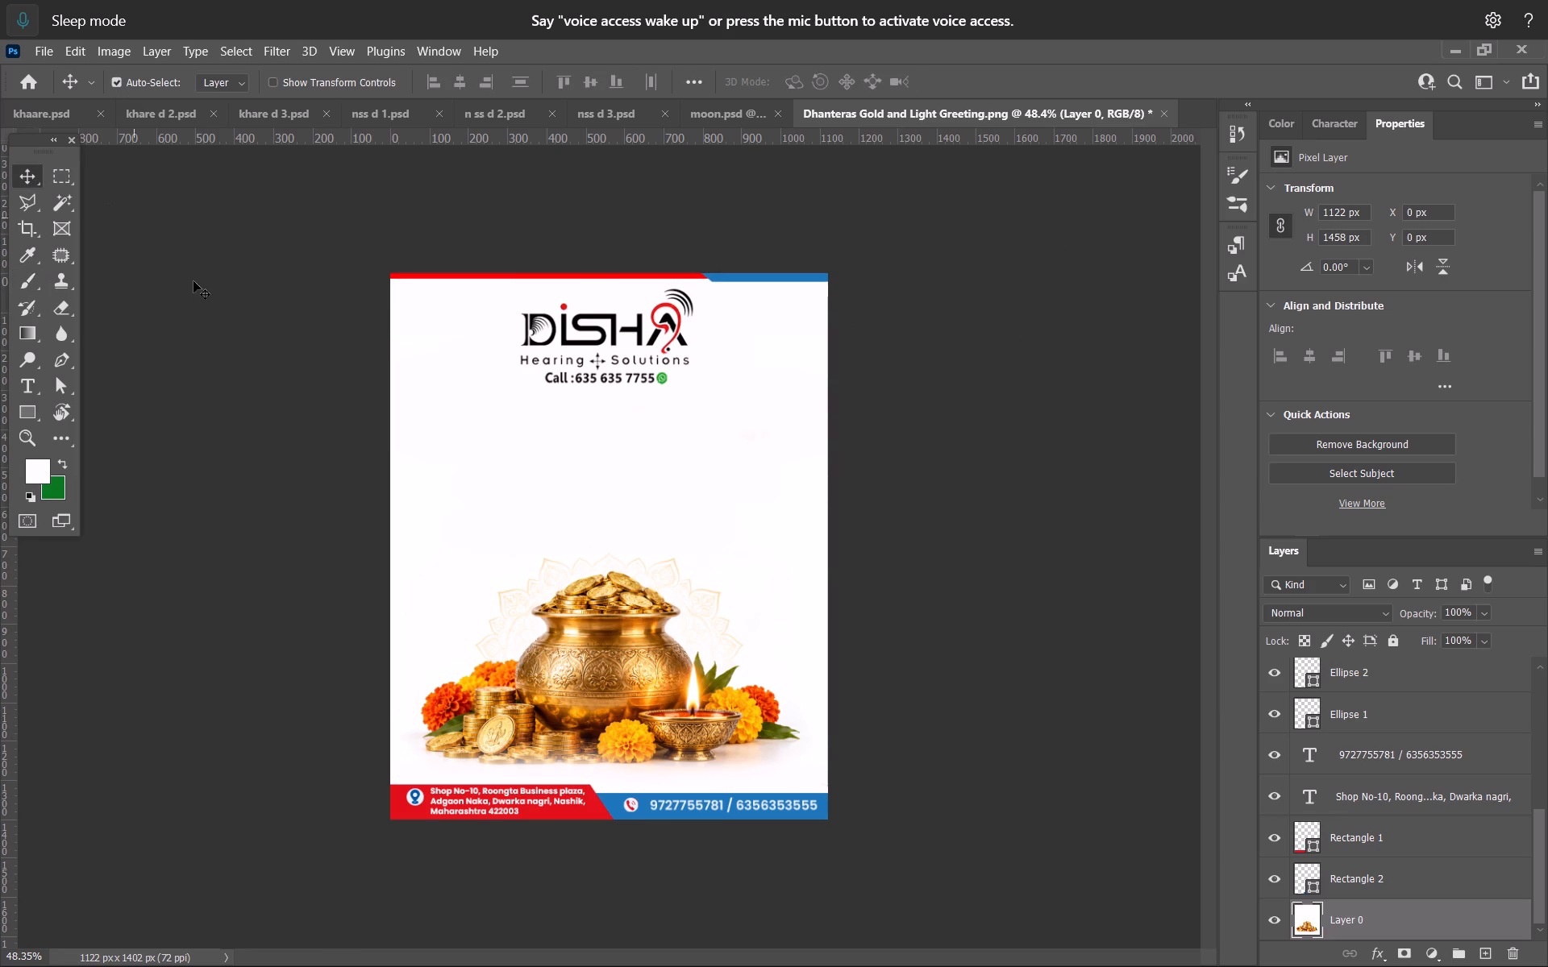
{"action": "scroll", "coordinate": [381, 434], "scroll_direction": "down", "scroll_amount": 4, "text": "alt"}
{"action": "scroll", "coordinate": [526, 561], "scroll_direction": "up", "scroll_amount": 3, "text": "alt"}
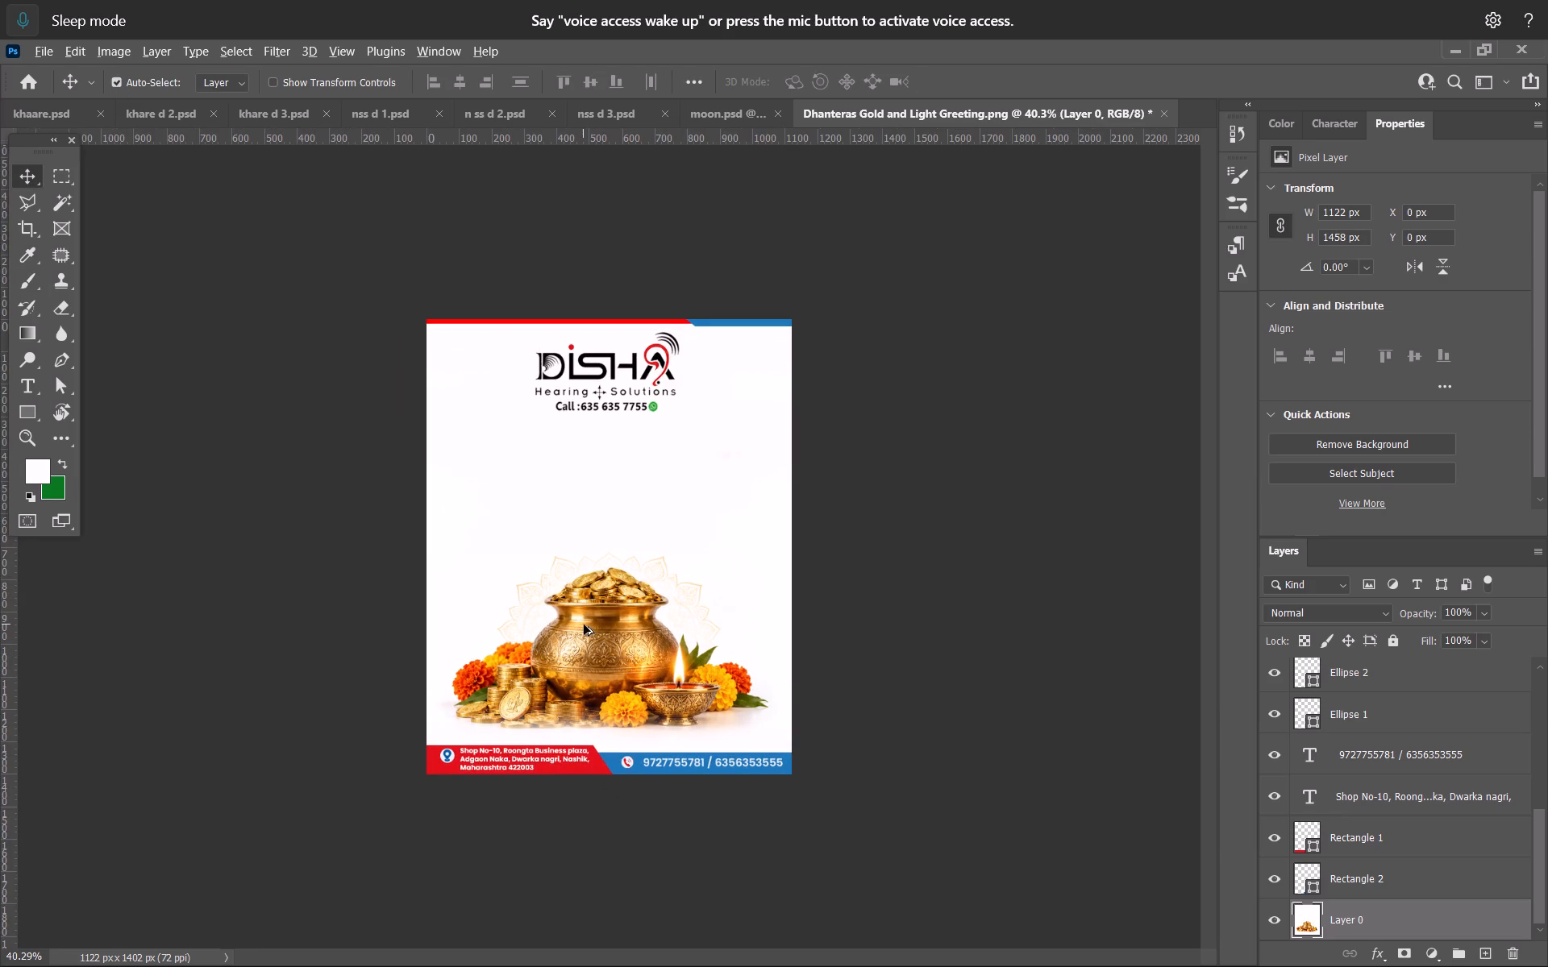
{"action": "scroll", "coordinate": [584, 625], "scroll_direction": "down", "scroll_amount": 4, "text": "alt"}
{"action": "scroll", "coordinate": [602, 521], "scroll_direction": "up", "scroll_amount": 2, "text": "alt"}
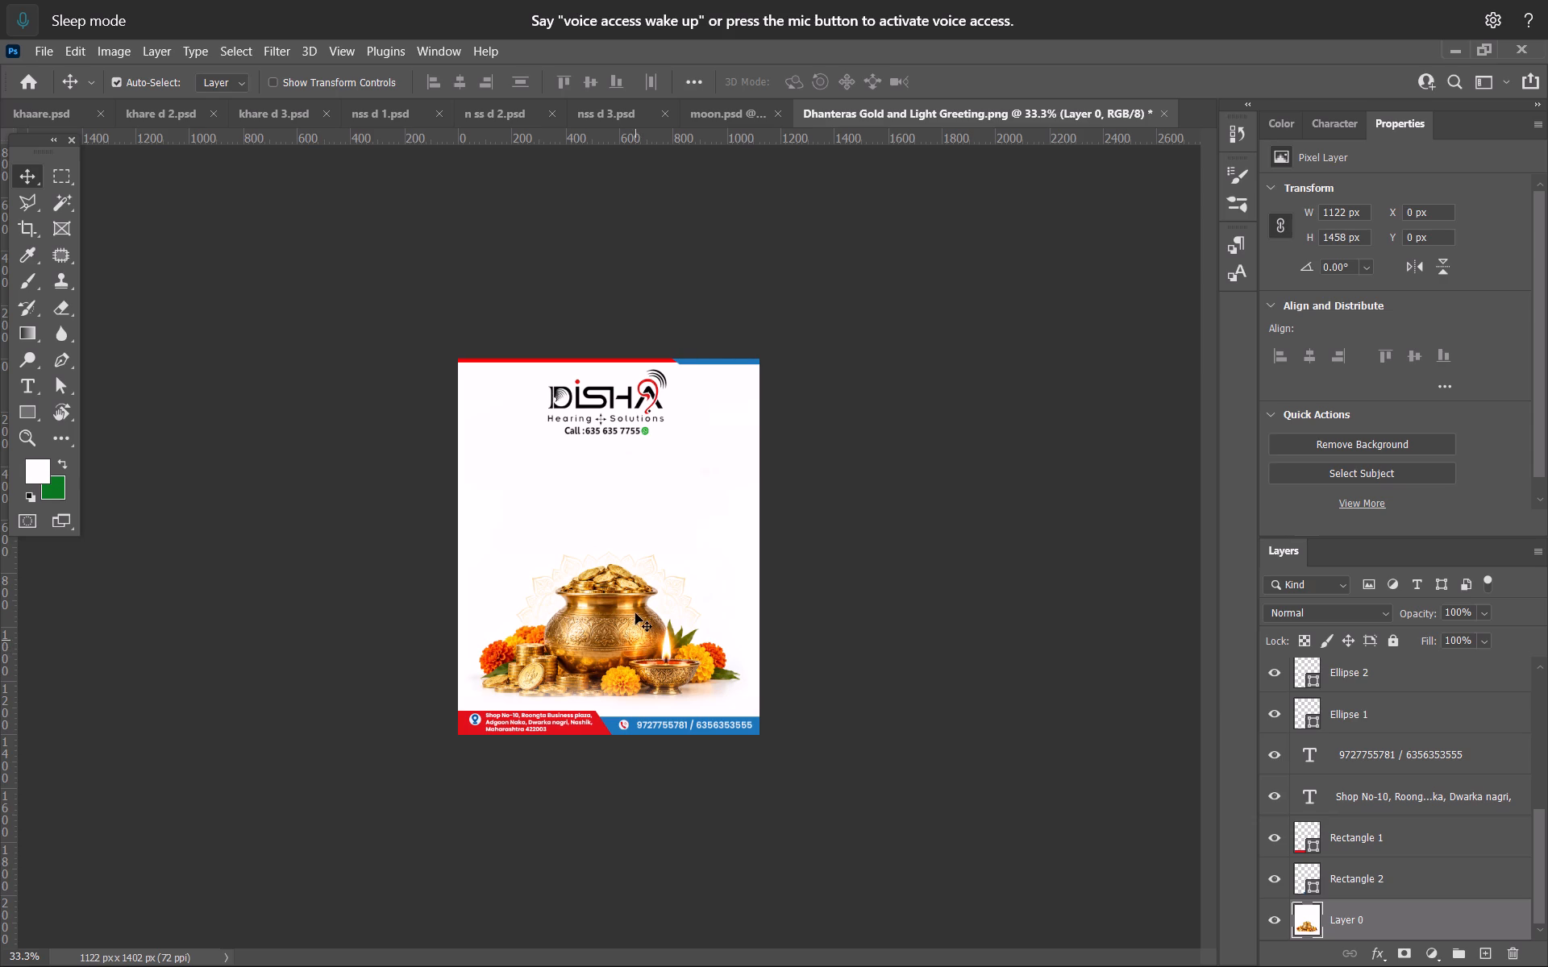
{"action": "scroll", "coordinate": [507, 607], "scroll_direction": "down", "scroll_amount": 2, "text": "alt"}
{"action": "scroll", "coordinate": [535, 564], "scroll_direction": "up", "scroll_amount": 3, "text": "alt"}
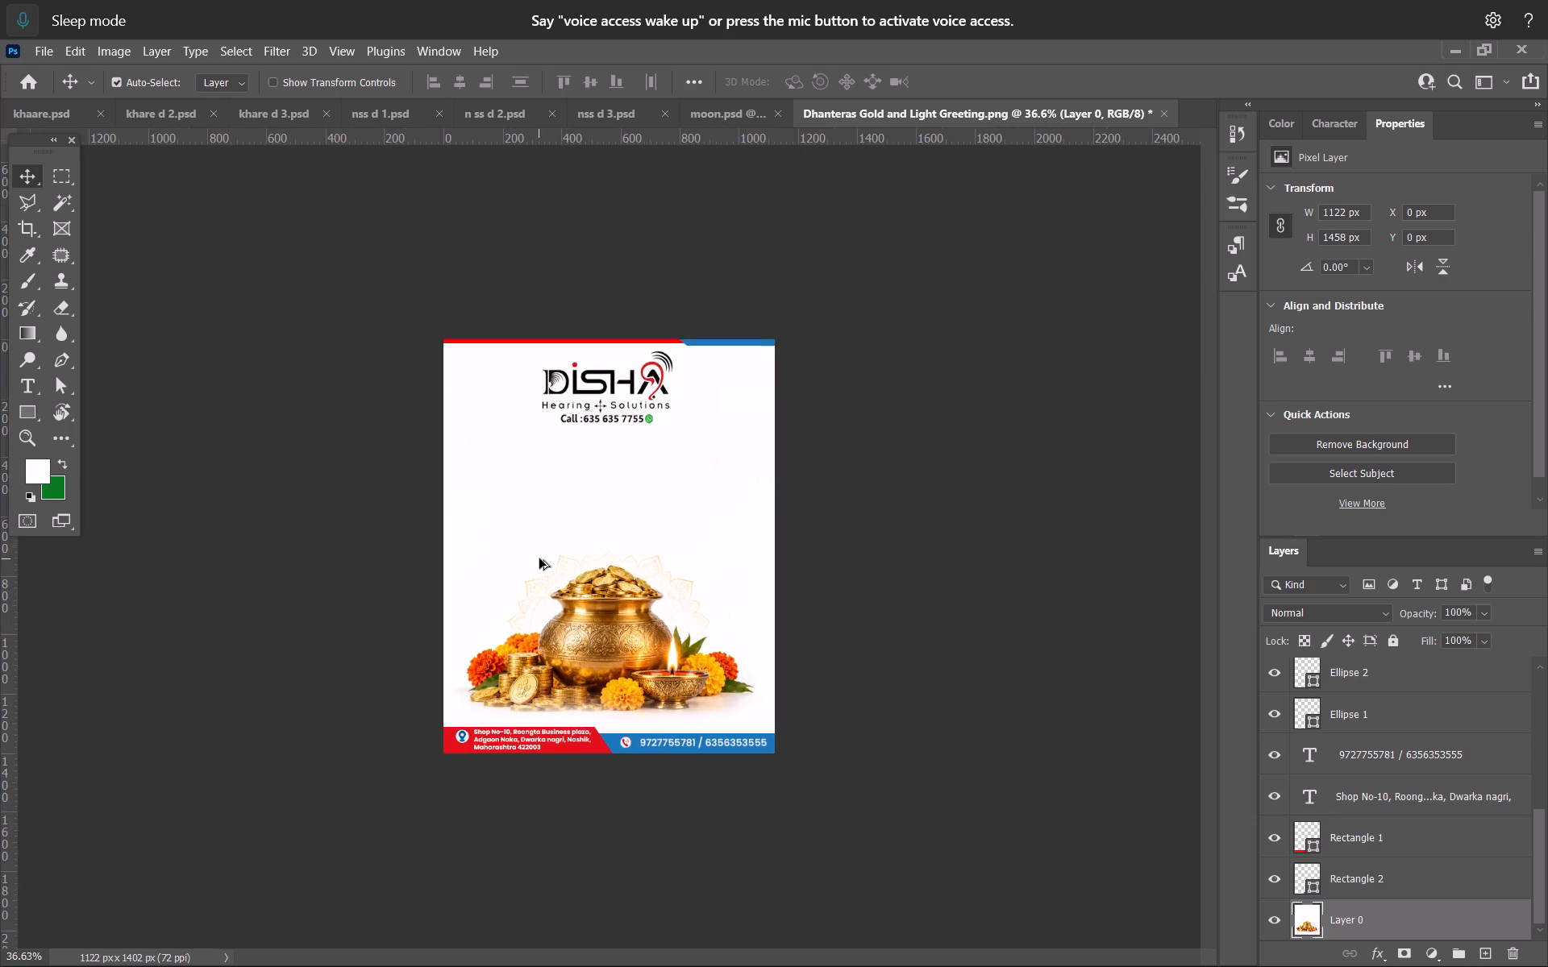
Look through the open NSS and Khare greeting posters to examine their Marathi headings and text layouts.
{"action": "left_click", "coordinate": [460, 115]}
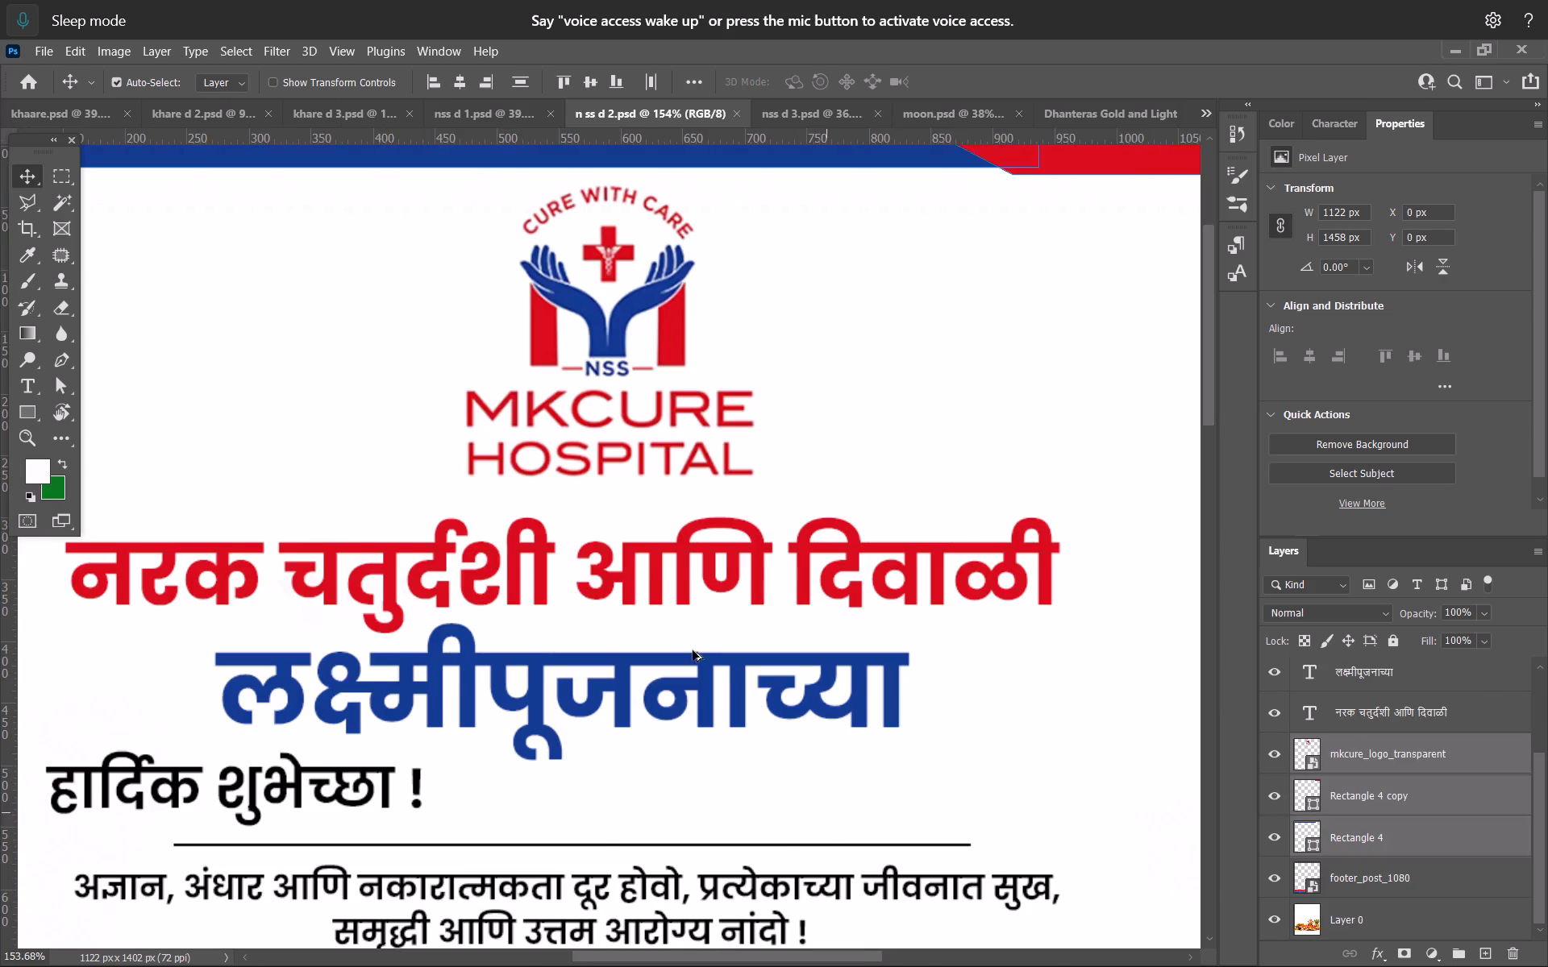
{"action": "scroll", "coordinate": [693, 650], "scroll_direction": "down", "scroll_amount": 3, "text": "alt"}
{"action": "scroll", "coordinate": [693, 650], "scroll_direction": "up", "scroll_amount": 1, "text": "alt"}
{"action": "scroll", "coordinate": [693, 650], "scroll_direction": "down", "scroll_amount": 4, "text": "alt"}
{"action": "left_click", "coordinate": [784, 121]}
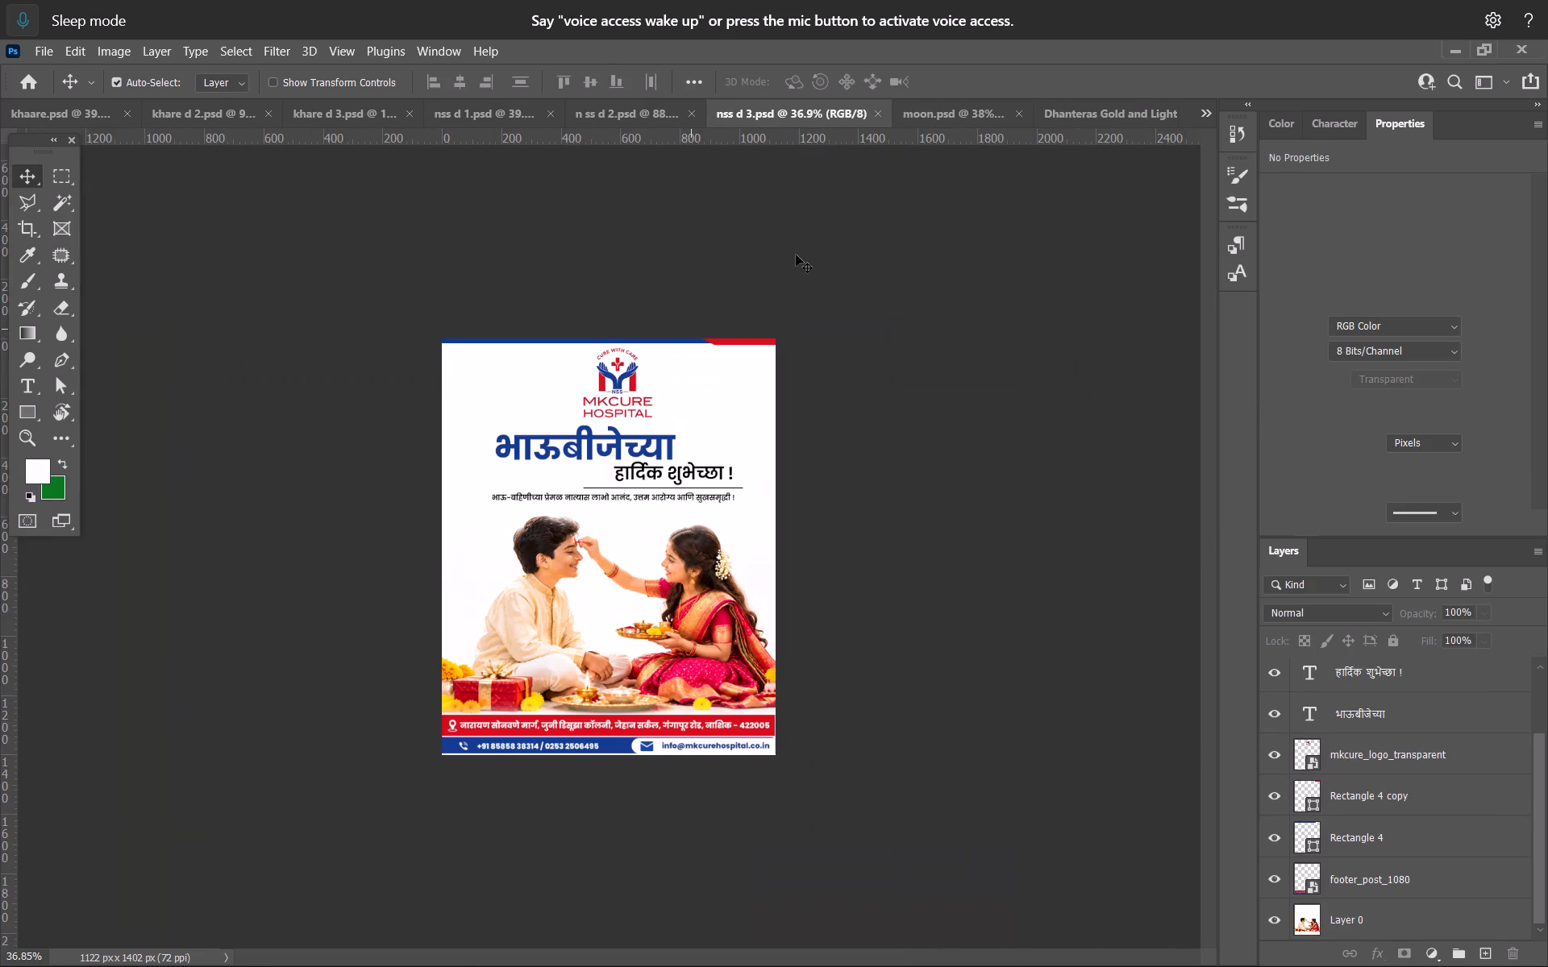
{"action": "left_click", "coordinate": [497, 118]}
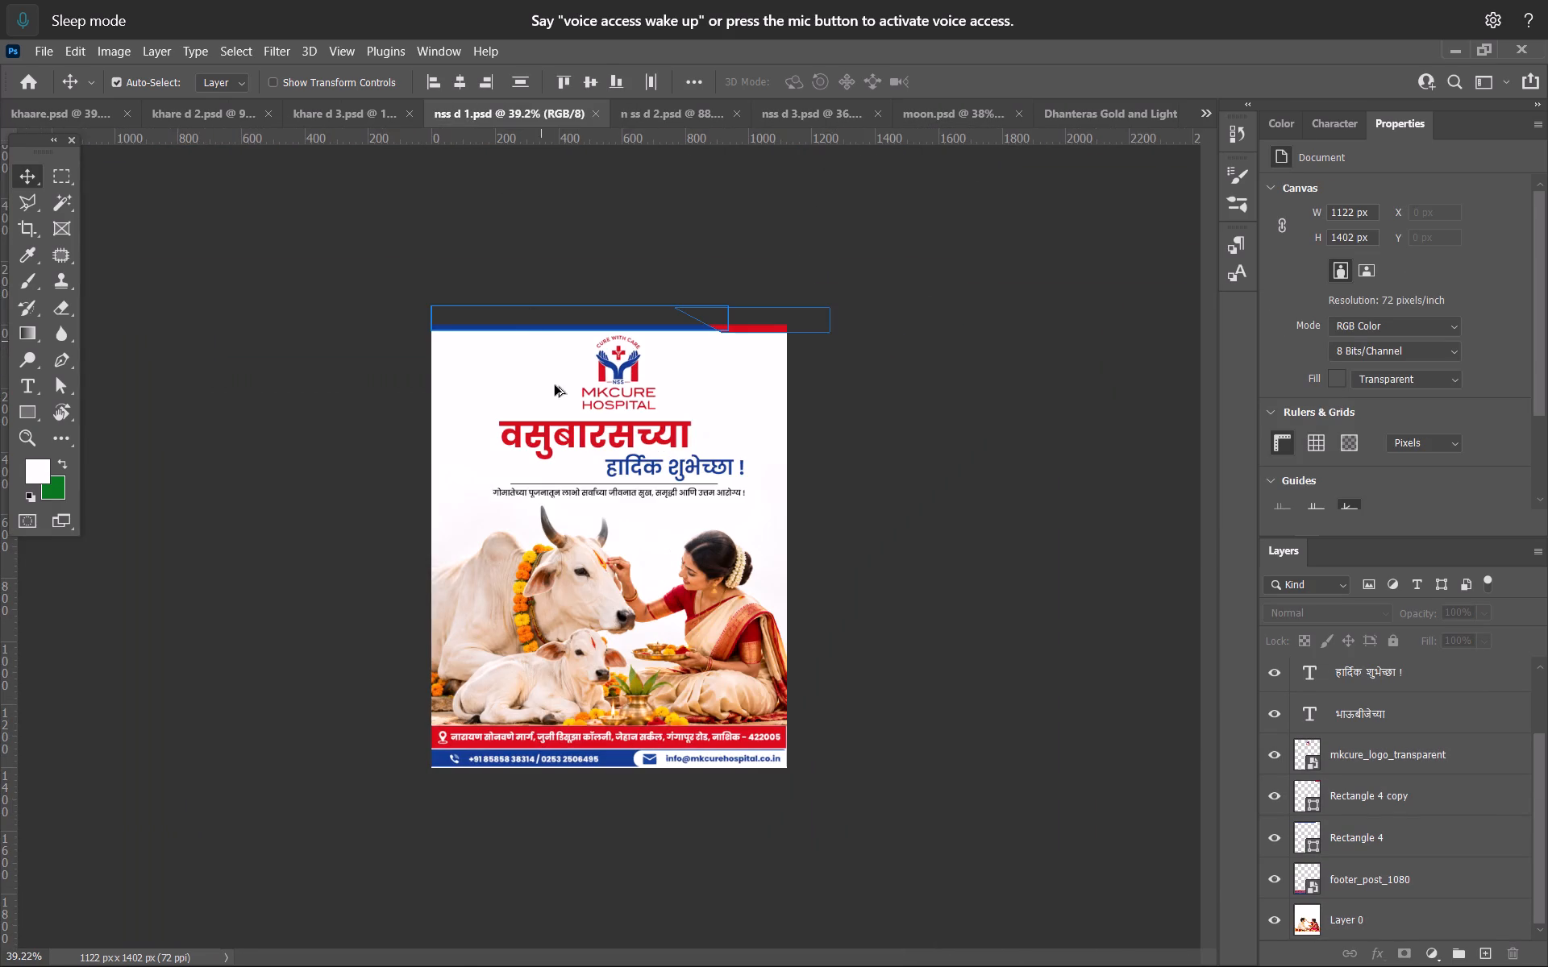
{"action": "scroll", "coordinate": [561, 394], "scroll_direction": "up", "scroll_amount": 12, "text": "alt"}
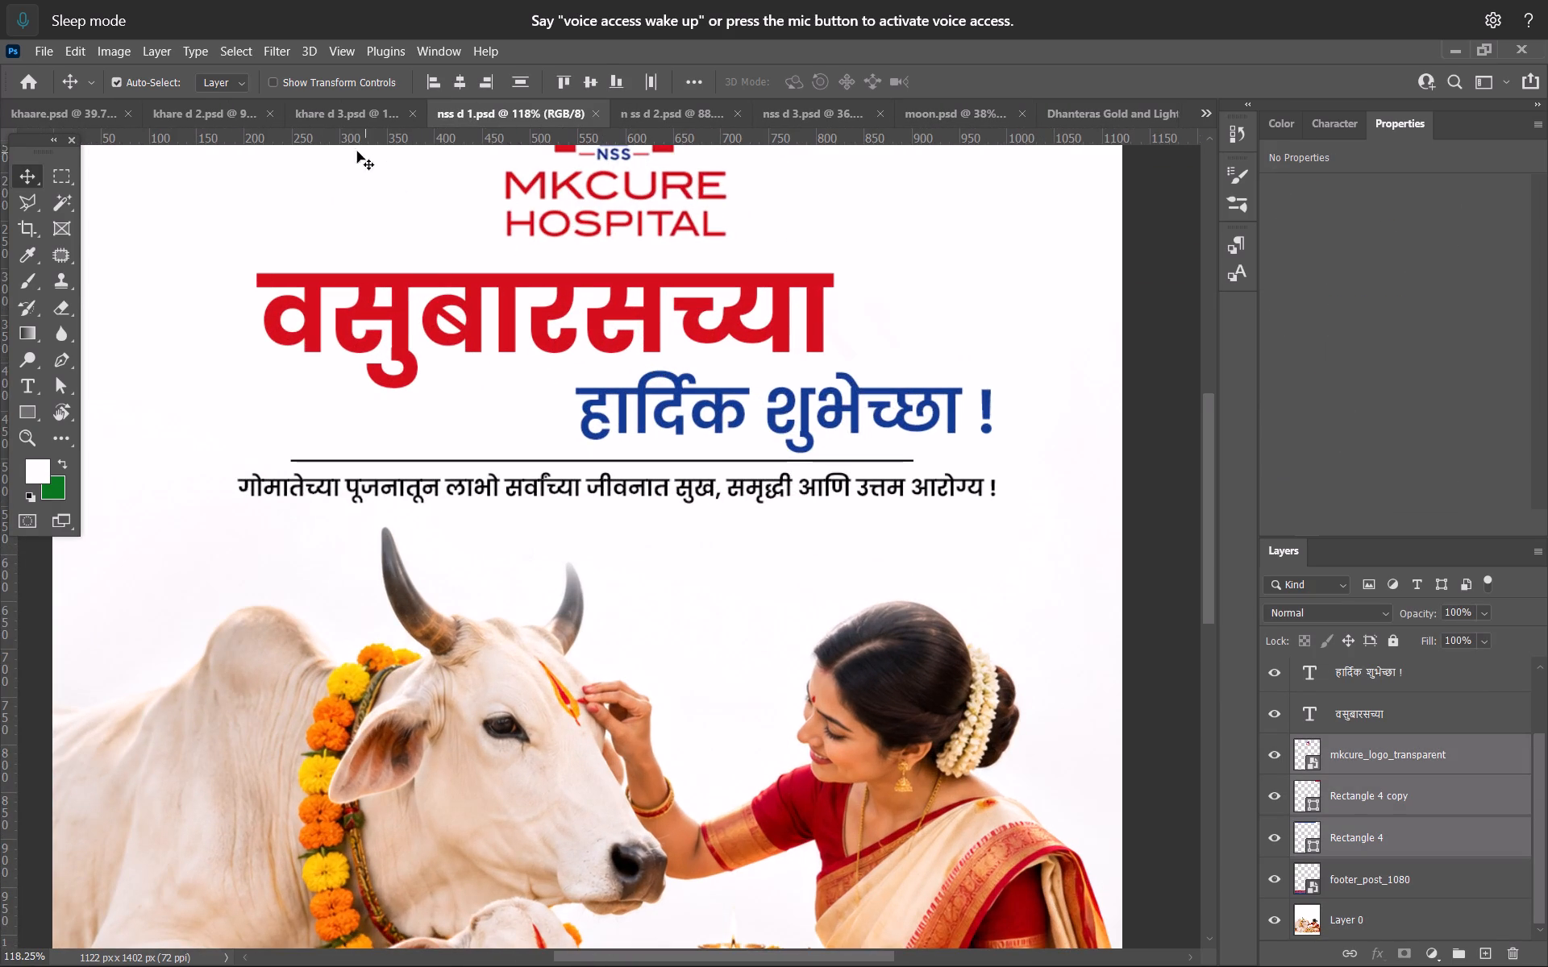
{"action": "left_click", "coordinate": [327, 107]}
{"action": "scroll", "coordinate": [422, 384], "scroll_direction": "down", "scroll_amount": 4, "text": "alt"}
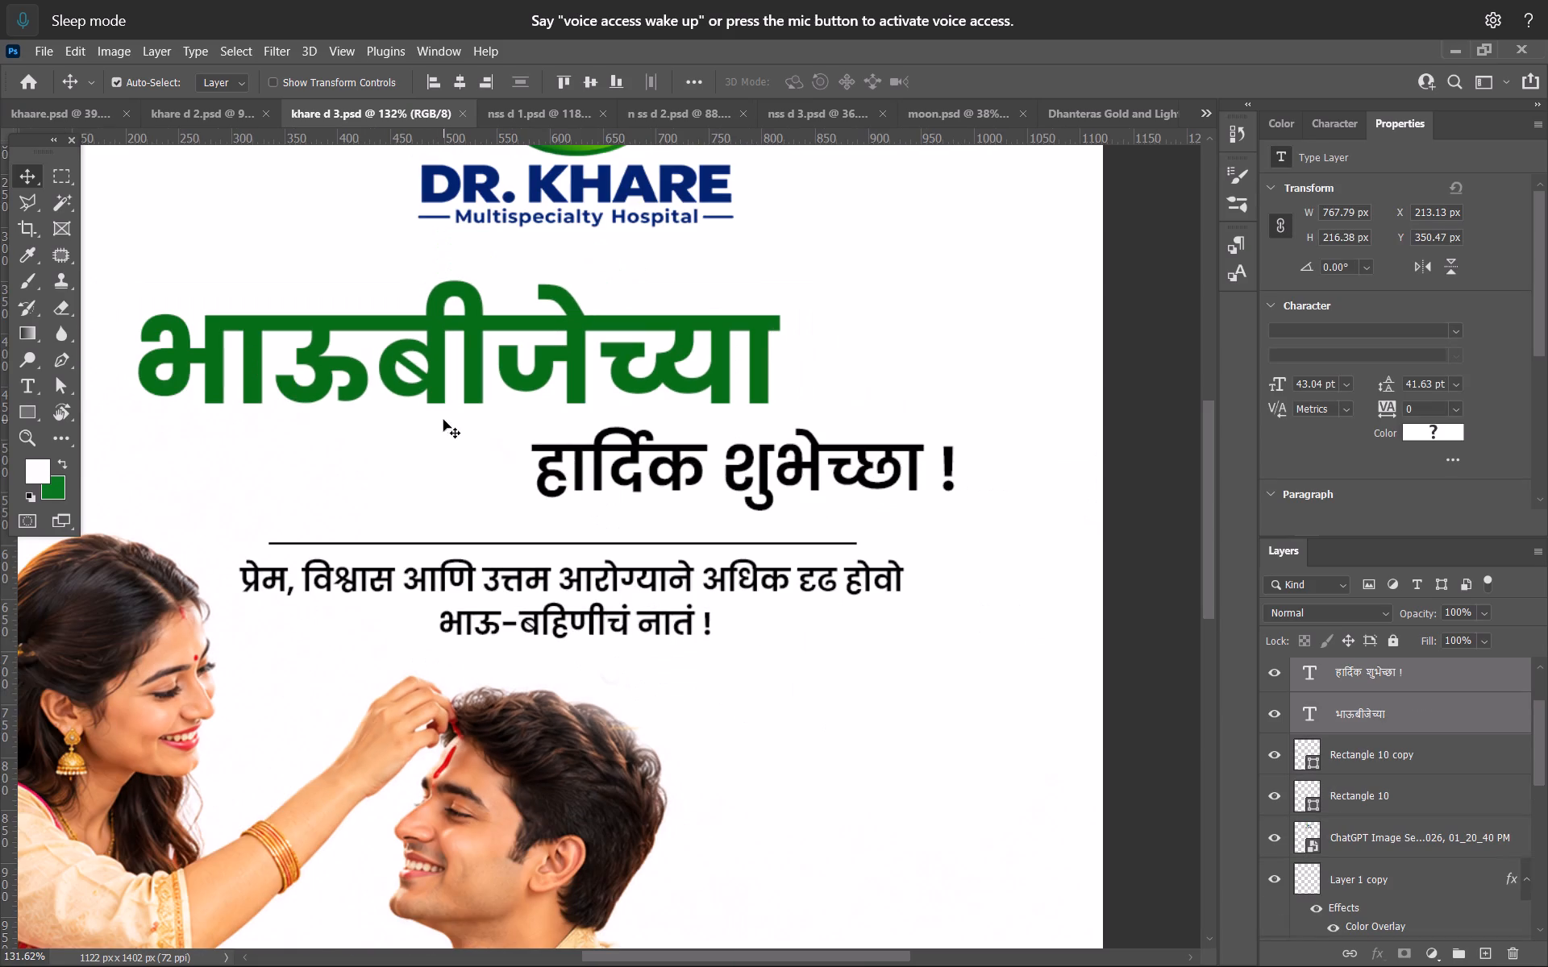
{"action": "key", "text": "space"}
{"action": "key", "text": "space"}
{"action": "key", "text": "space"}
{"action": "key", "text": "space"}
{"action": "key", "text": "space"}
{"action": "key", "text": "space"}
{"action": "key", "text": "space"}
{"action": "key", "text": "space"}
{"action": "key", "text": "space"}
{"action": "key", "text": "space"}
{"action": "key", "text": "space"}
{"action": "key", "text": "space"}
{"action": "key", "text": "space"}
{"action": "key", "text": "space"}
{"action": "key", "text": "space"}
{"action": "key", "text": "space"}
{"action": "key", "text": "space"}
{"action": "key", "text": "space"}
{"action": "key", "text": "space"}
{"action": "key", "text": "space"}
{"action": "scroll", "coordinate": [491, 408], "scroll_direction": "down", "scroll_amount": 4, "text": "alt"}
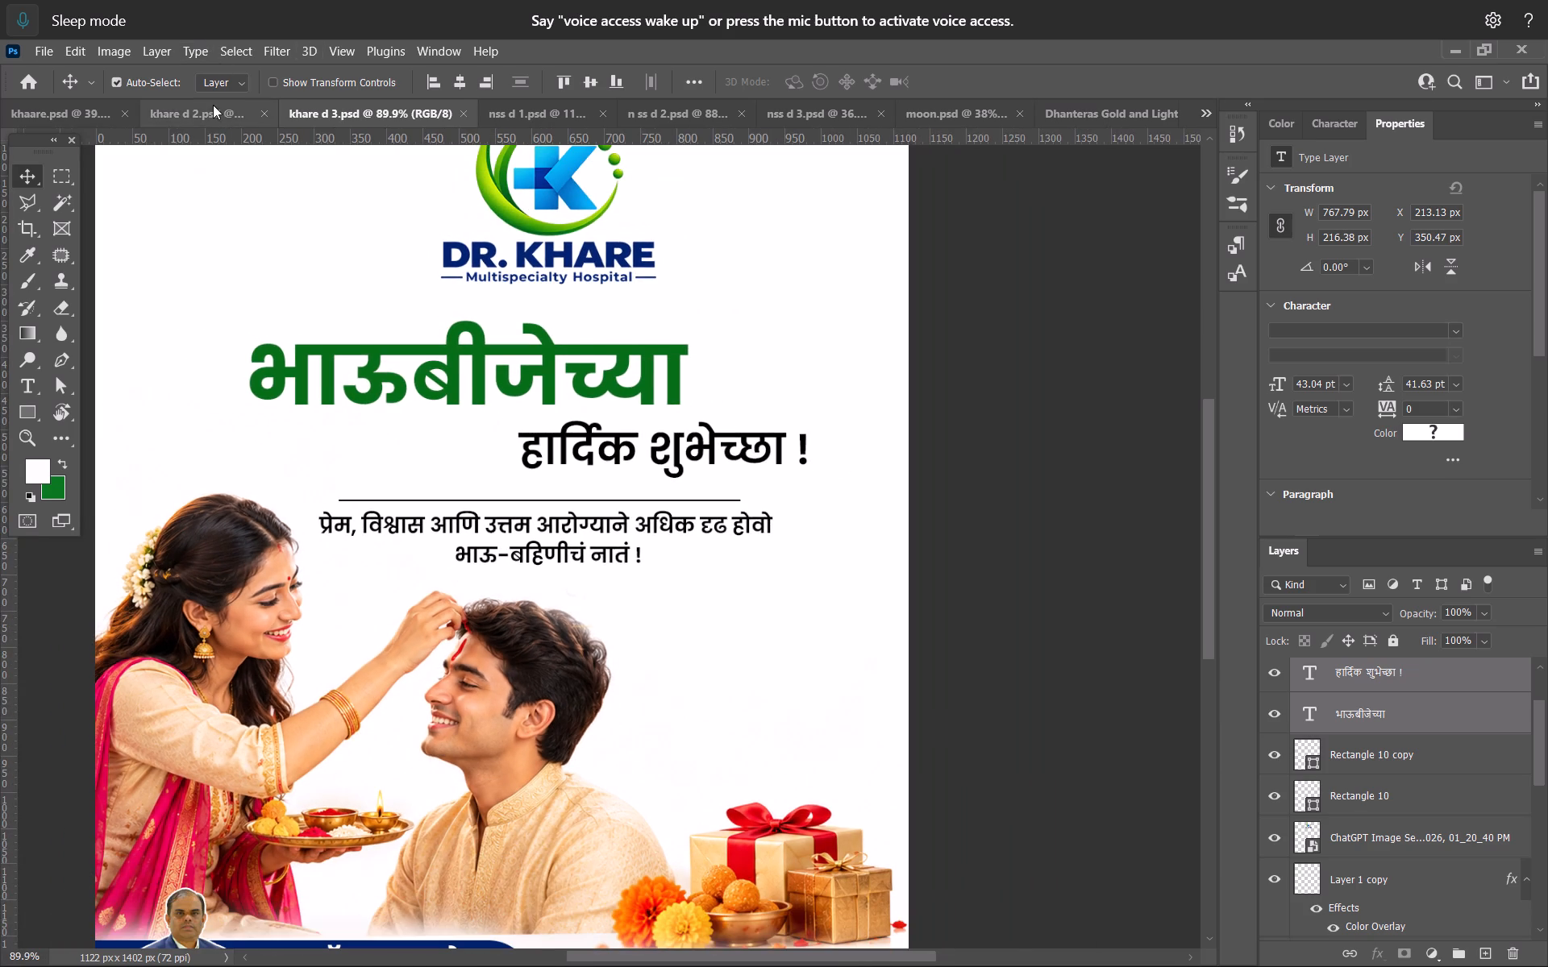
{"action": "left_click", "coordinate": [213, 105]}
Copy the heading धनत्रयोदशीच्या, the line हार्दिक शुभेच्छा ! and the divider line from khaare.psd into the Dhanteras Gold and Light Greeting document.
{"action": "left_click_drag", "start_coordinate": [91, 118], "coordinate": [106, 127]}
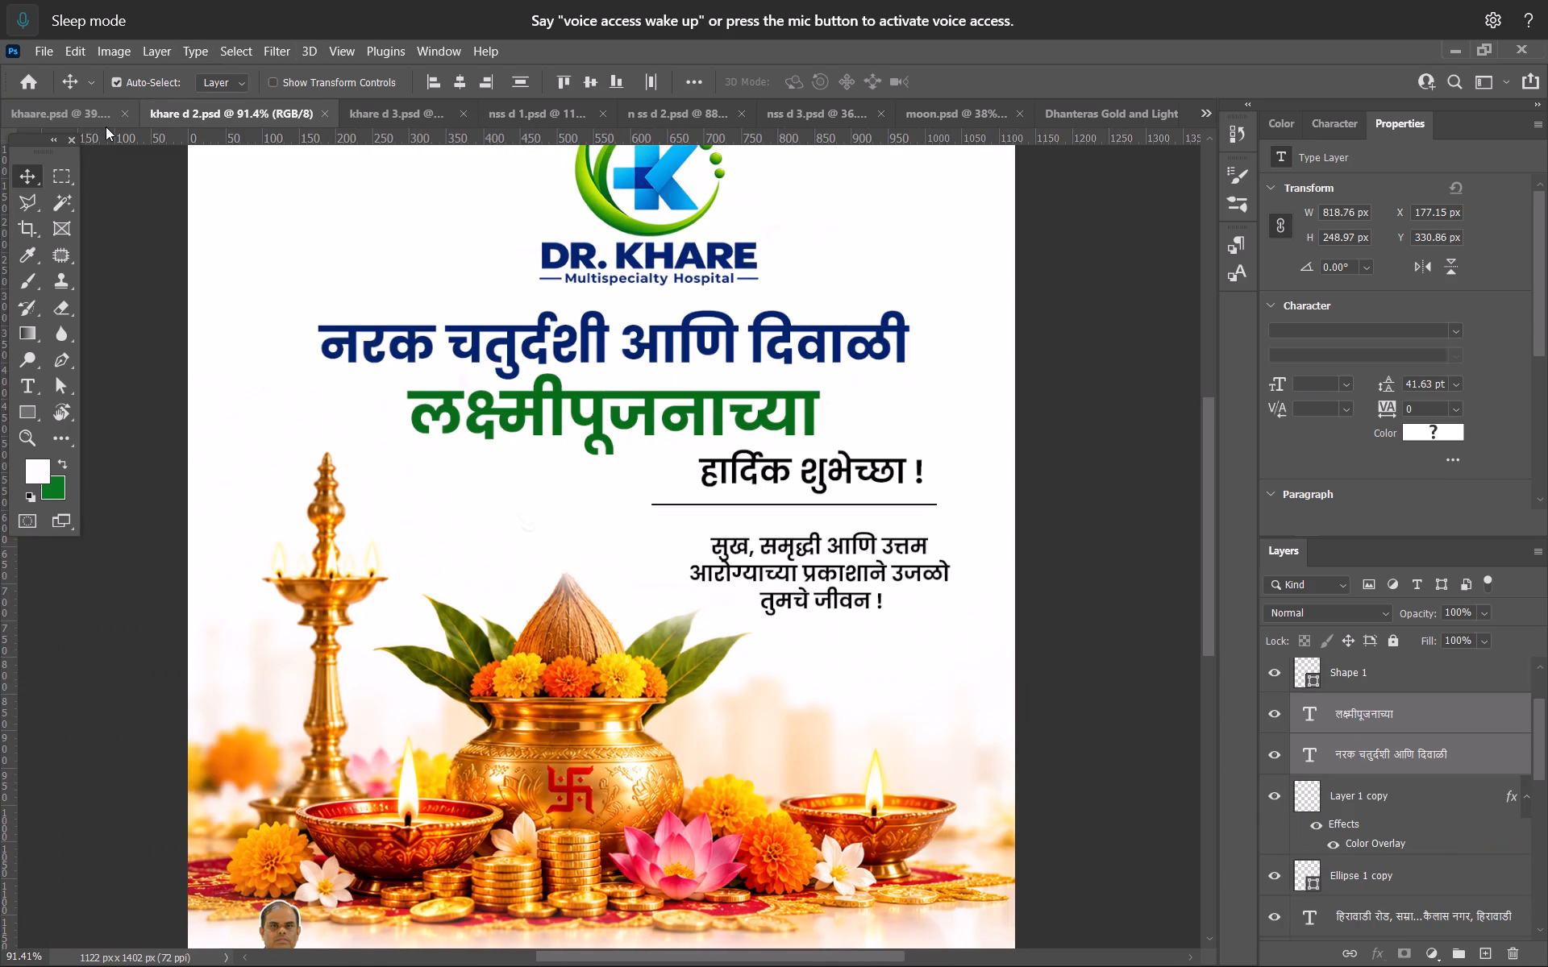
{"action": "left_click", "coordinate": [106, 127]}
{"action": "scroll", "coordinate": [635, 454], "scroll_direction": "up", "scroll_amount": 13, "text": "alt"}
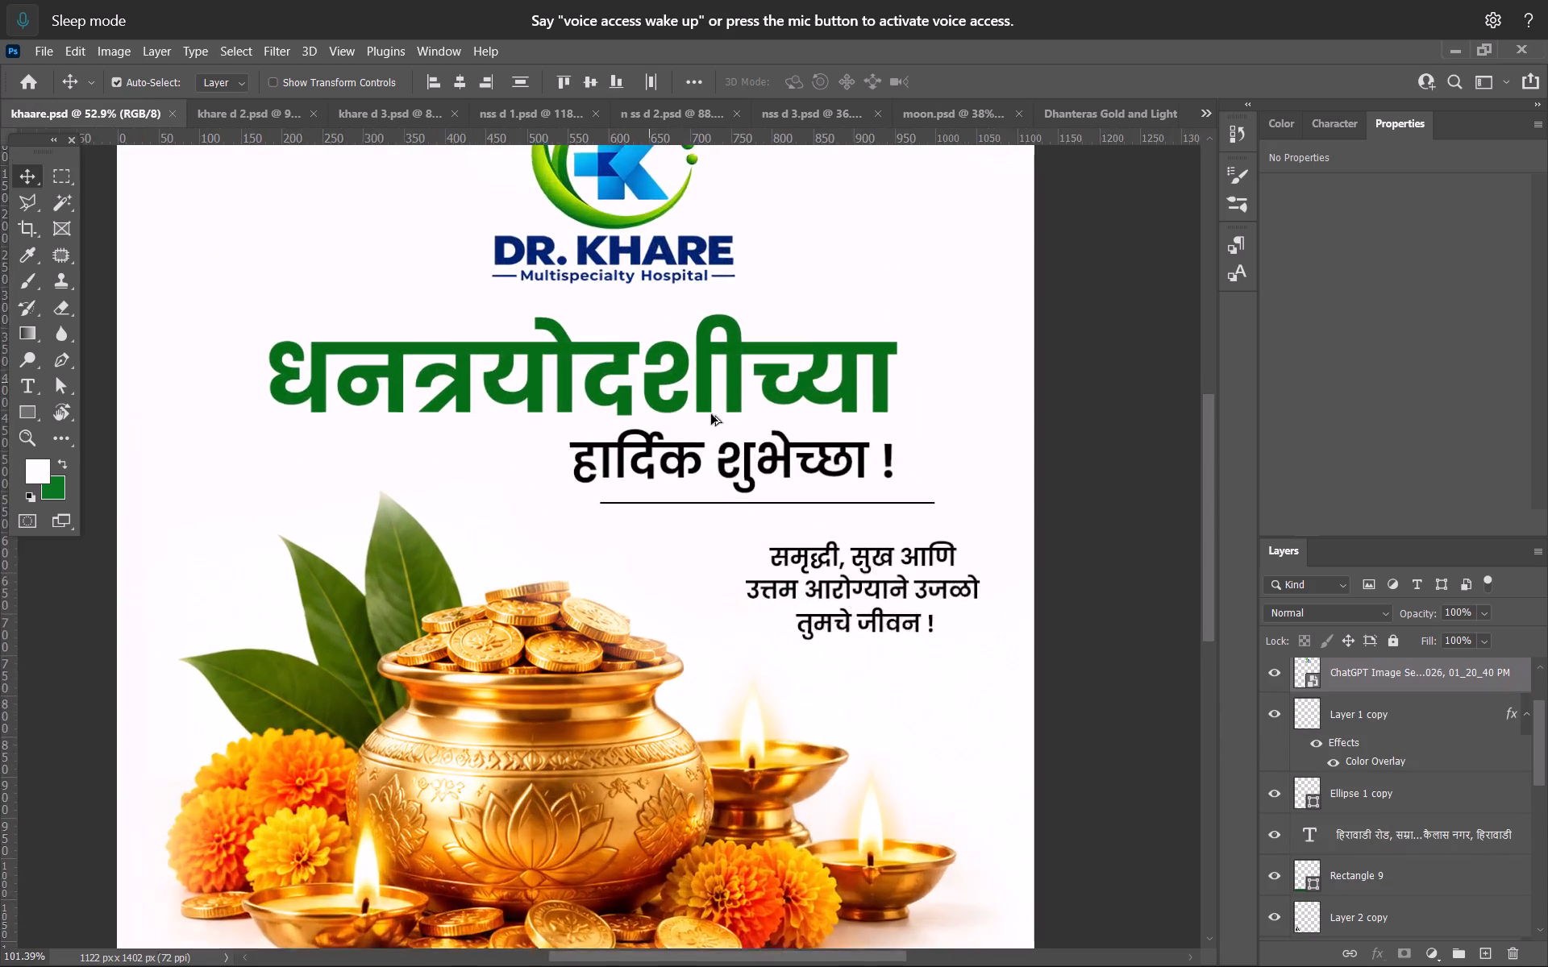
{"action": "left_click", "coordinate": [747, 390]}
{"action": "left_click", "coordinate": [764, 468], "text": "shift"}
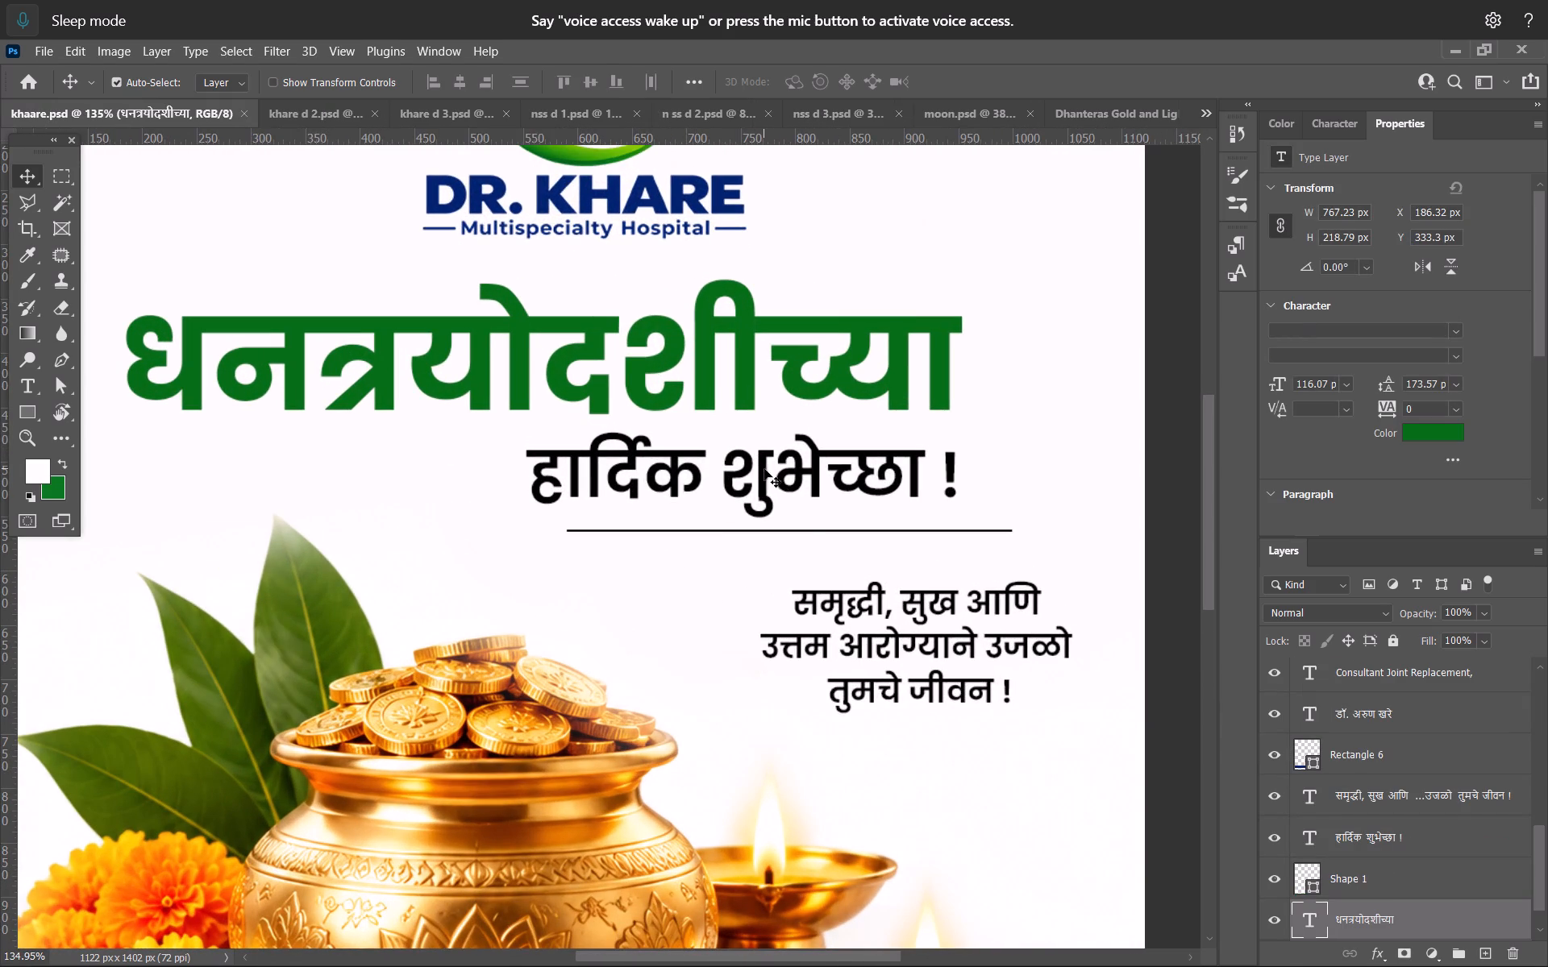
{"action": "left_click", "coordinate": [800, 531], "text": "shift"}
{"action": "key", "text": "ctrl+c"}
{"action": "key", "text": "ctrl+c"}
{"action": "key", "text": "ctrl+c"}
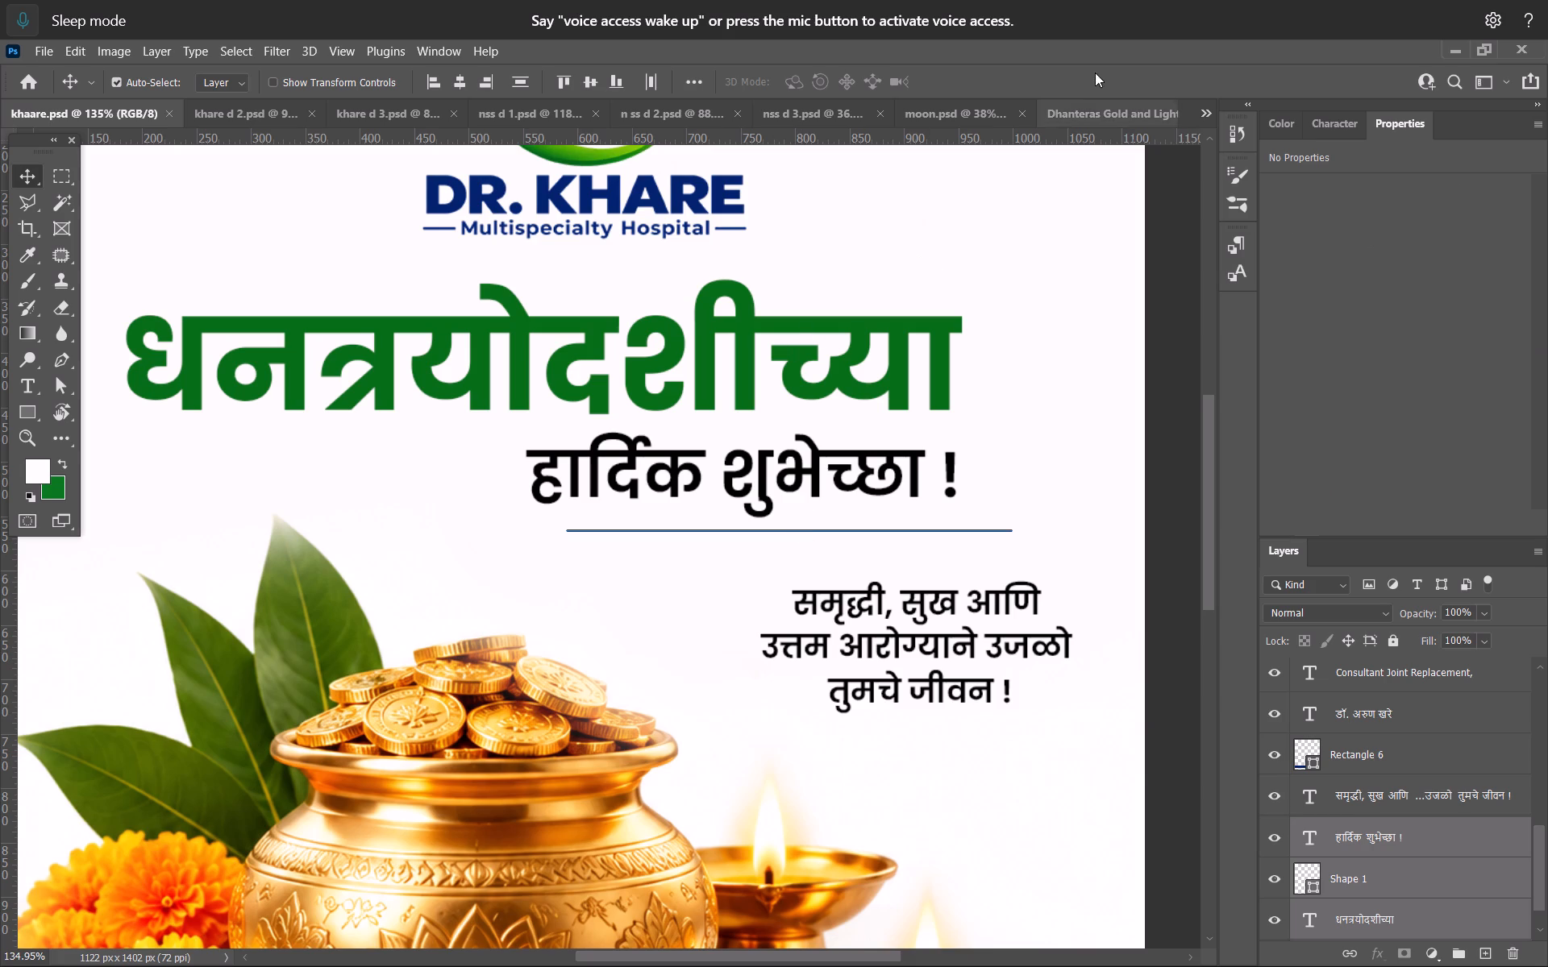
{"action": "left_click", "coordinate": [1081, 104]}
{"action": "key", "text": "ctrl+v"}
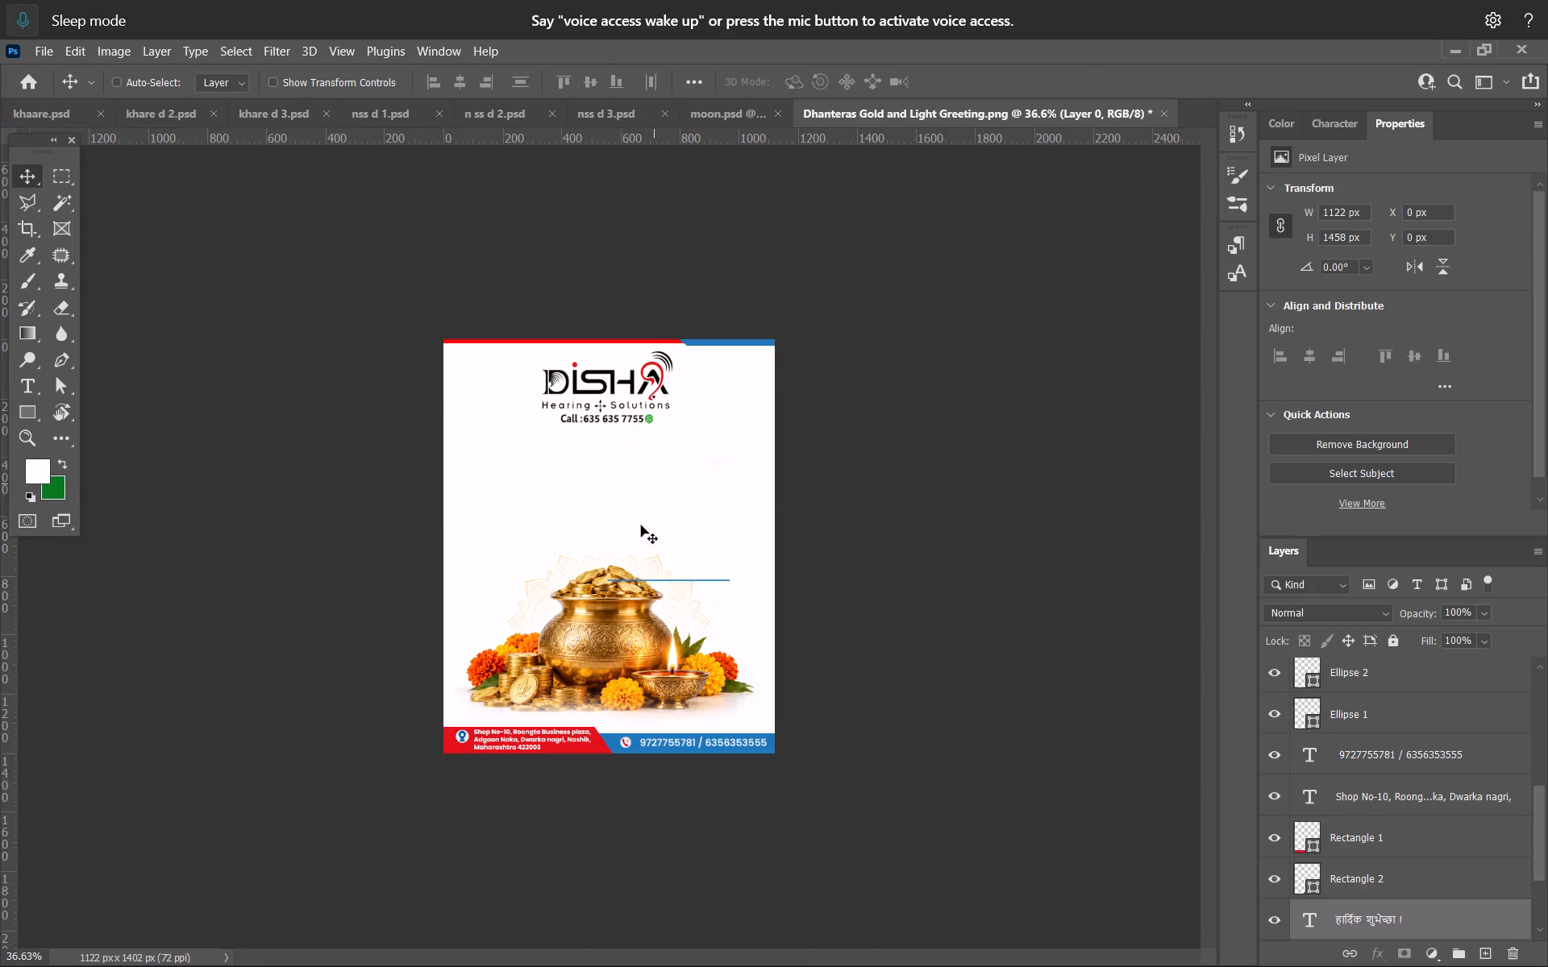
Move the pasted heading, greeting line and divider together to just below the call line, nudged slightly right of the snapped position.
{"action": "left_click_drag", "start_coordinate": [609, 538], "coordinate": [601, 459]}
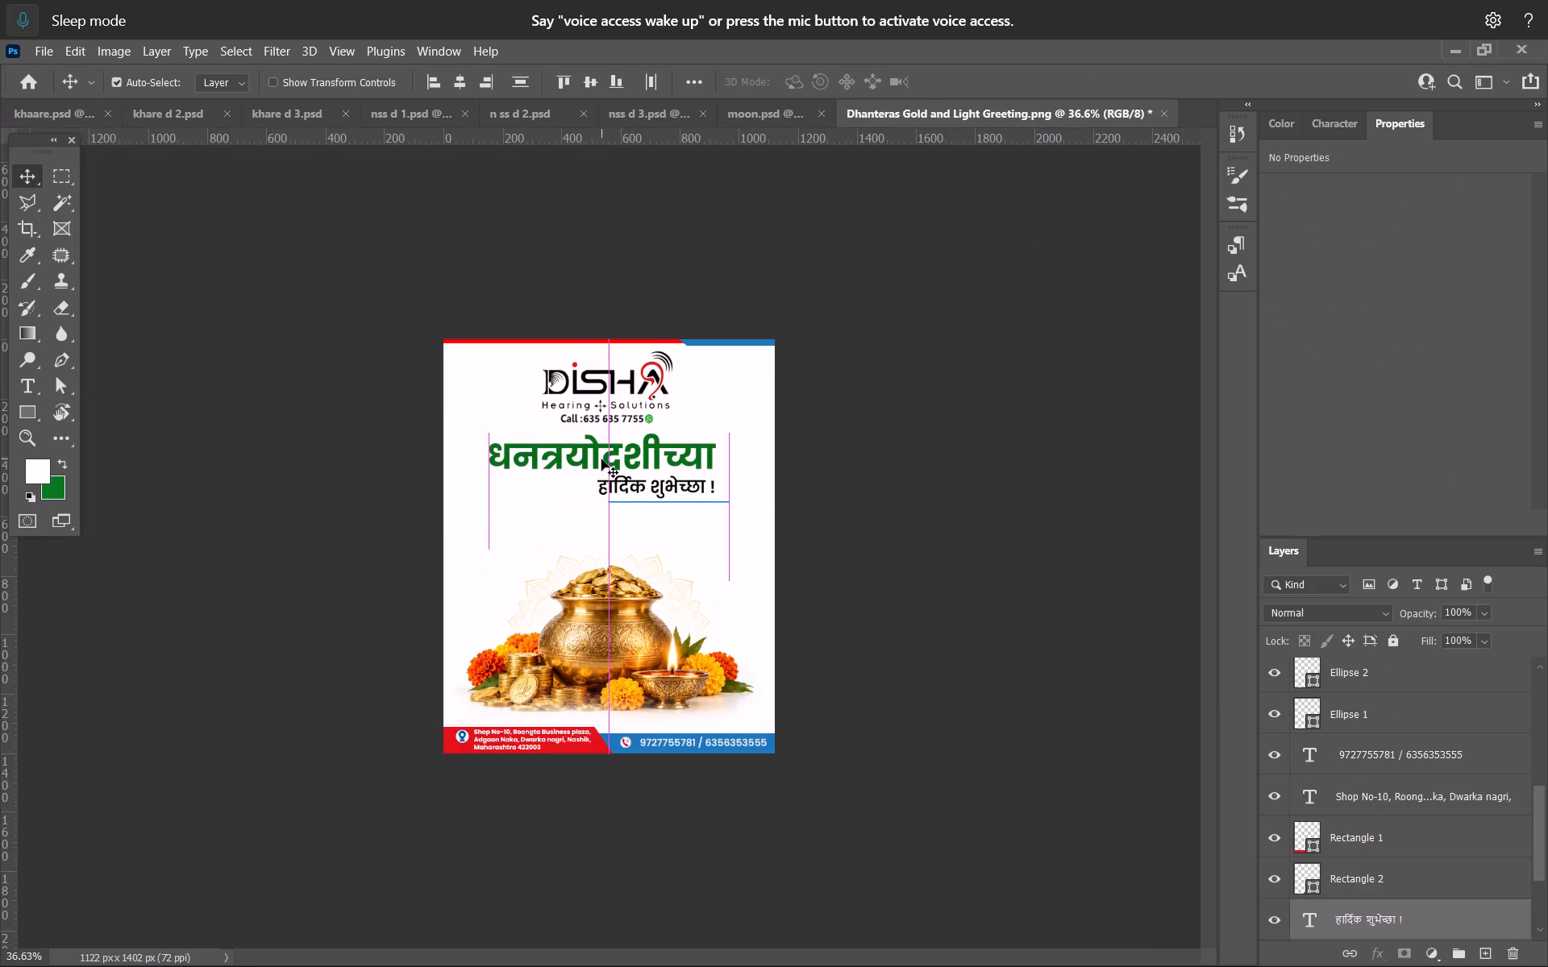
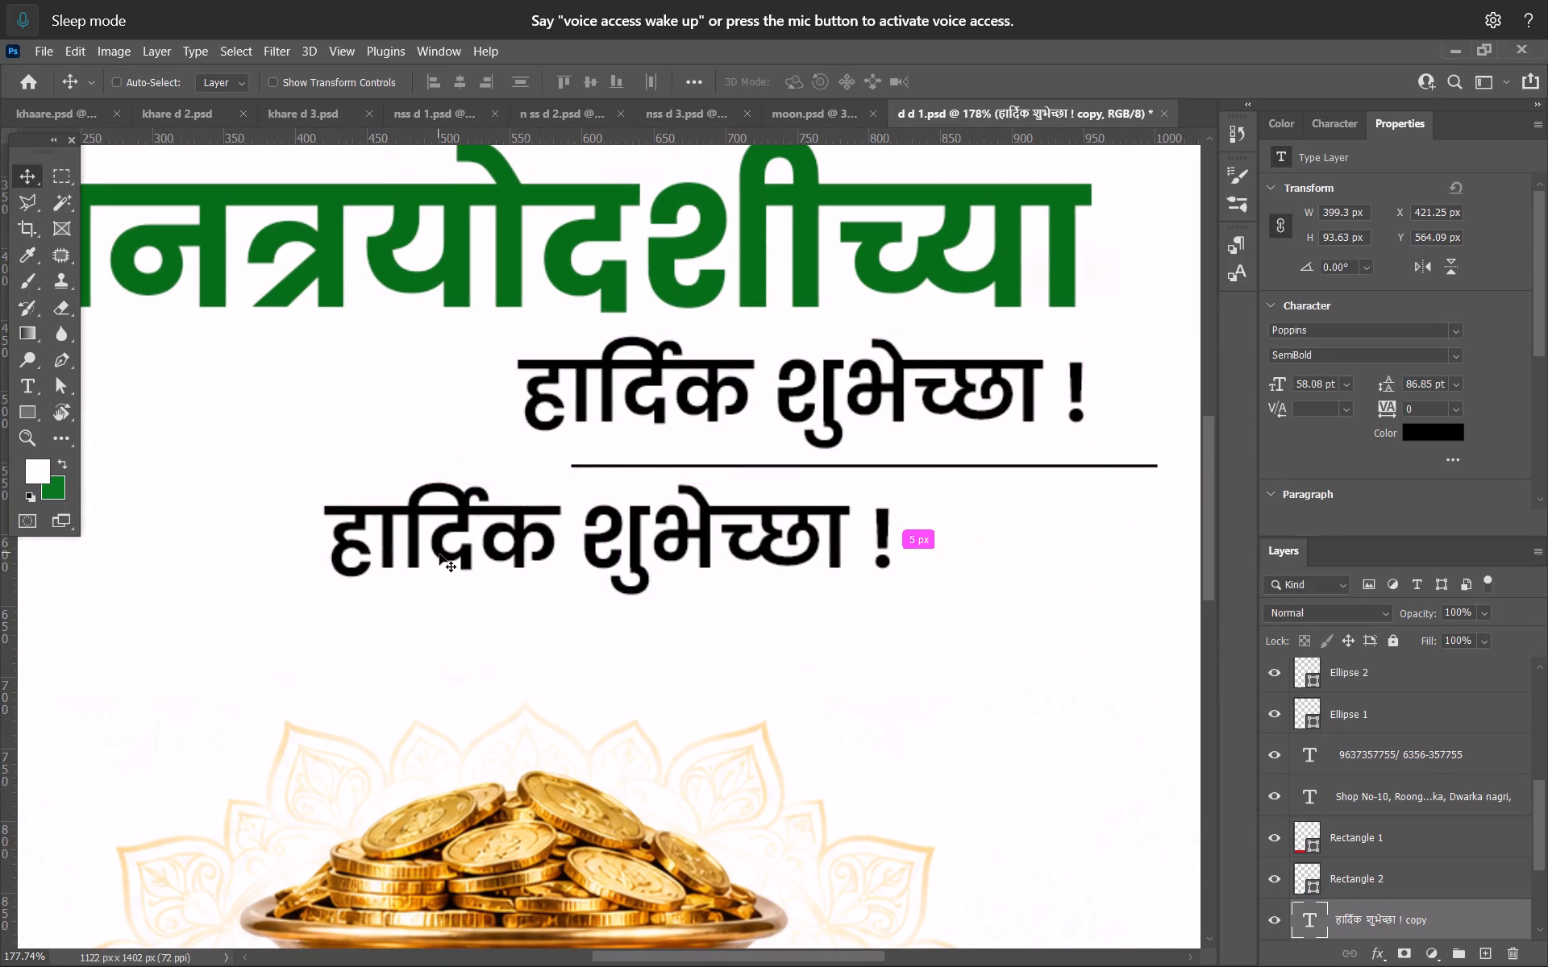
{"action": "left_click_drag", "start_coordinate": [895, 625], "coordinate": [875, 617]}
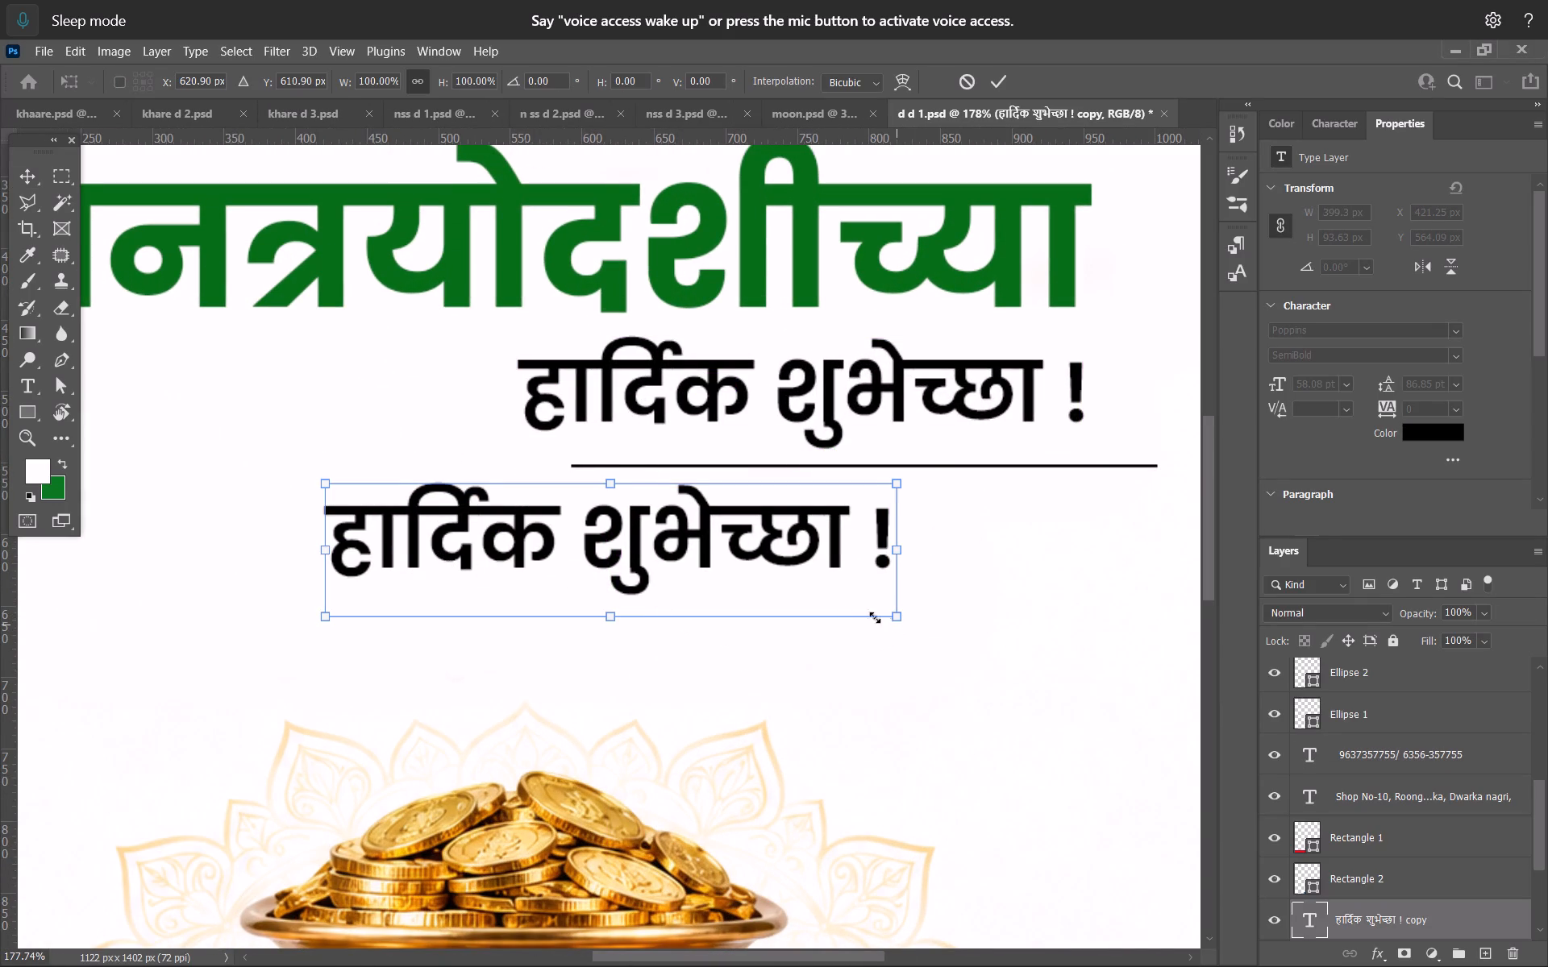
{"action": "left_click_drag", "start_coordinate": [875, 617], "coordinate": [623, 552]}
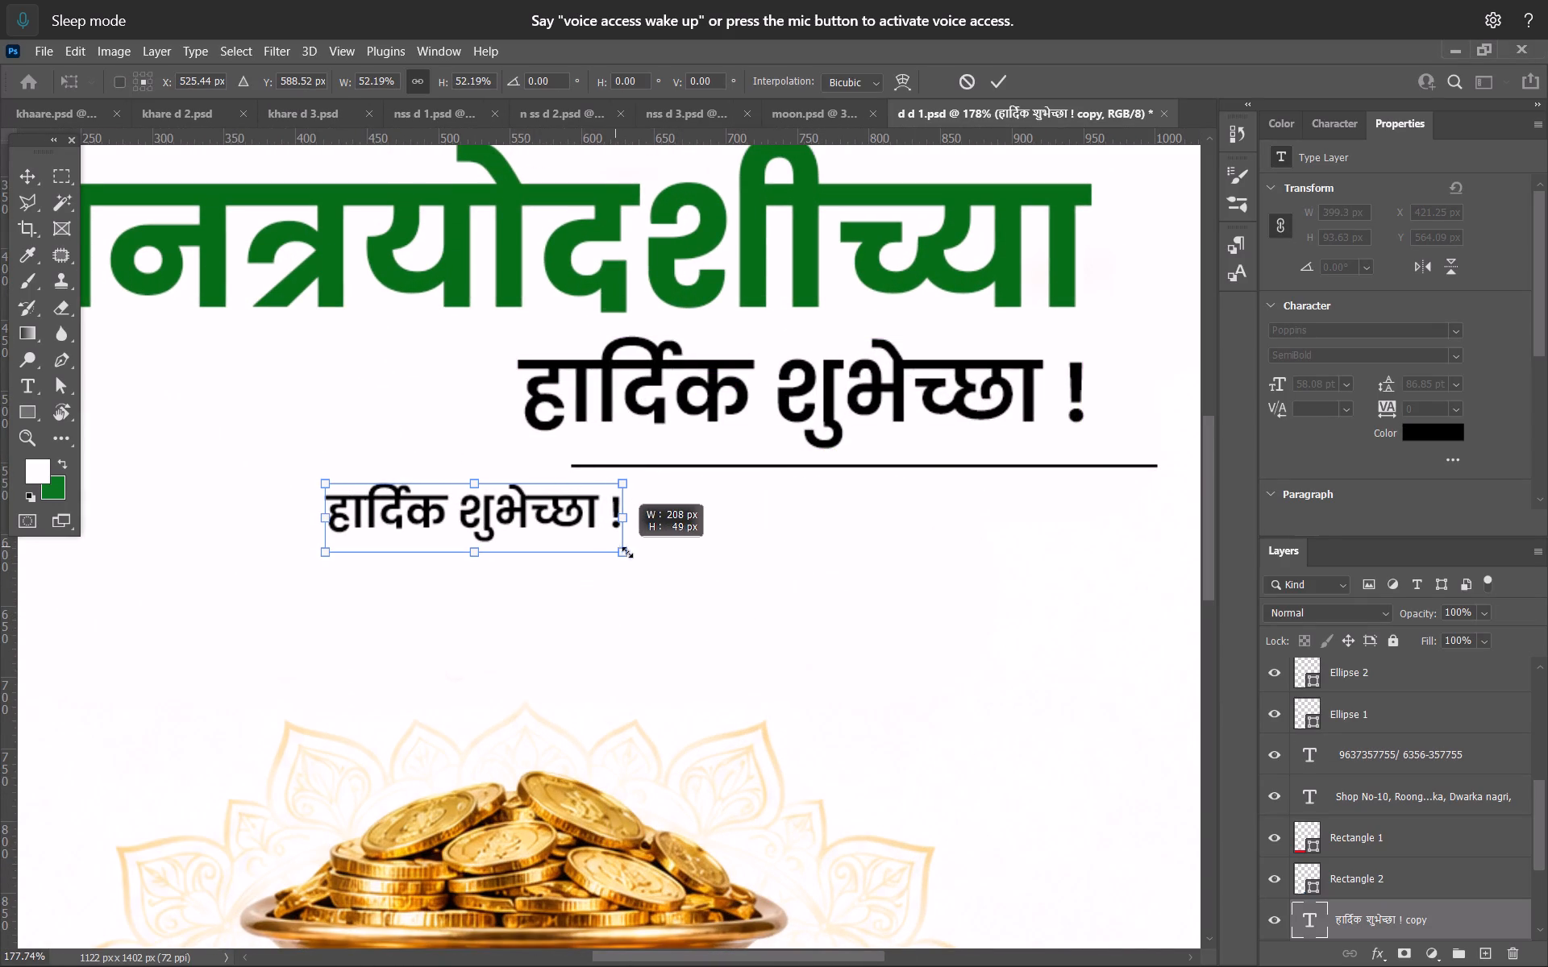
{"action": "left_click", "coordinate": [996, 75]}
Replace the duplicated text with "या धनत्रयोदशीला लाभो उत्तम आरोग्य, सुख, समृद्धी आणि आनंद !", with a space before the exclamation mark.
{"action": "double_click", "coordinate": [555, 517]}
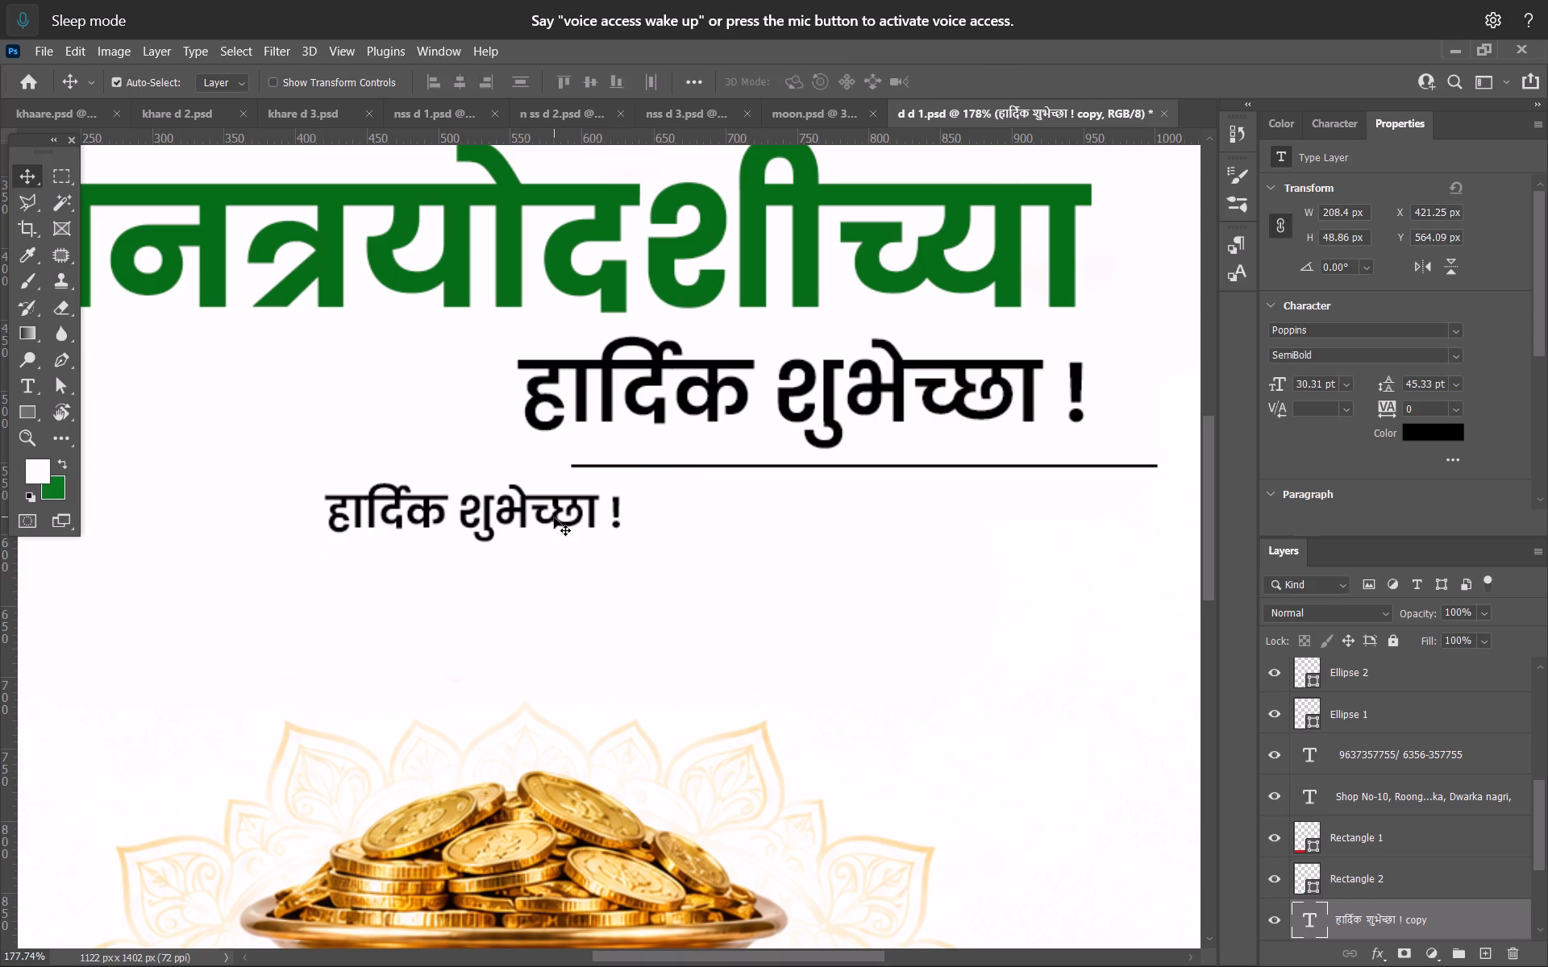
{"action": "key", "text": "ctrl+v"}
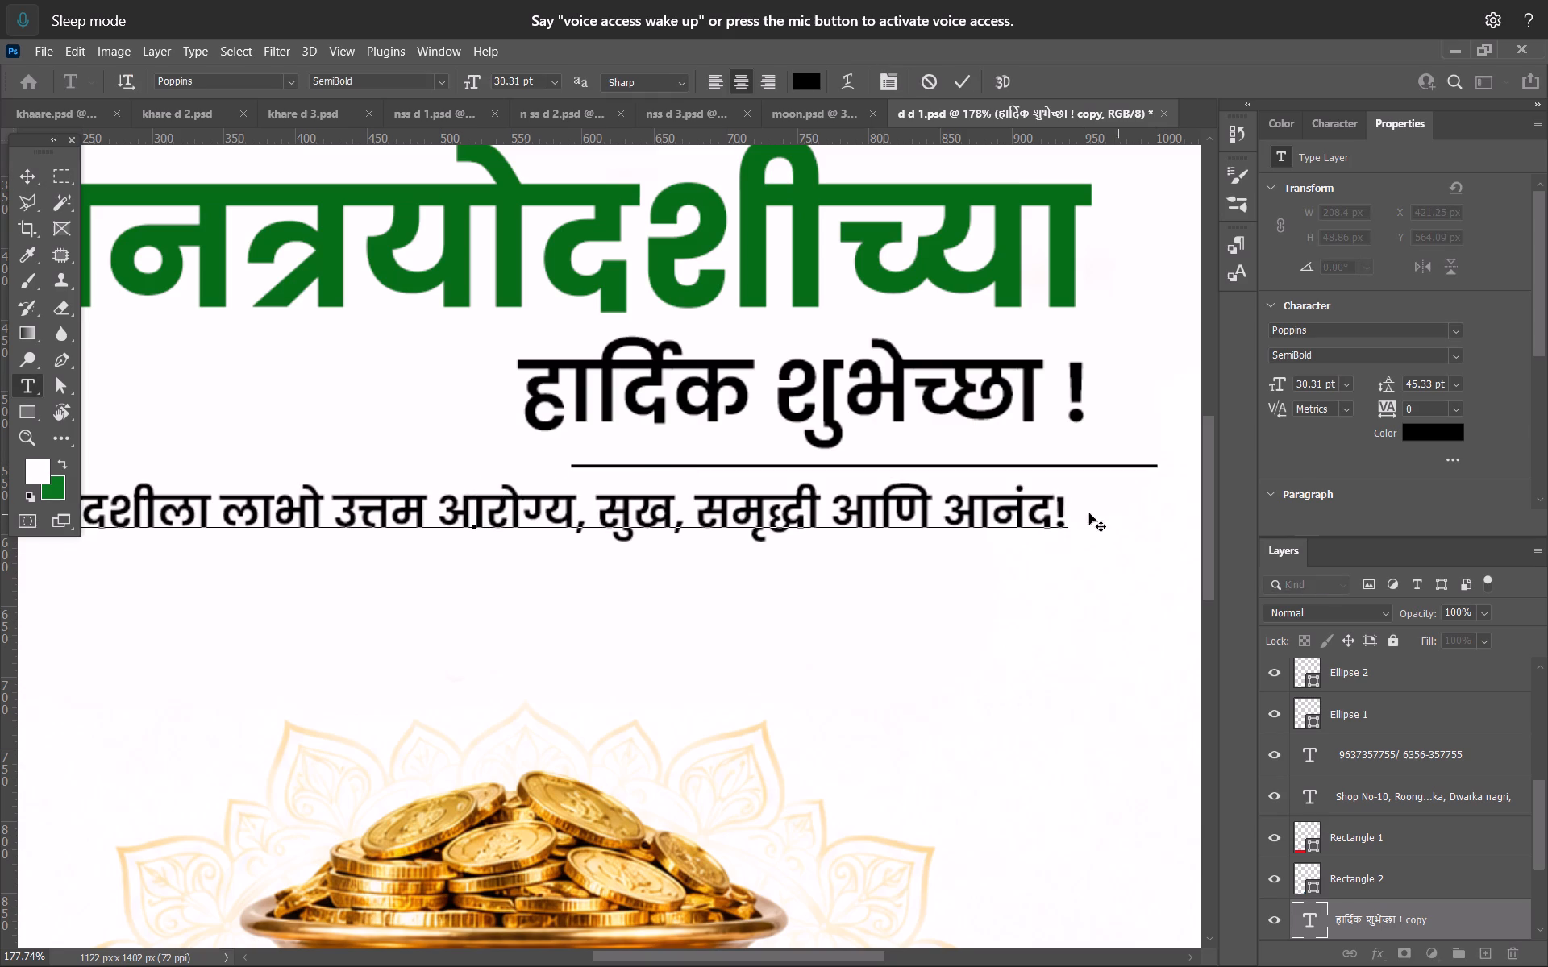
{"action": "left_click", "coordinate": [1055, 502]}
{"action": "key", "text": "space"}
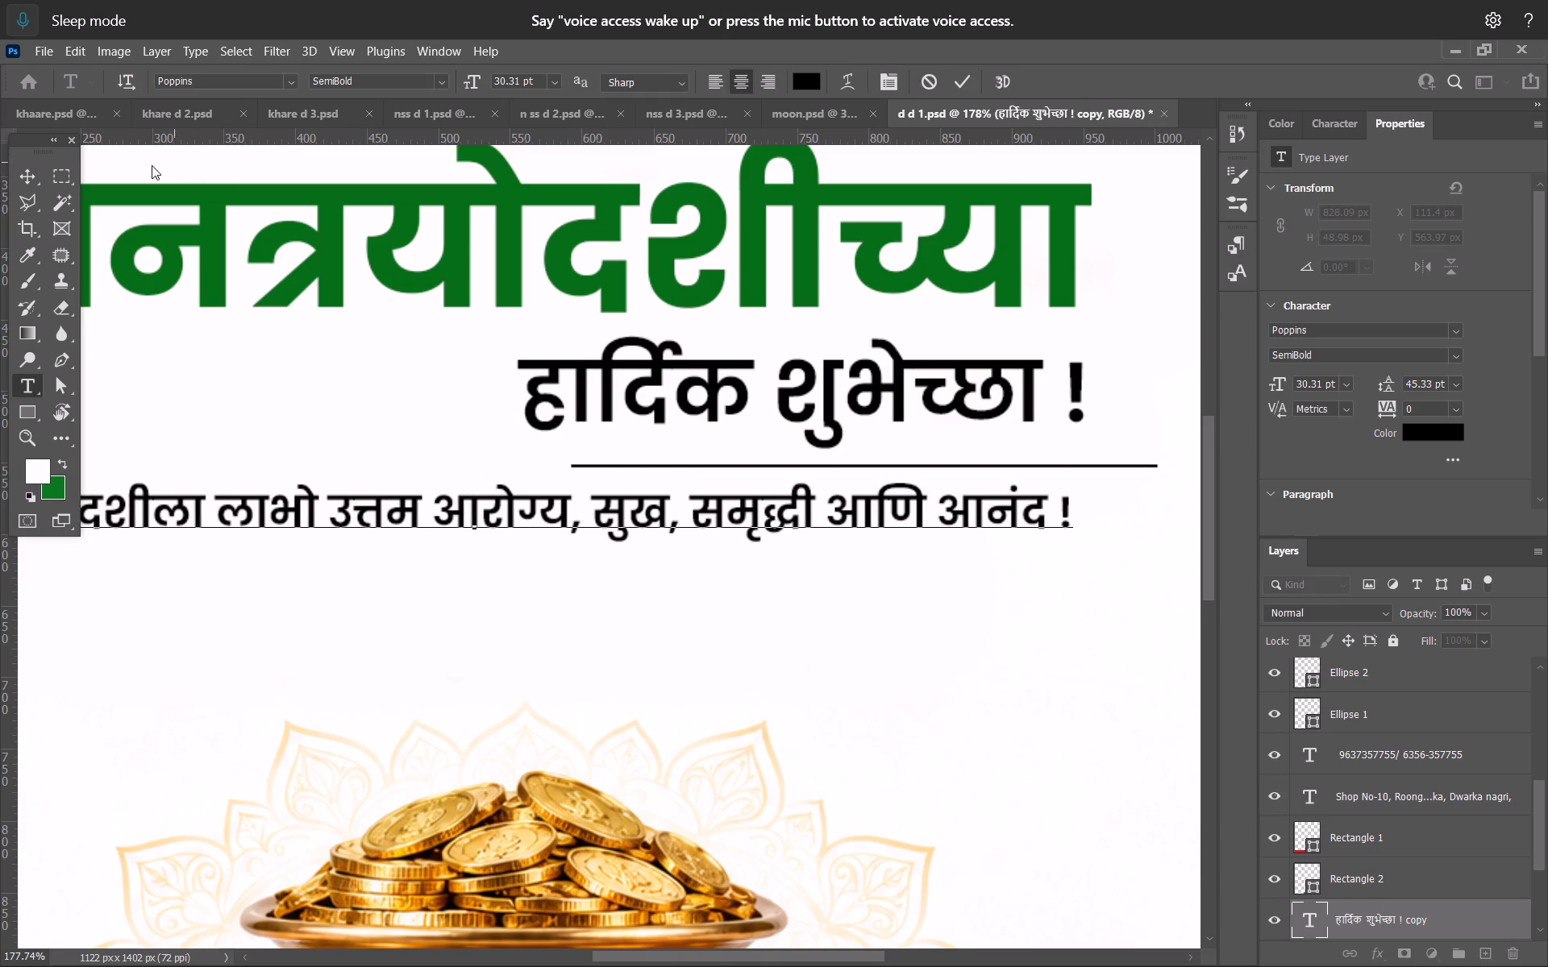
{"action": "left_click", "coordinate": [31, 172]}
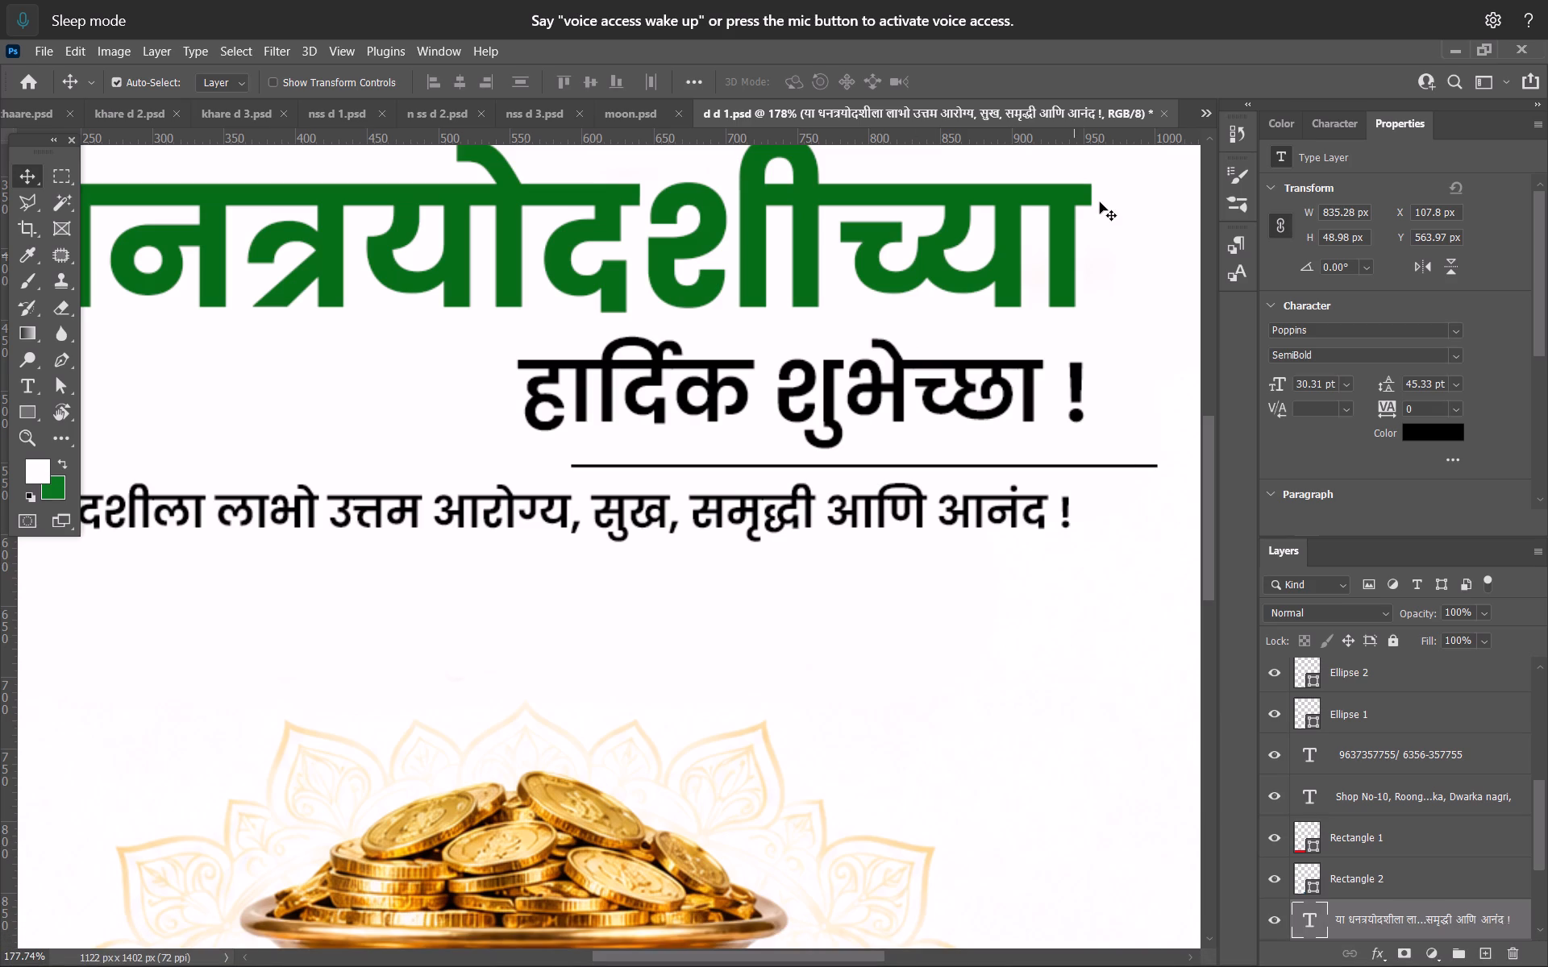
Move the subline under the headline to about X 145 px, Y 580 px.
{"action": "scroll", "coordinate": [826, 392], "scroll_direction": "down", "scroll_amount": 7, "text": "alt"}
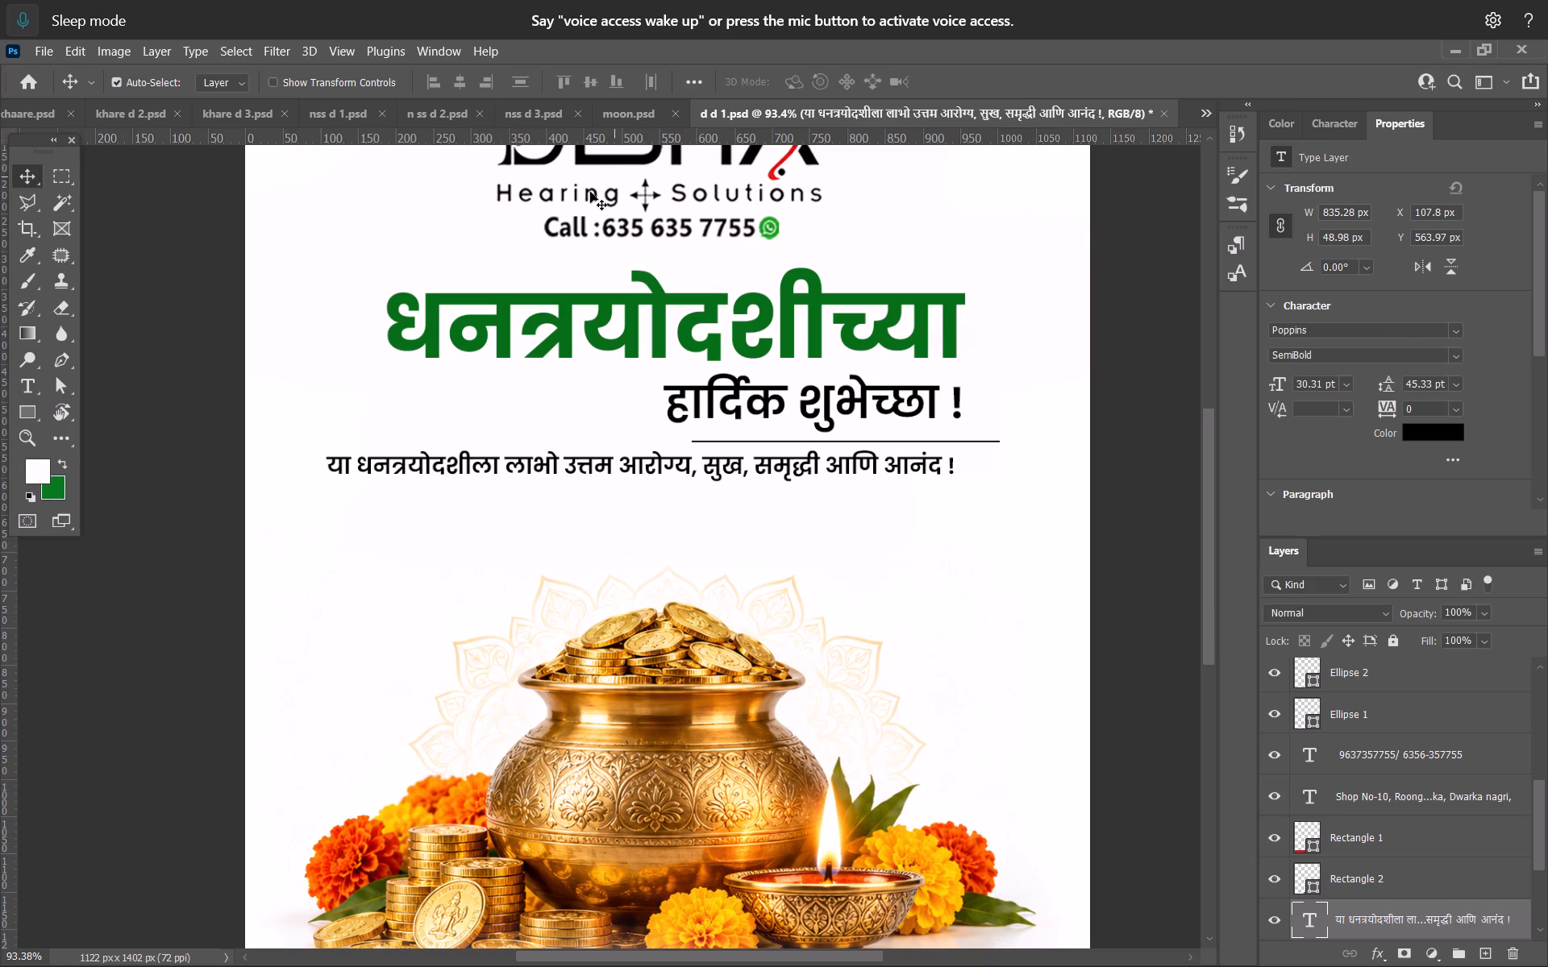
{"action": "left_click_drag", "start_coordinate": [643, 470], "coordinate": [675, 480]}
Recolour the "धनत्रयोदशीच्या" headline with the red sampled from the footer's address bar.
{"action": "scroll", "coordinate": [672, 479], "scroll_direction": "down", "scroll_amount": 5, "text": "alt"}
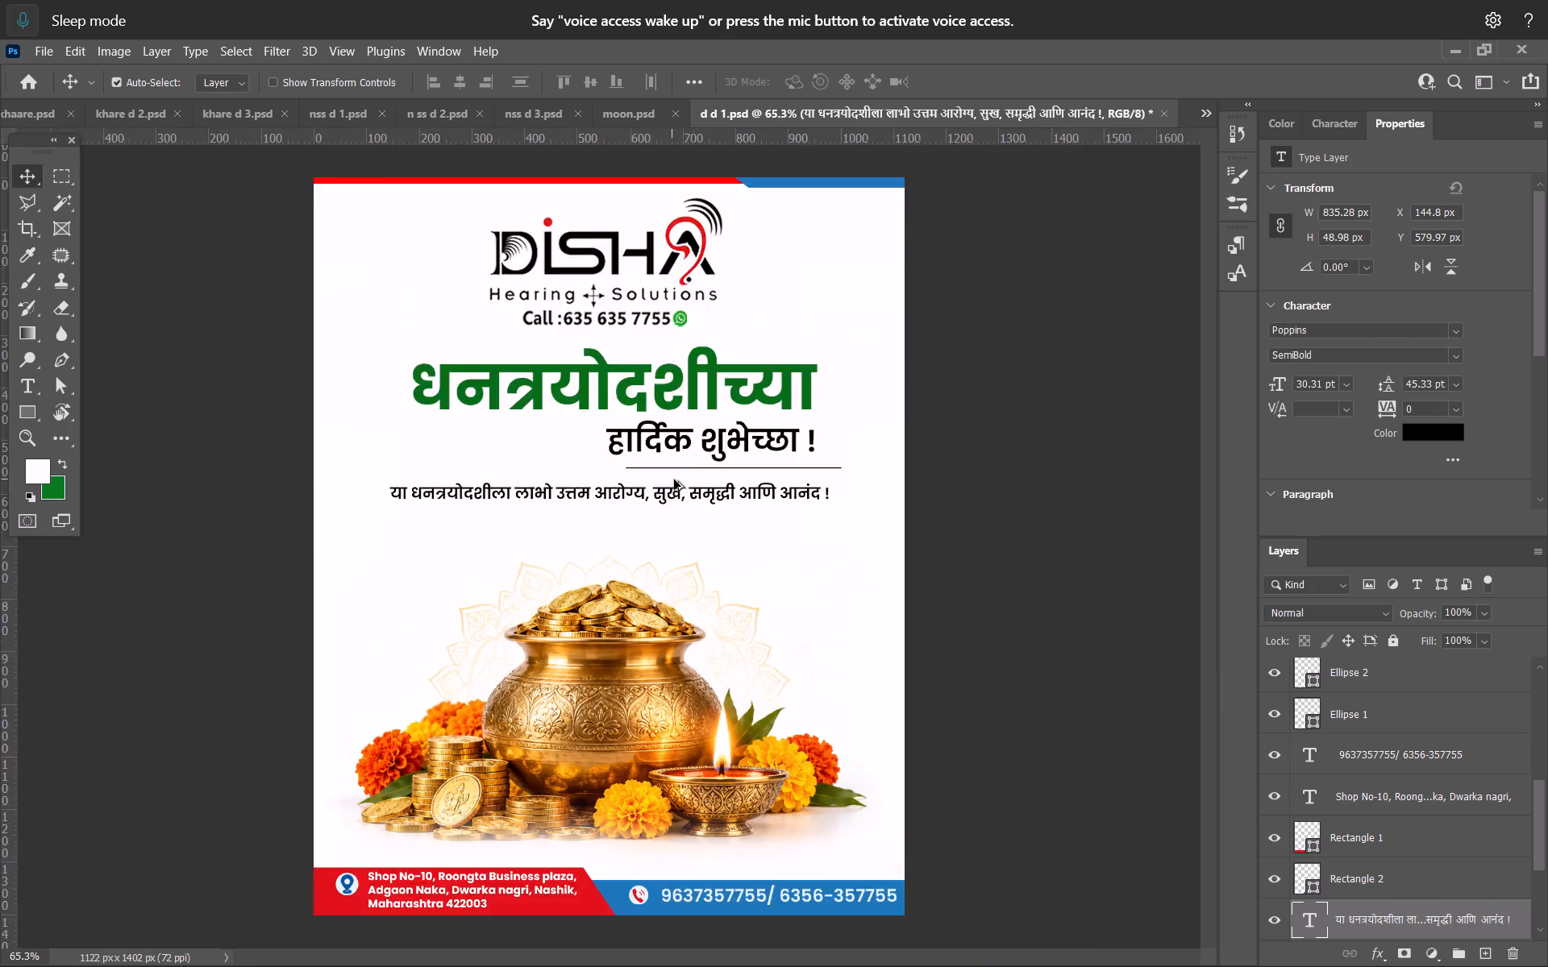
{"action": "scroll", "coordinate": [674, 479], "scroll_direction": "down", "scroll_amount": 3, "text": "alt"}
{"action": "left_click", "coordinate": [719, 432]}
{"action": "key", "text": "i"}
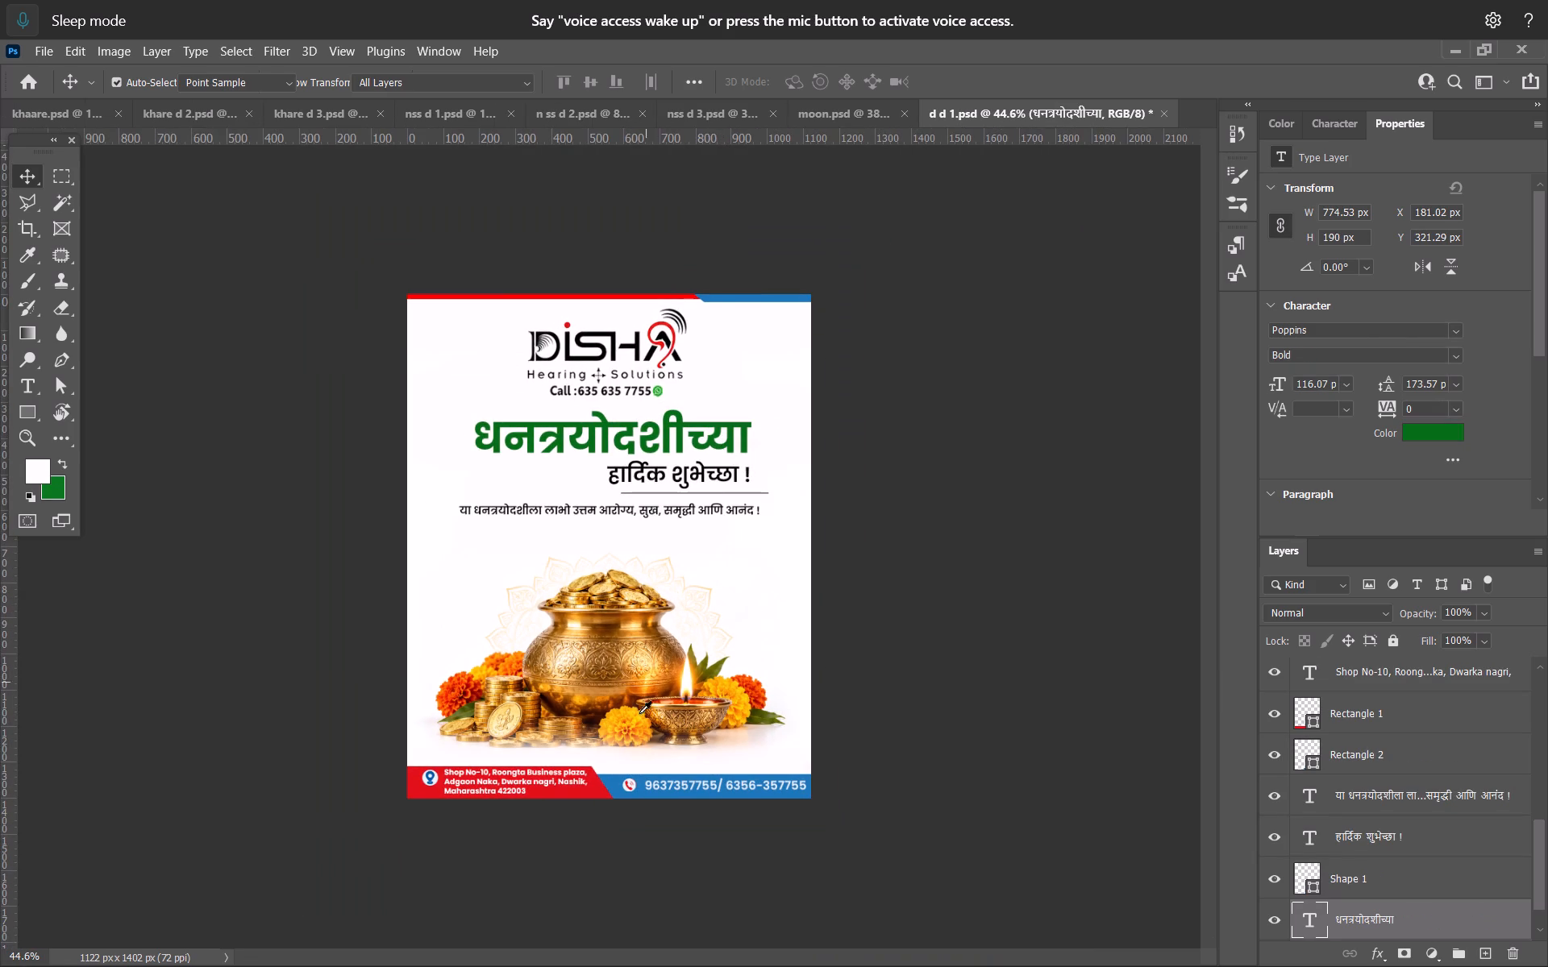
{"action": "left_click", "coordinate": [589, 794]}
{"action": "key", "text": "alt+BackSpace"}
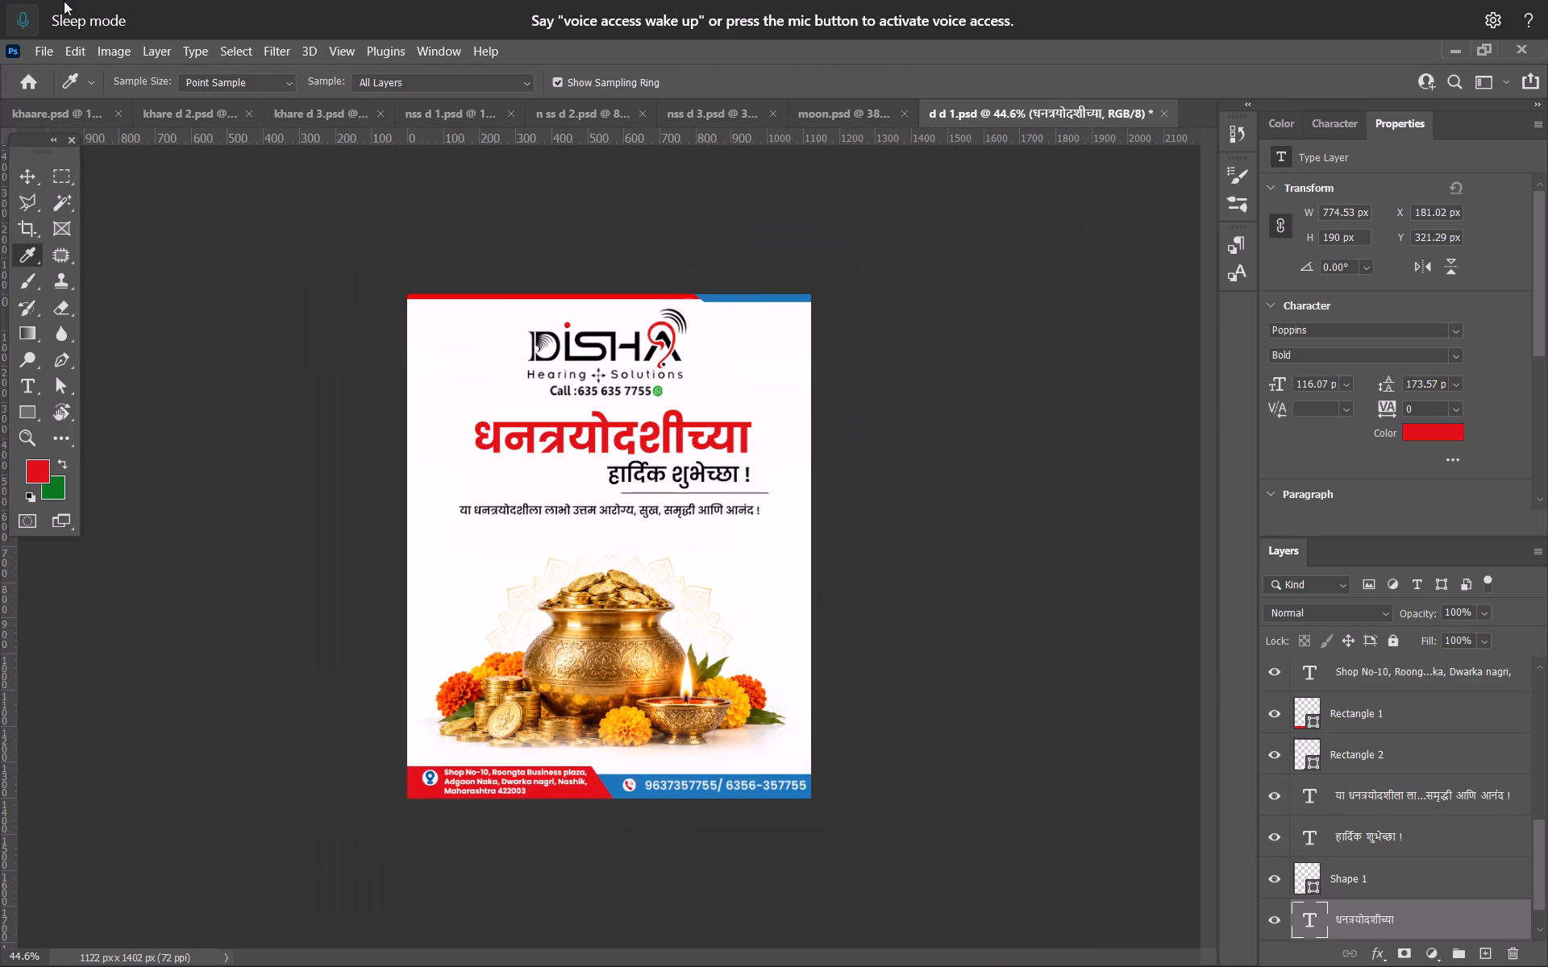
{"action": "left_click", "coordinate": [19, 179]}
{"action": "left_click", "coordinate": [261, 460]}
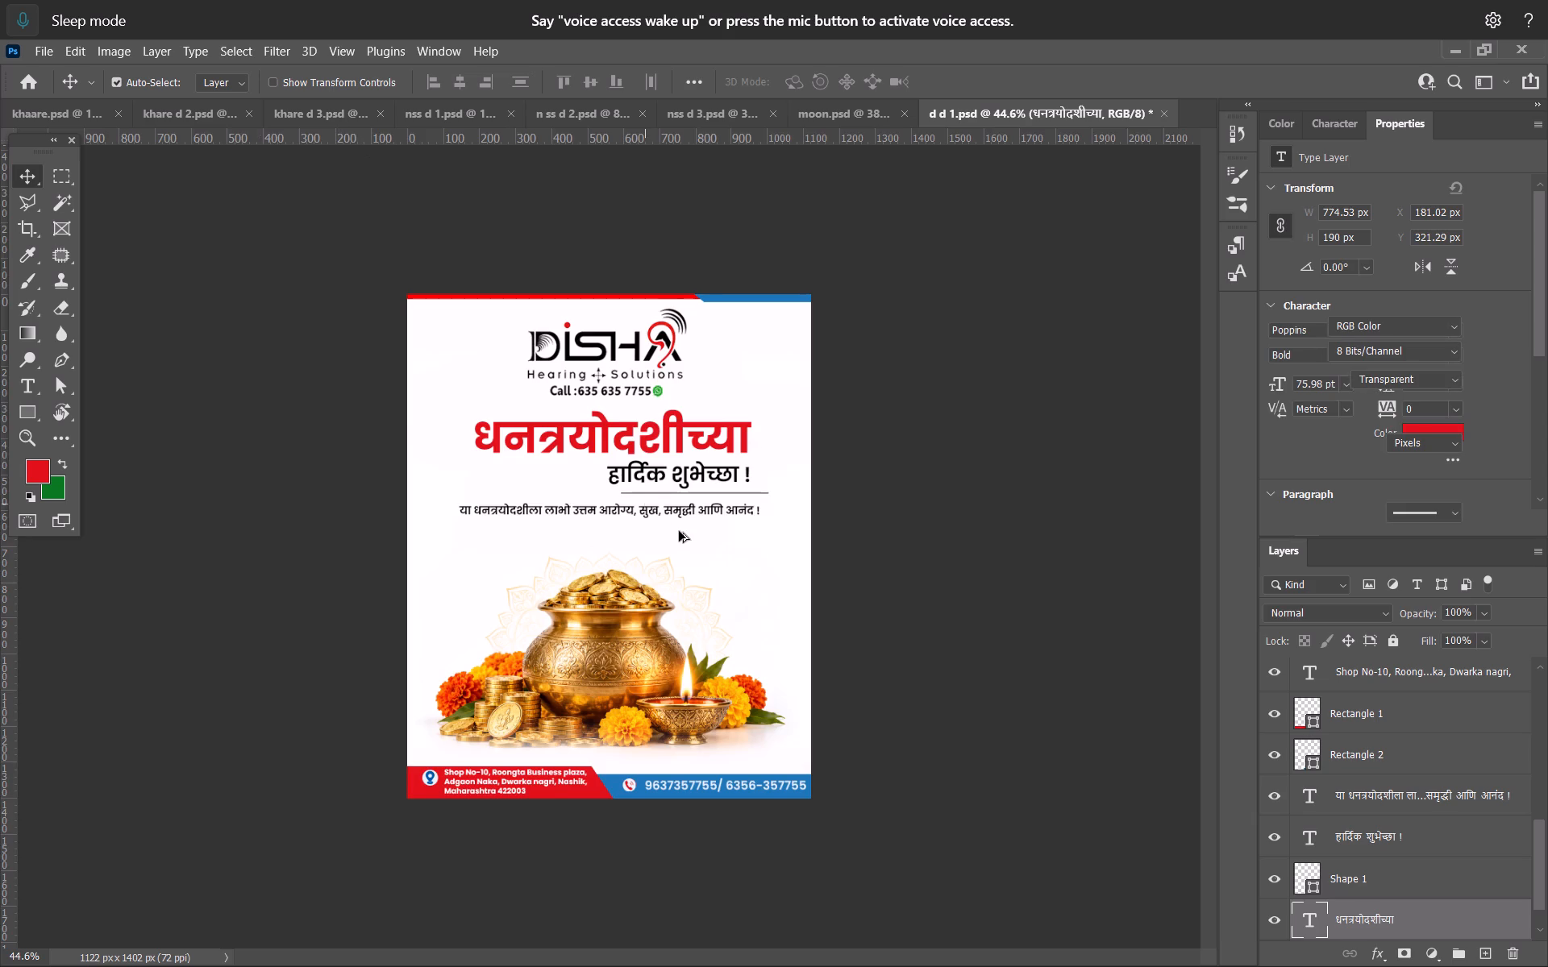
Duplicate the thin line under "हार्दिक शुभेच्छा !" and place the copy just below the subline.
{"action": "scroll", "coordinate": [679, 531], "scroll_direction": "down", "scroll_amount": 5, "text": "alt"}
{"action": "scroll", "coordinate": [675, 538], "scroll_direction": "up", "scroll_amount": 20, "text": "alt"}
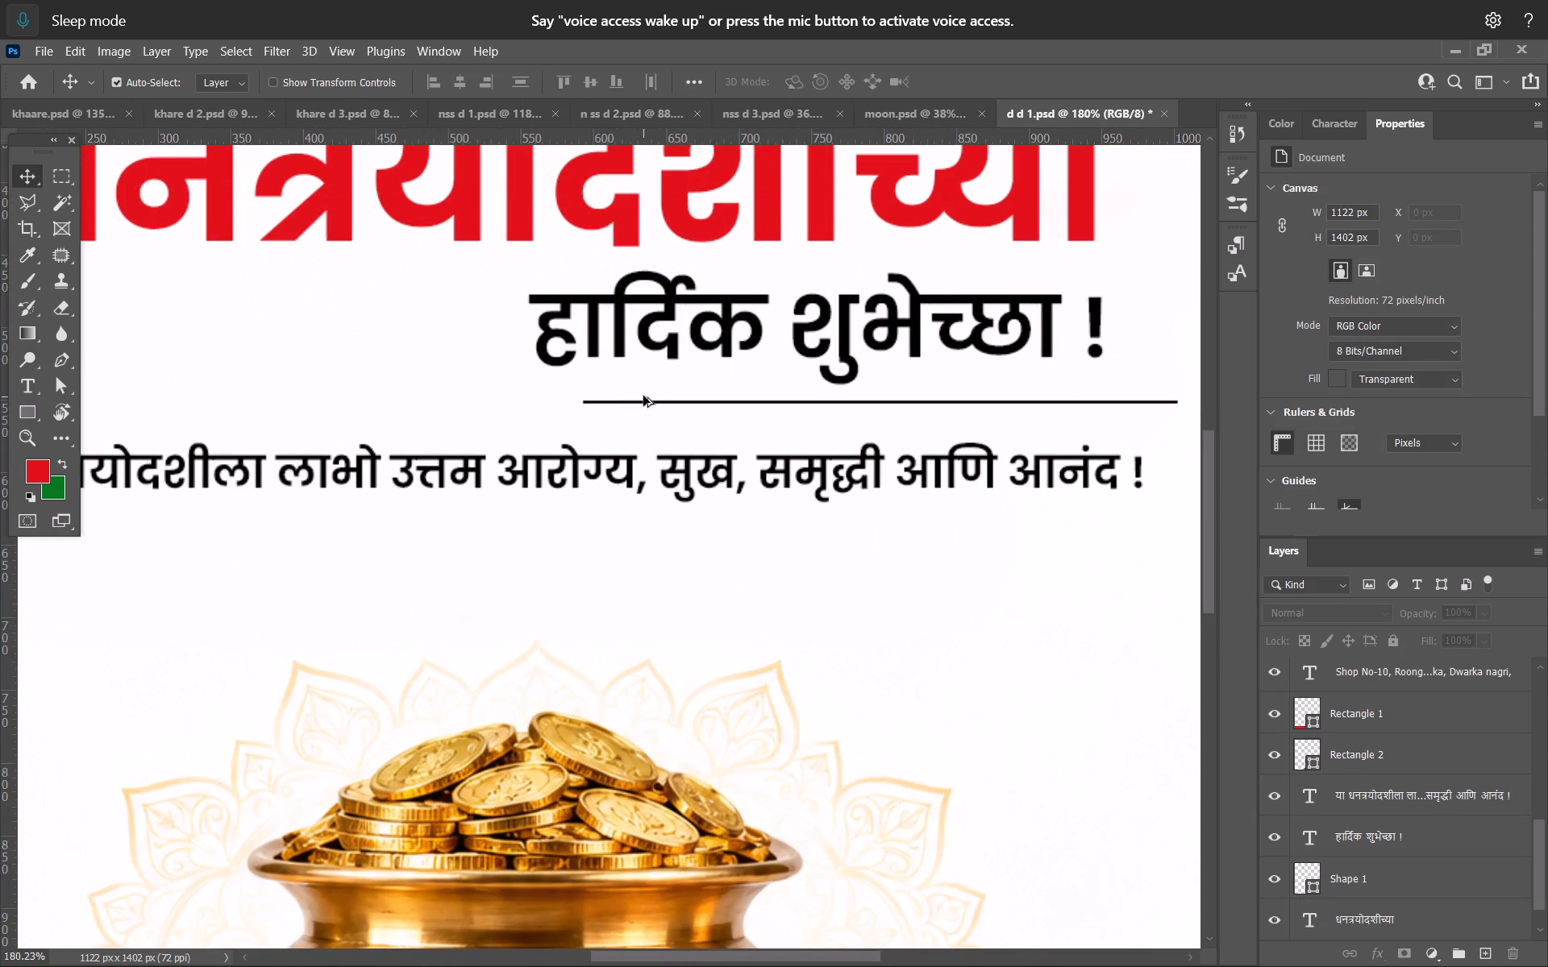
{"action": "left_click_drag", "start_coordinate": [646, 401], "coordinate": [289, 520], "text": "alt"}
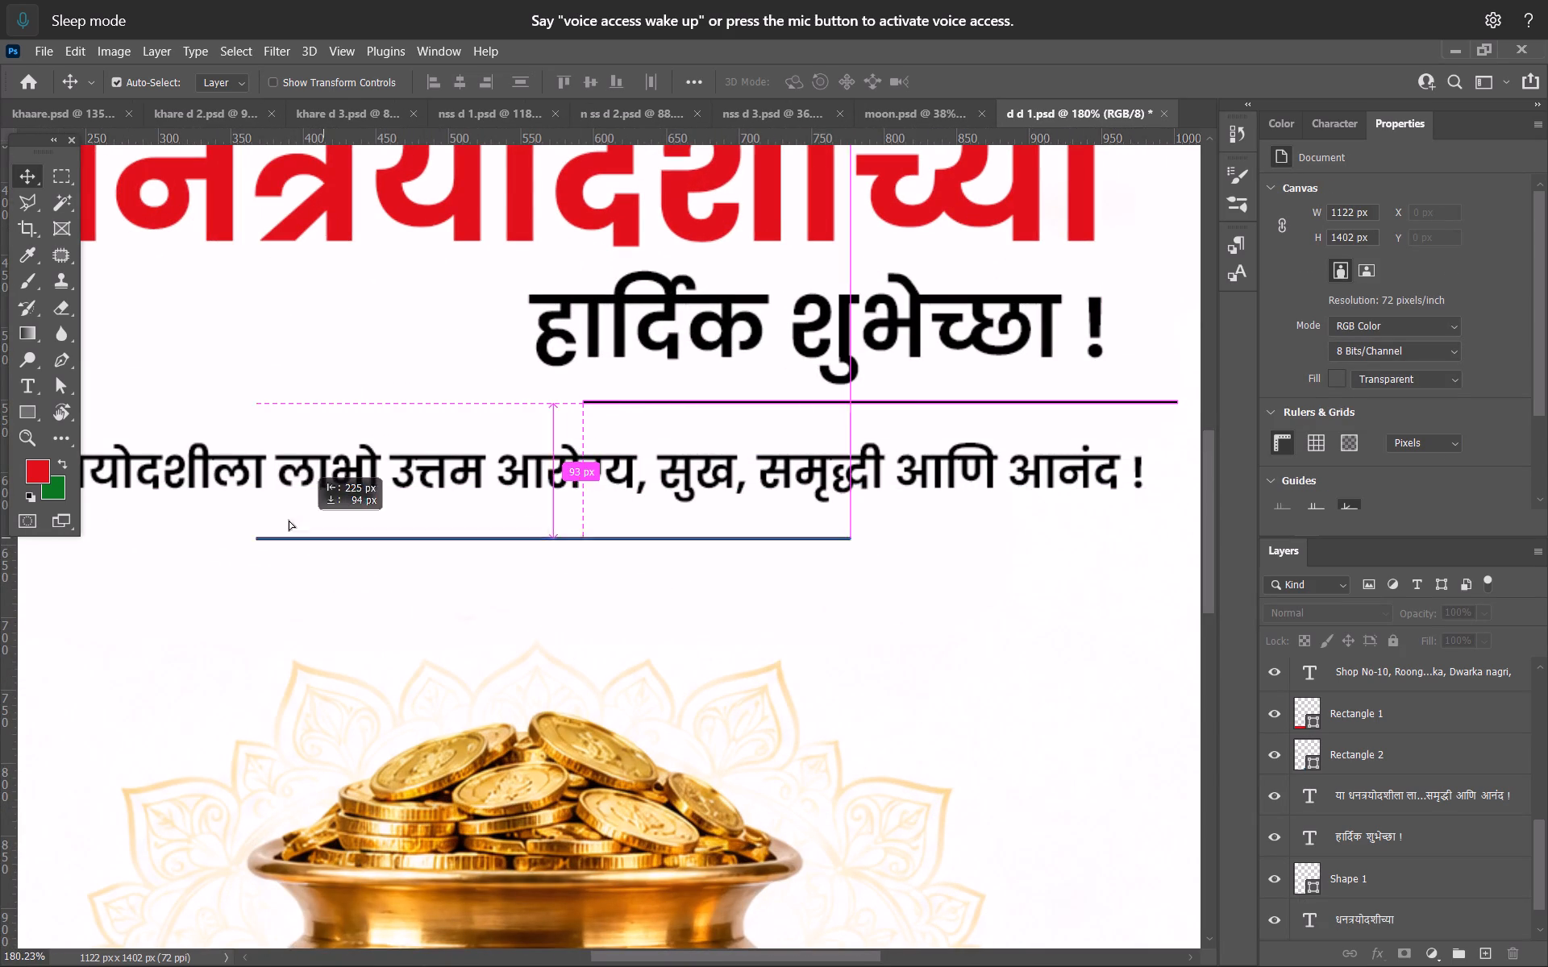
{"action": "left_click_drag", "start_coordinate": [289, 520], "coordinate": [285, 519], "text": "alt"}
Save the Dhanteras post document.
{"action": "scroll", "coordinate": [903, 532], "scroll_direction": "down", "scroll_amount": 14, "text": "alt"}
{"action": "key", "text": "ctrl+s"}
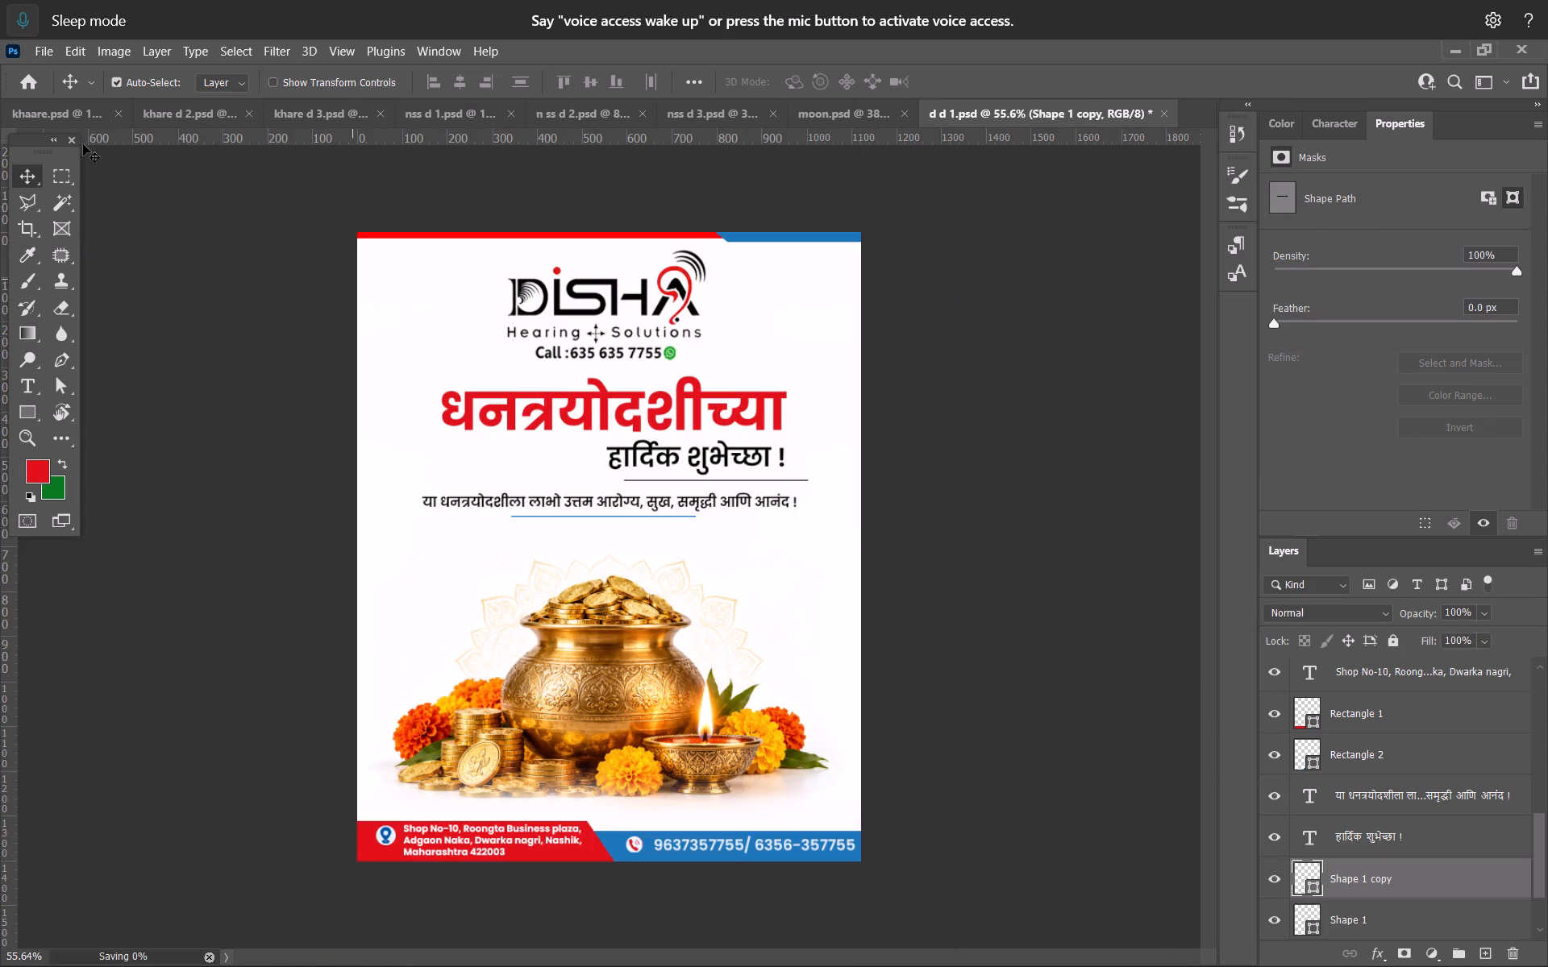
Export the post as a 1122 x 1402 px JPG at 100% quality, named "d d 1", in the job folder.
{"action": "left_click", "coordinate": [42, 46]}
{"action": "left_click", "coordinate": [106, 337]}
{"action": "left_click", "coordinate": [301, 351]}
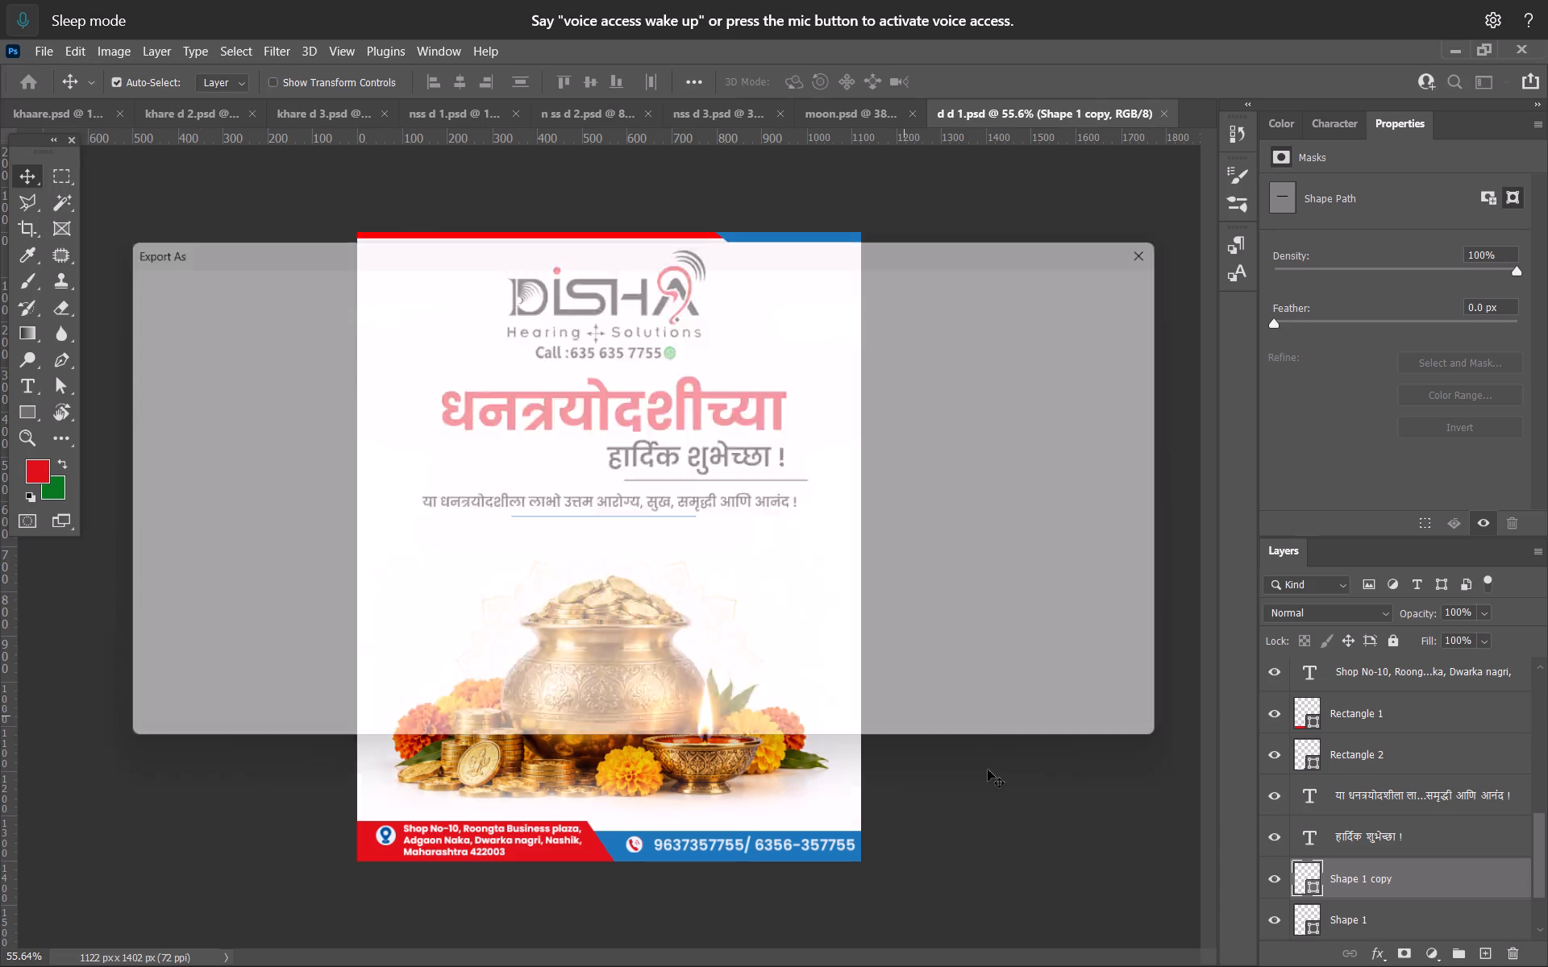
{"action": "left_click", "coordinate": [1155, 723]}
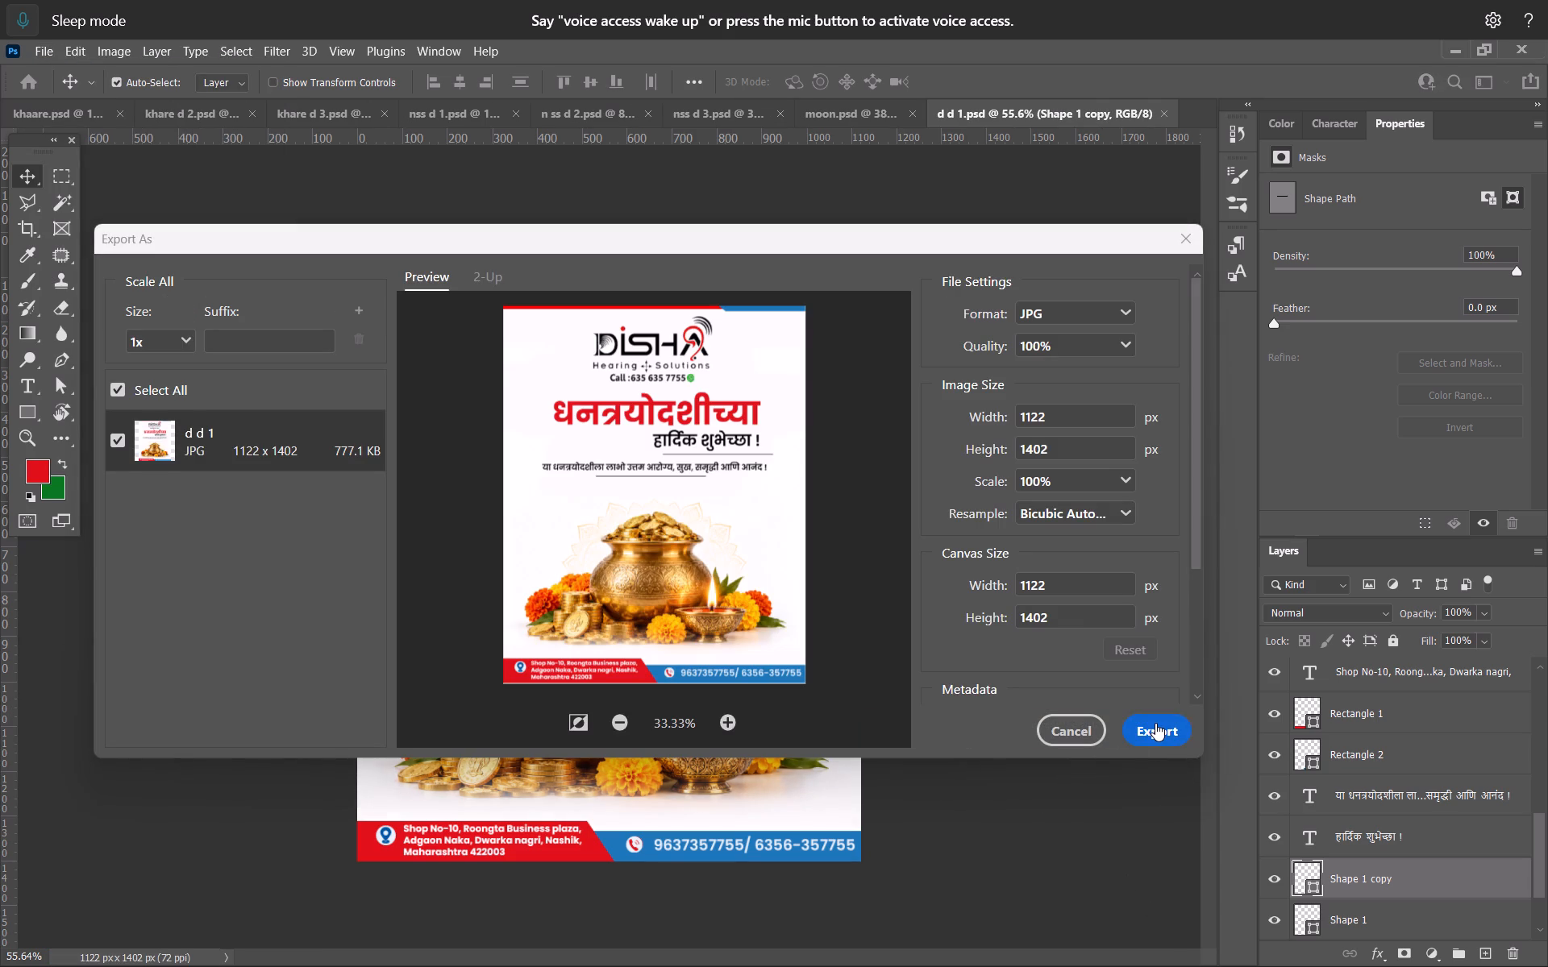
{"action": "left_click", "coordinate": [1149, 719]}
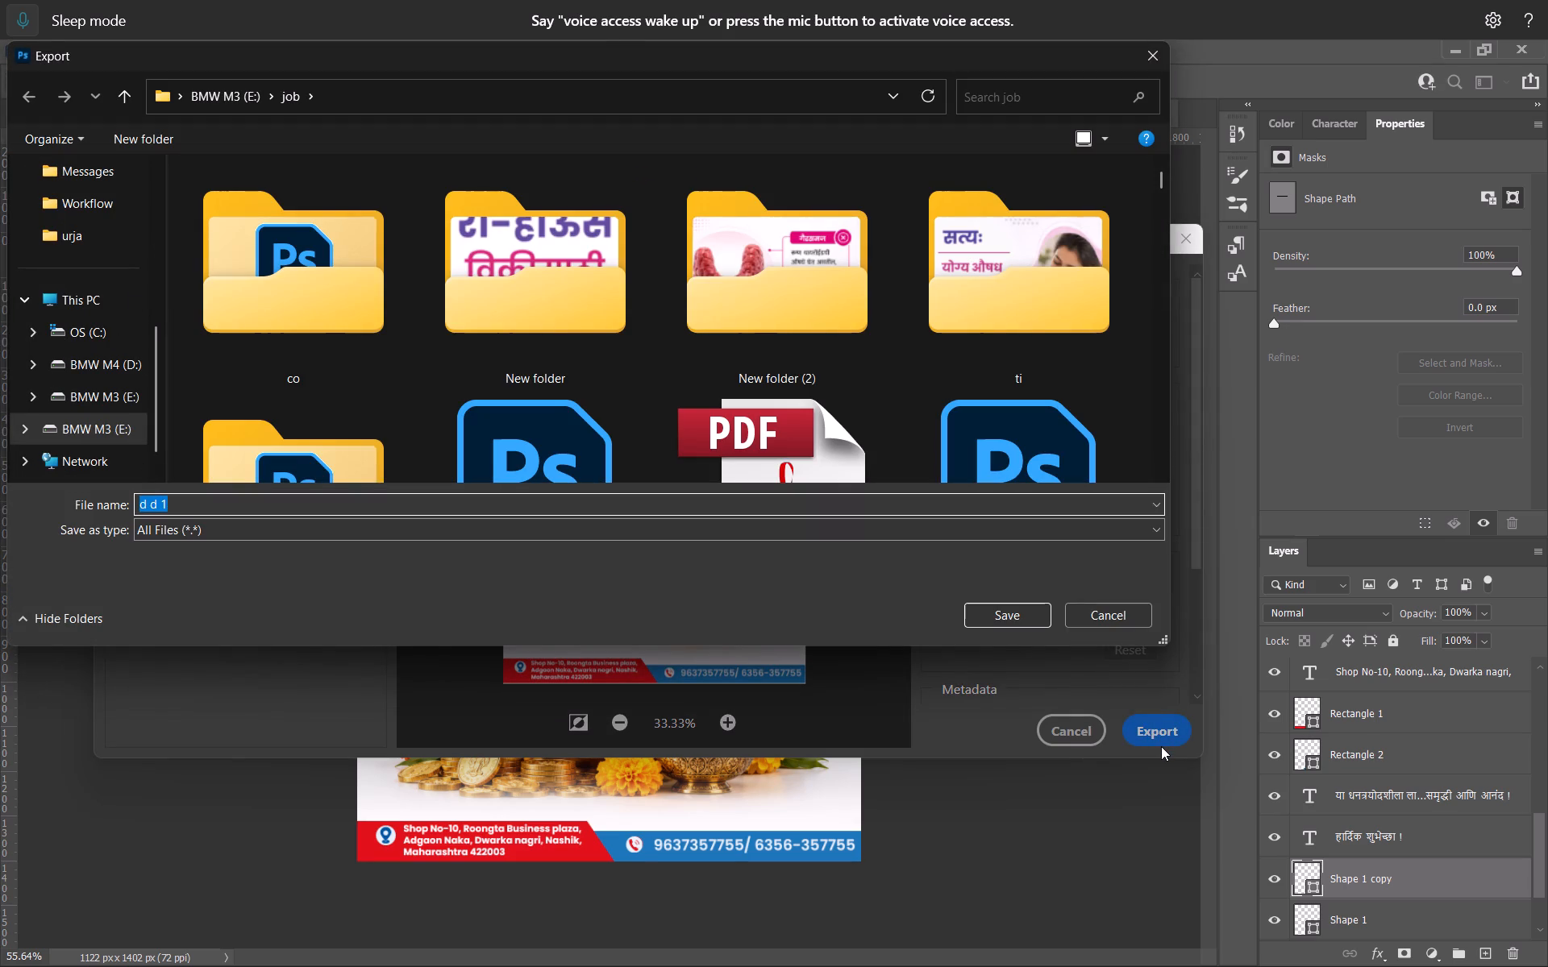
{"action": "left_click", "coordinate": [1034, 604]}
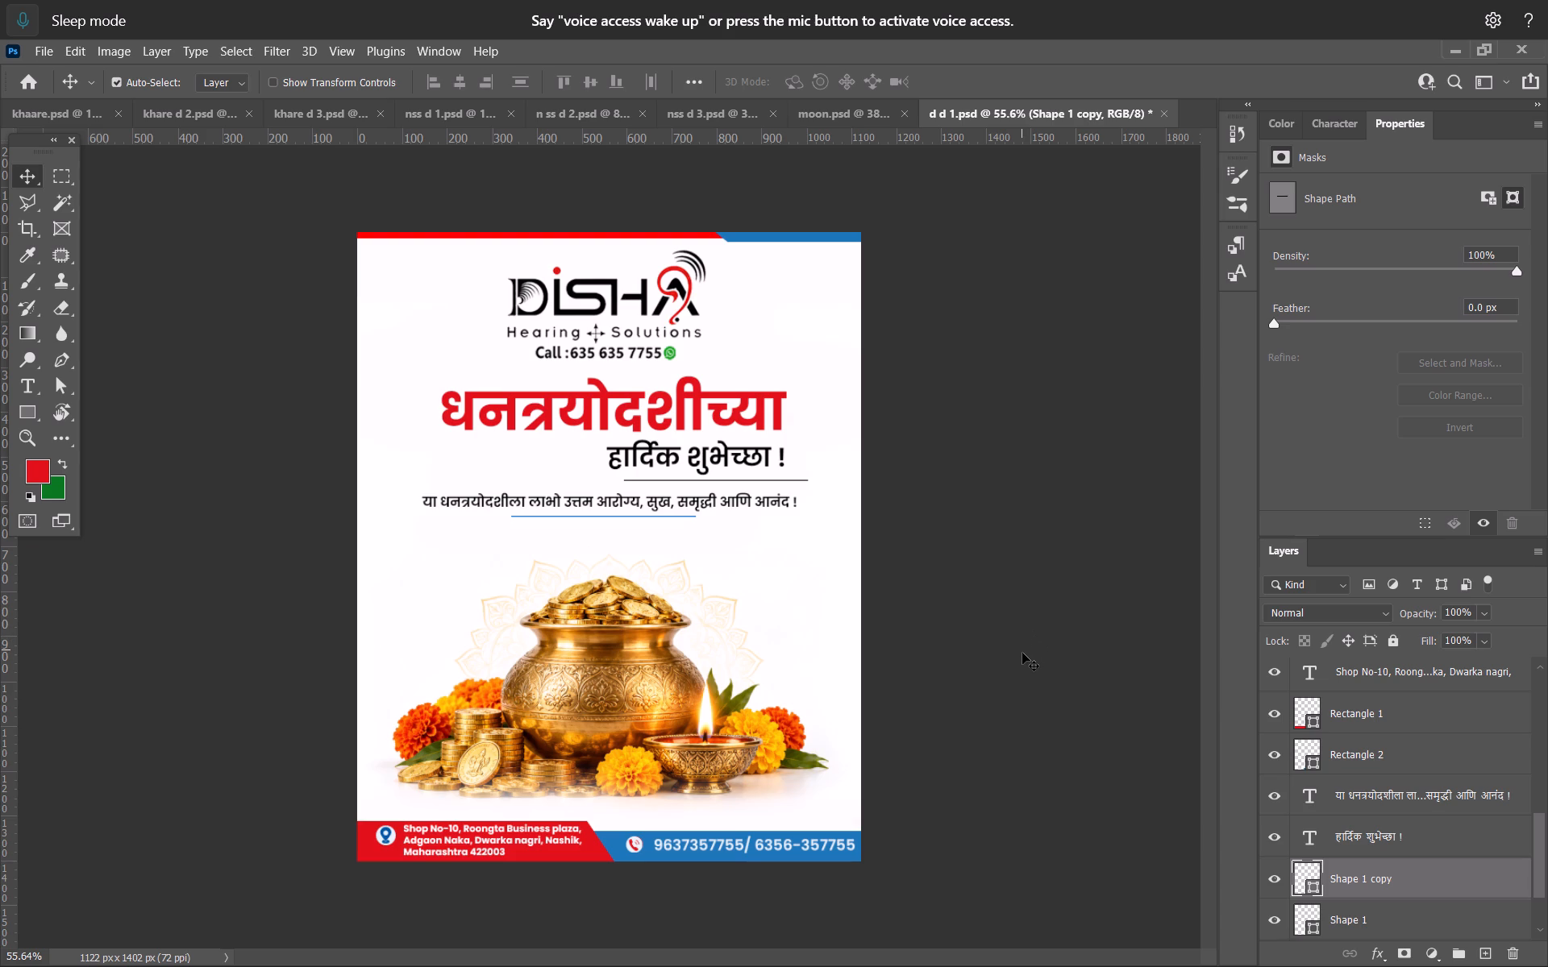
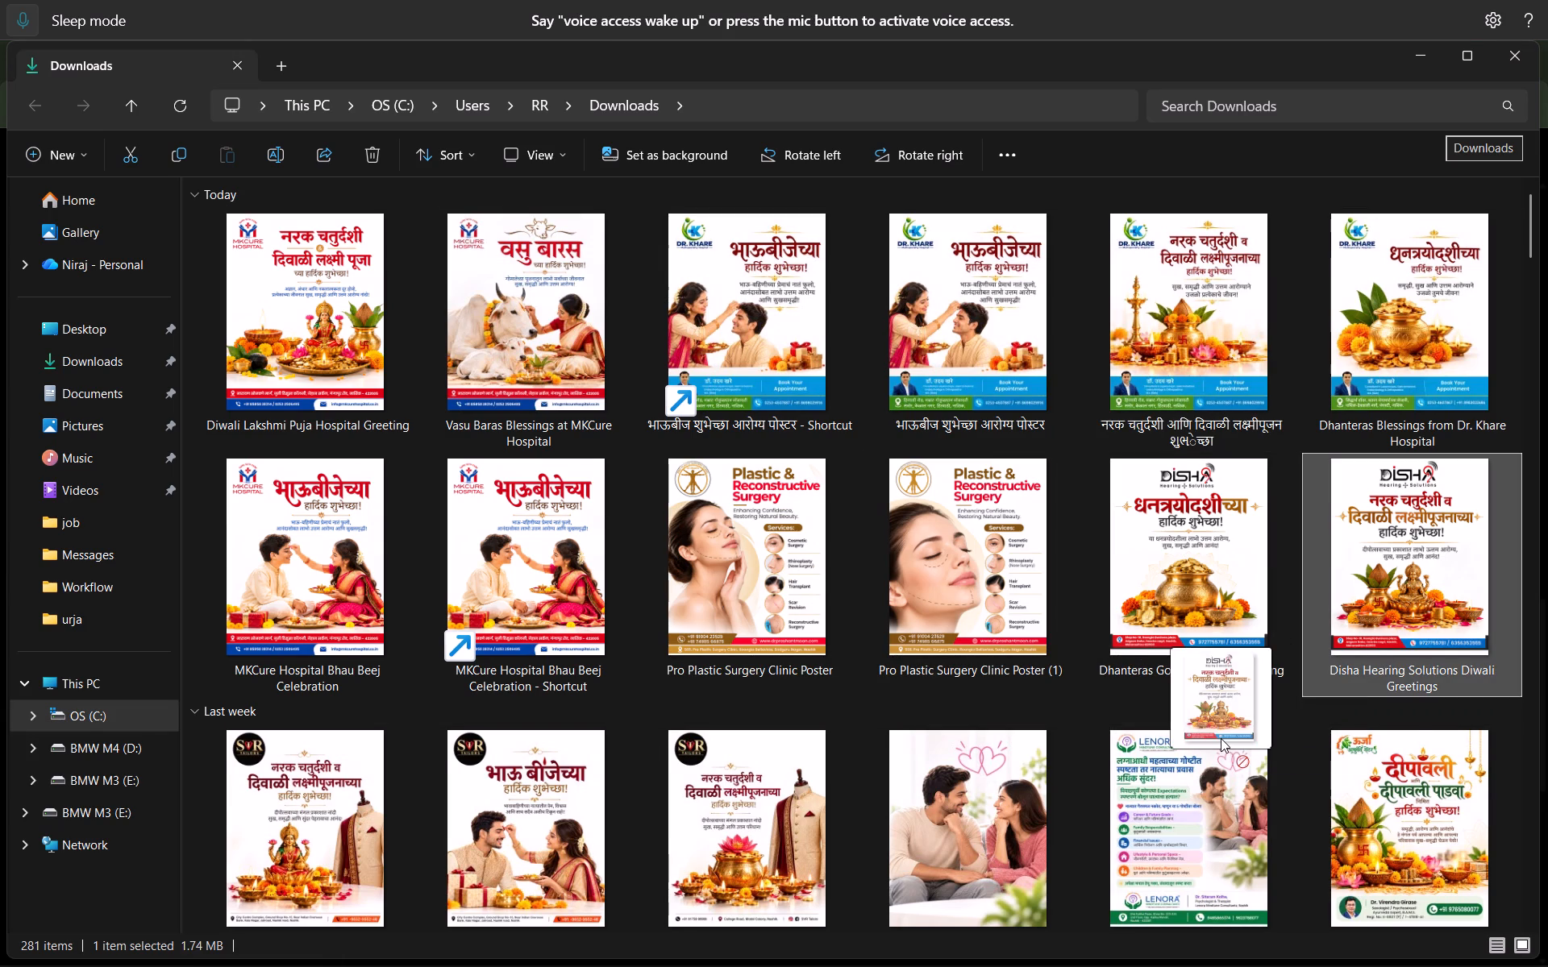
{"action": "left_click_drag", "start_coordinate": [1221, 738], "coordinate": [1221, 739]}
{"action": "key", "text": "alt+Tab"}
{"action": "key", "text": "alt+Tab"}
{"action": "key", "text": "alt+Tab"}
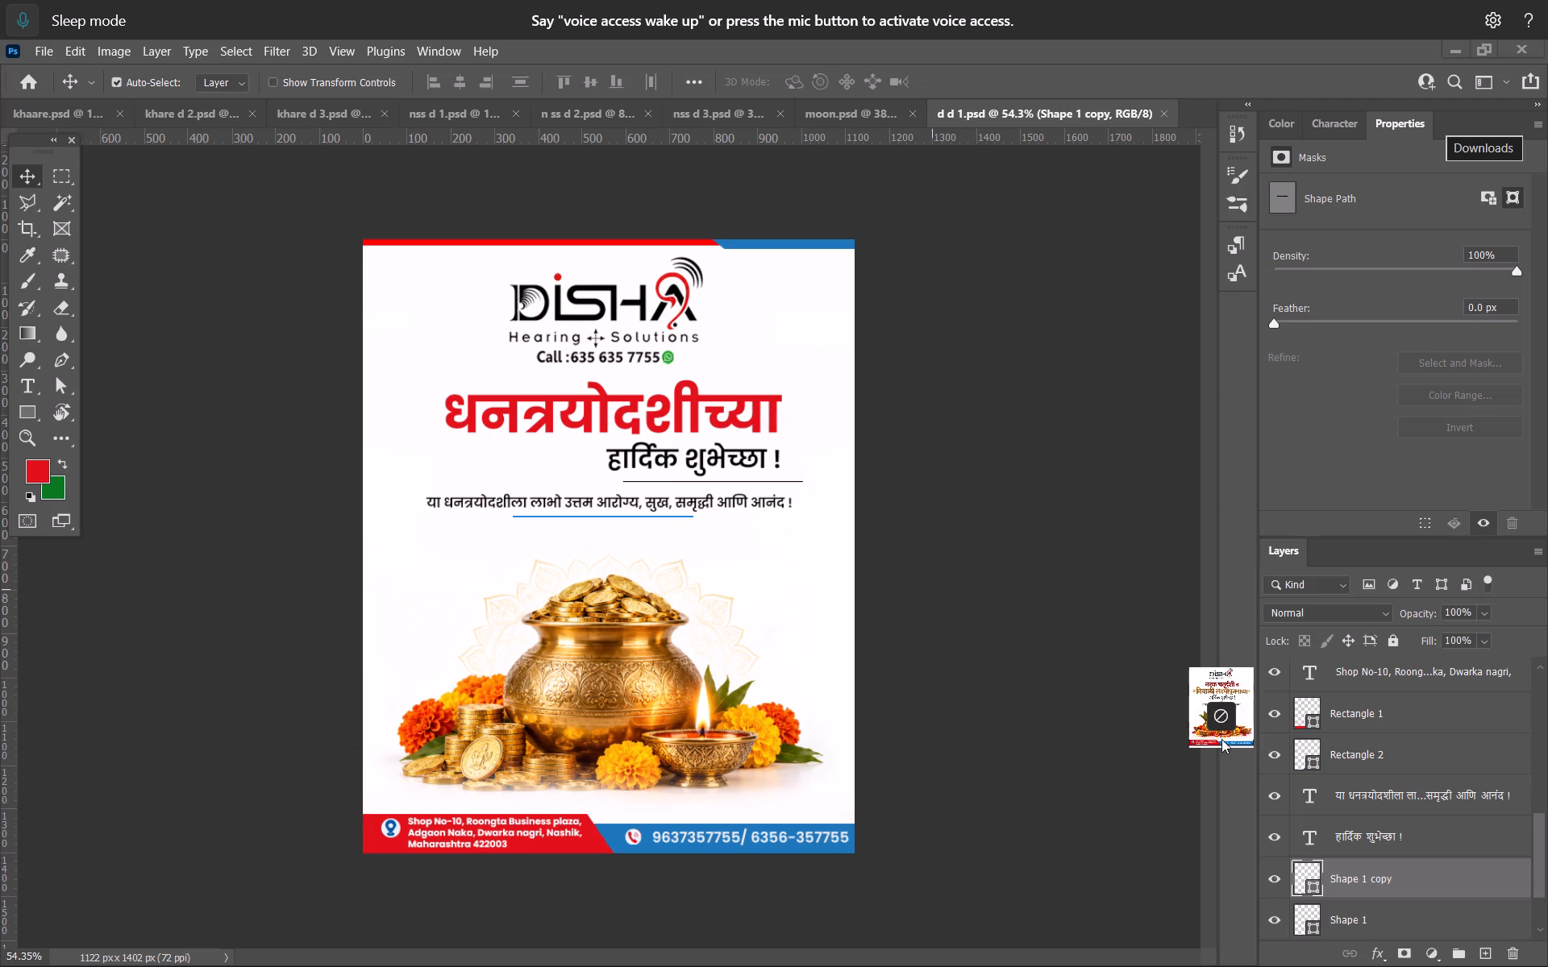
{"action": "left_click_drag", "start_coordinate": [1221, 739], "coordinate": [1199, 110]}
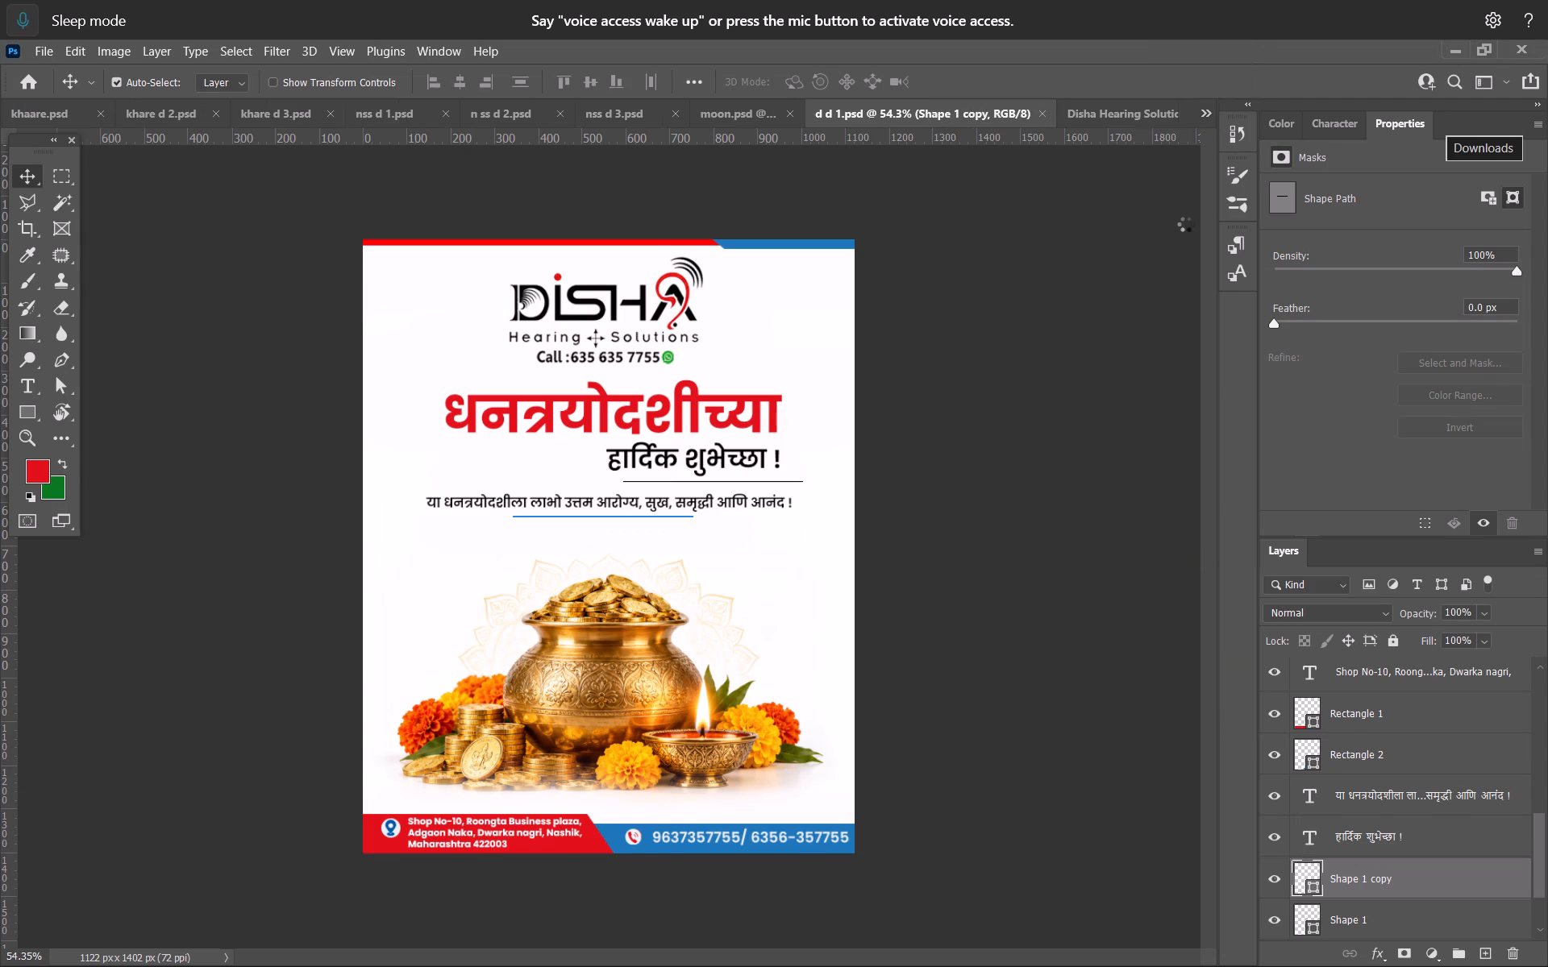
Sample the poster's white background and paint out the address and phone footer strip with a 296 px Brush.
{"action": "scroll", "coordinate": [513, 338], "scroll_direction": "down", "scroll_amount": 5, "text": "alt"}
{"action": "scroll", "coordinate": [522, 375], "scroll_direction": "up", "scroll_amount": 5, "text": "alt"}
{"action": "key", "text": "space"}
{"action": "key", "text": "space"}
{"action": "key", "text": "space"}
{"action": "key", "text": "space"}
{"action": "key", "text": "space"}
{"action": "key", "text": "space"}
{"action": "key", "text": "space"}
{"action": "key", "text": "space"}
{"action": "key", "text": "space"}
{"action": "key", "text": "space"}
{"action": "key", "text": "space"}
{"action": "key", "text": "space"}
{"action": "key", "text": "space"}
{"action": "key", "text": "space"}
{"action": "key", "text": "space"}
{"action": "key", "text": "space"}
{"action": "key", "text": "space"}
{"action": "key", "text": "space"}
{"action": "key", "text": "space"}
{"action": "key", "text": "space"}
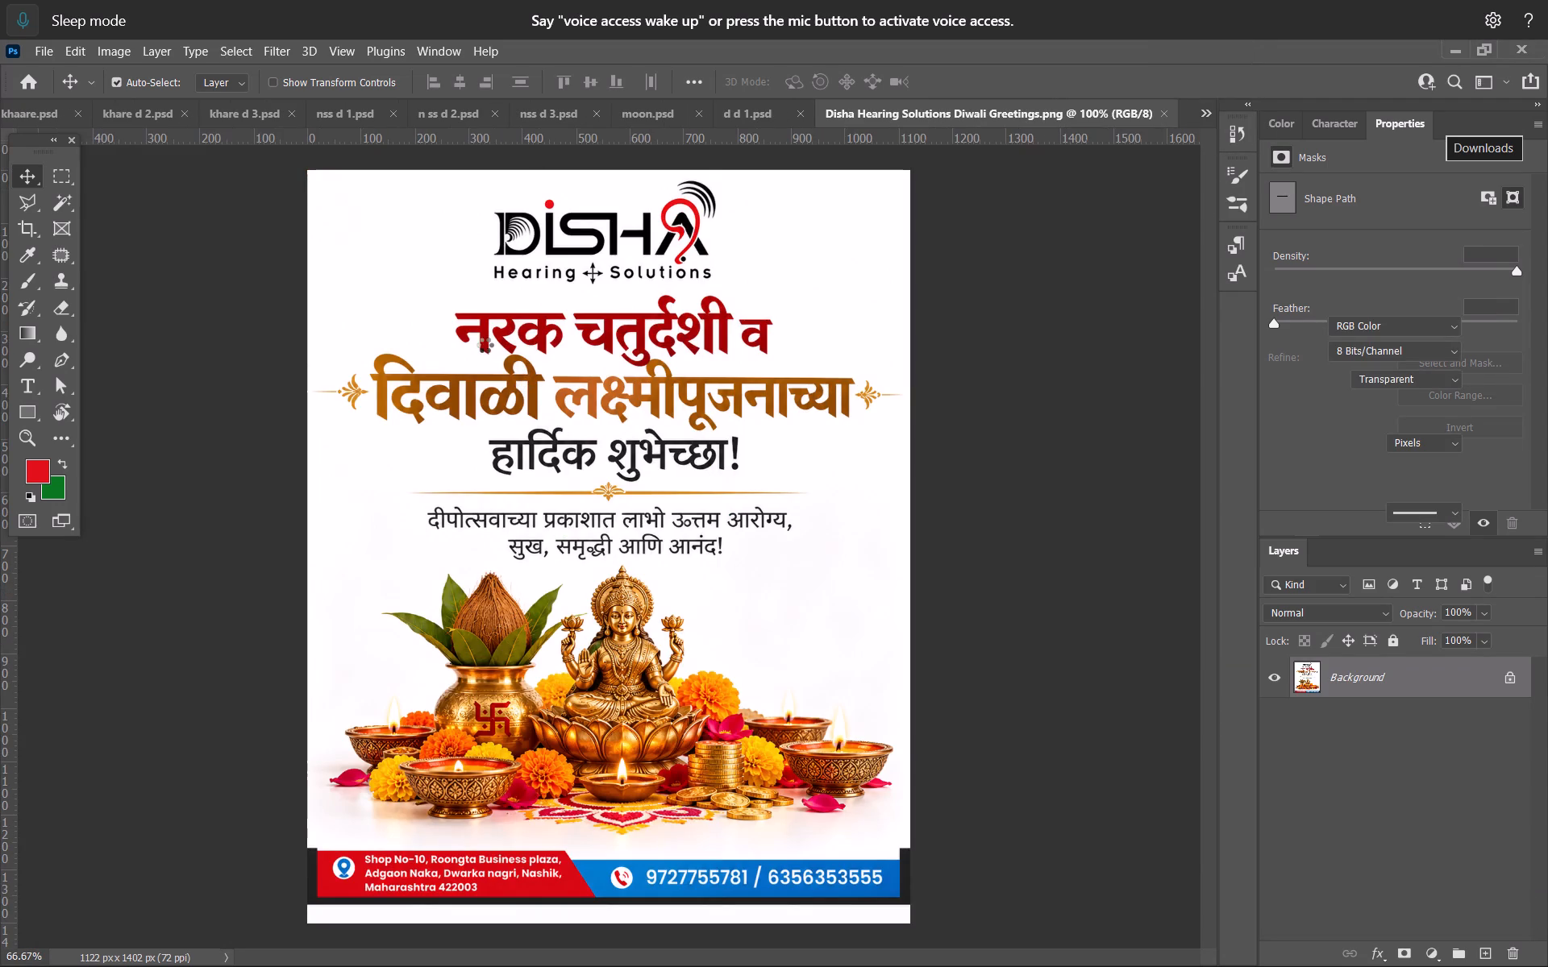
{"action": "left_click_drag", "start_coordinate": [485, 345], "coordinate": [576, 569]}
{"action": "left_click_drag", "start_coordinate": [478, 462], "coordinate": [568, 650]}
{"action": "scroll", "coordinate": [548, 707], "scroll_direction": "up", "scroll_amount": 4, "text": "alt"}
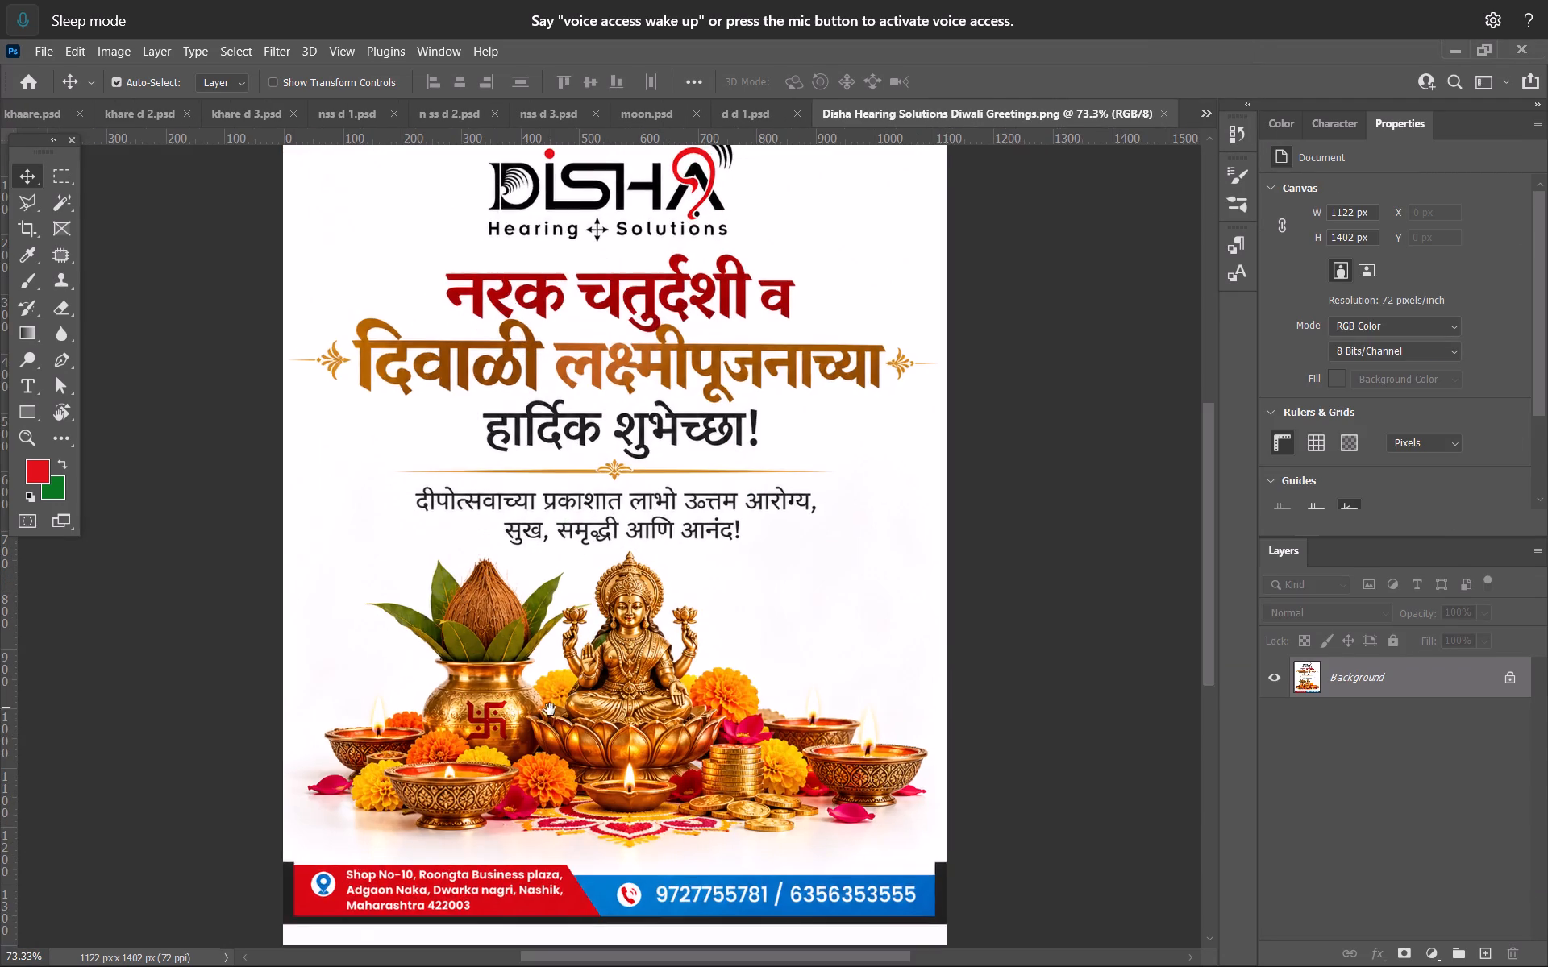
{"action": "key", "text": "space"}
{"action": "key", "text": "space"}
{"action": "key", "text": "space"}
{"action": "key", "text": "space"}
{"action": "key", "text": "space"}
{"action": "key", "text": "space"}
{"action": "key", "text": "space"}
{"action": "key", "text": "space"}
{"action": "key", "text": "space"}
{"action": "key", "text": "space"}
{"action": "key", "text": "space"}
{"action": "key", "text": "space"}
{"action": "key", "text": "space"}
{"action": "key", "text": "space"}
{"action": "key", "text": "space"}
{"action": "key", "text": "space"}
{"action": "left_click_drag", "start_coordinate": [548, 708], "coordinate": [589, 347]}
{"action": "key", "text": "b"}
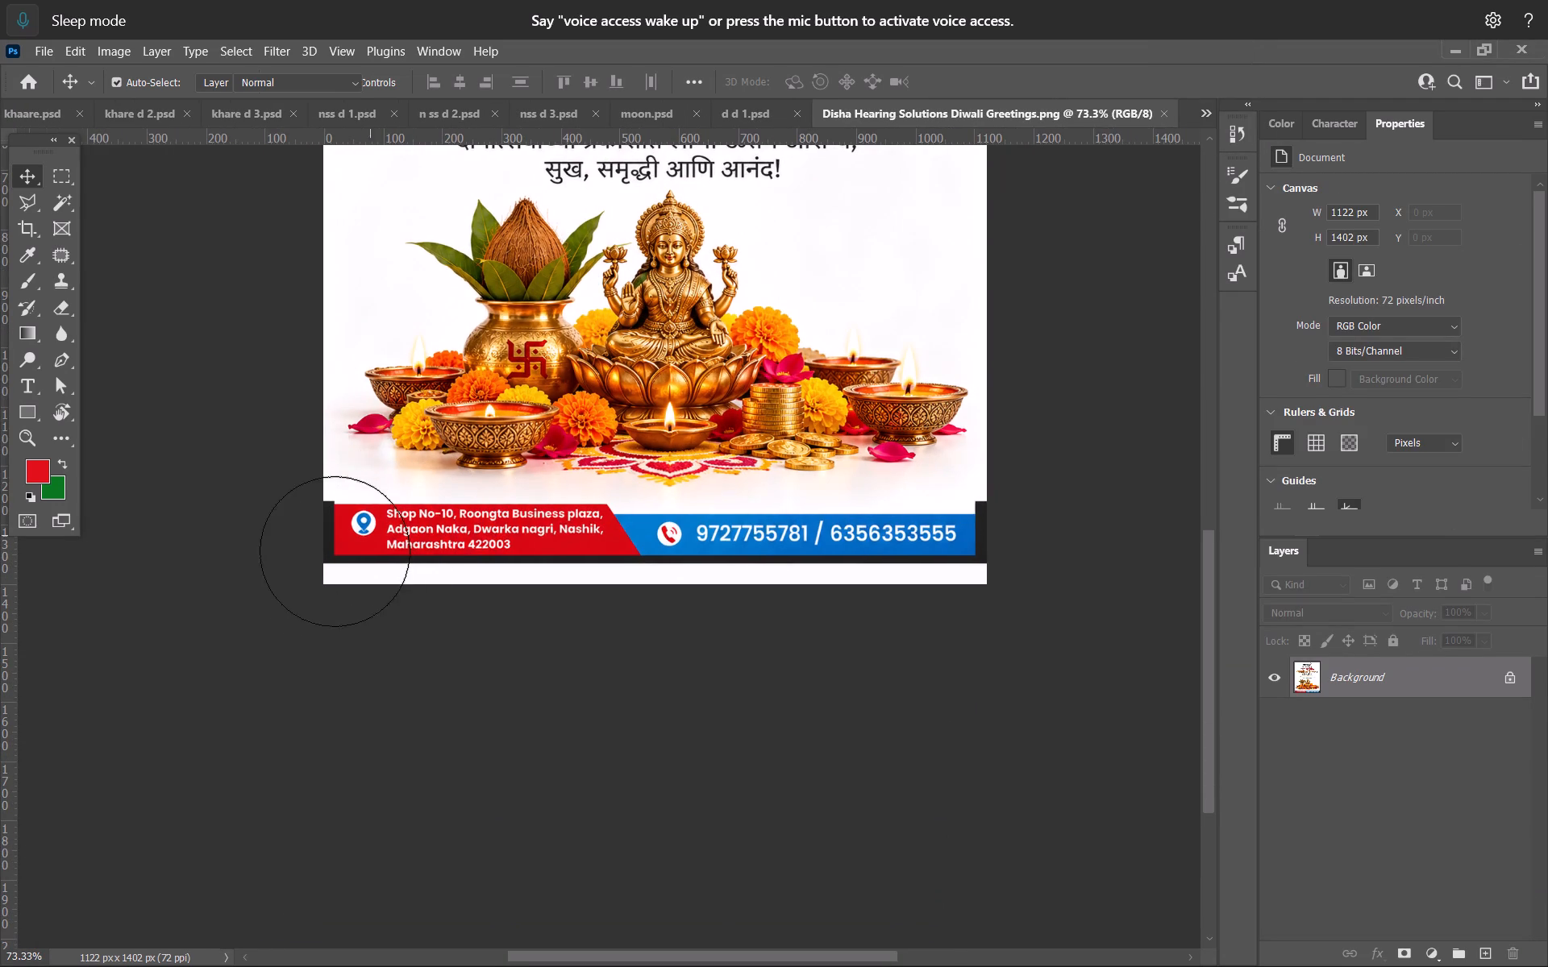
{"action": "left_click", "coordinate": [347, 496], "text": "alt"}
{"action": "left_click_drag", "start_coordinate": [298, 576], "coordinate": [242, 549]}
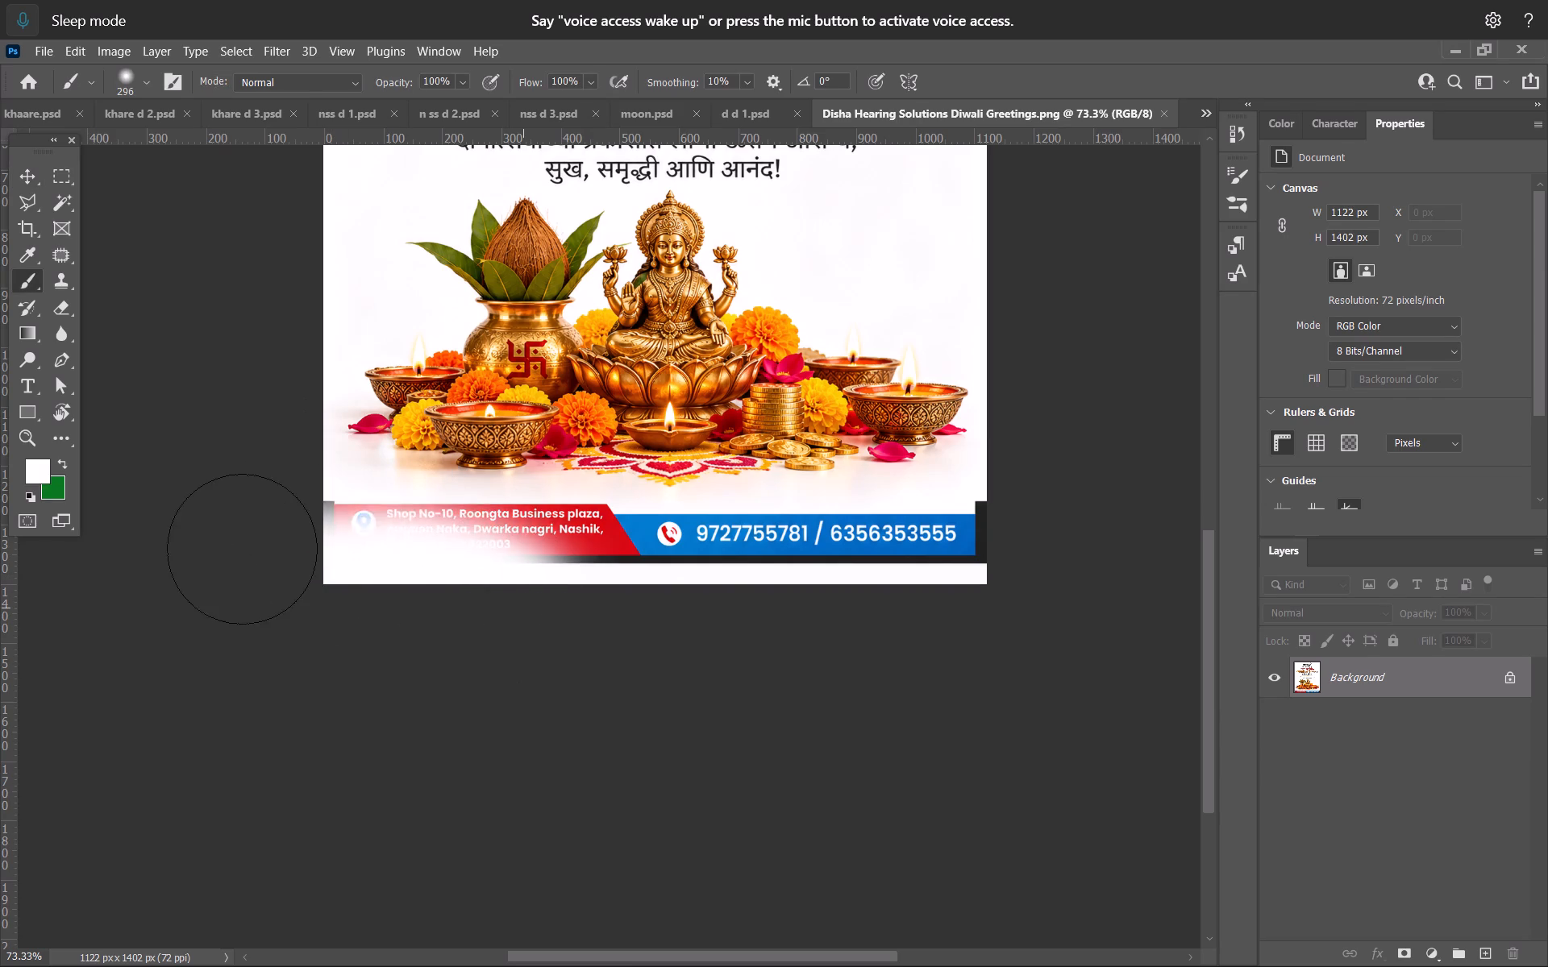
{"action": "left_click_drag", "start_coordinate": [242, 549], "coordinate": [1156, 565]}
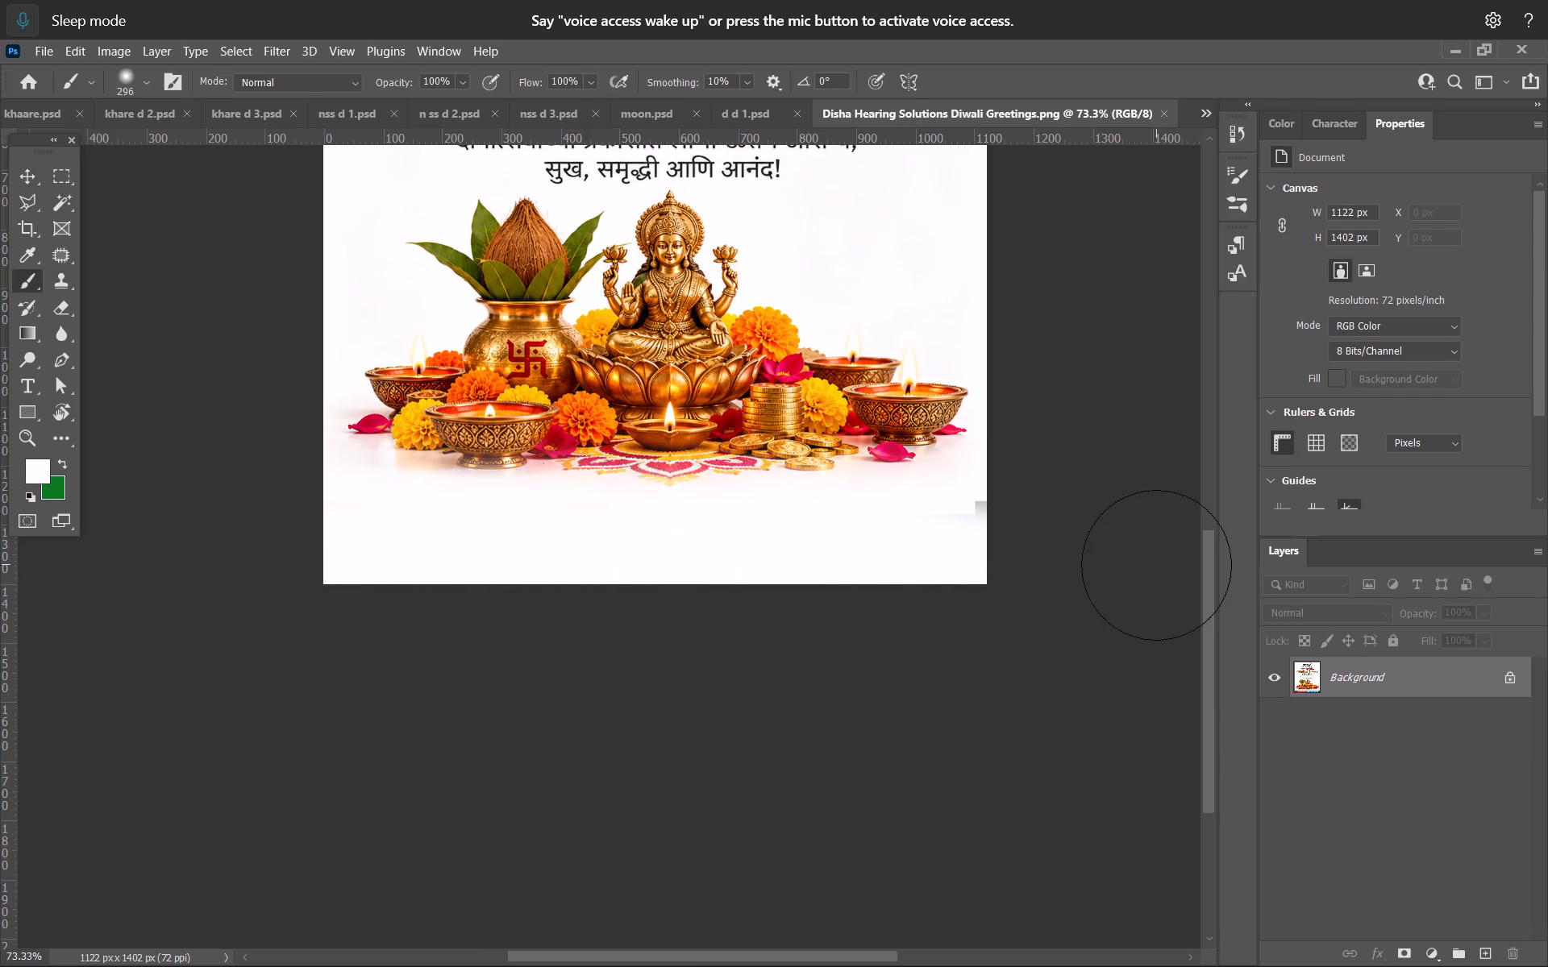
{"action": "left_click_drag", "start_coordinate": [1156, 565], "coordinate": [879, 576]}
Paint white over the DISHA logo, the Marathi headline, the greeting line and the gold divider with the 296 px Brush.
{"action": "key", "text": "space"}
{"action": "key", "text": "space"}
{"action": "key", "text": "space"}
{"action": "key", "text": "space"}
{"action": "key", "text": "space"}
{"action": "key", "text": "space"}
{"action": "key", "text": "space"}
{"action": "key", "text": "space"}
{"action": "key", "text": "space"}
{"action": "key", "text": "space"}
{"action": "key", "text": "space"}
{"action": "key", "text": "space"}
{"action": "key", "text": "space"}
{"action": "key", "text": "space"}
{"action": "key", "text": "space"}
{"action": "key", "text": "space"}
{"action": "key", "text": "space"}
{"action": "key", "text": "space"}
{"action": "key", "text": "space"}
{"action": "key", "text": "space"}
{"action": "left_click_drag", "start_coordinate": [801, 427], "coordinate": [888, 907]}
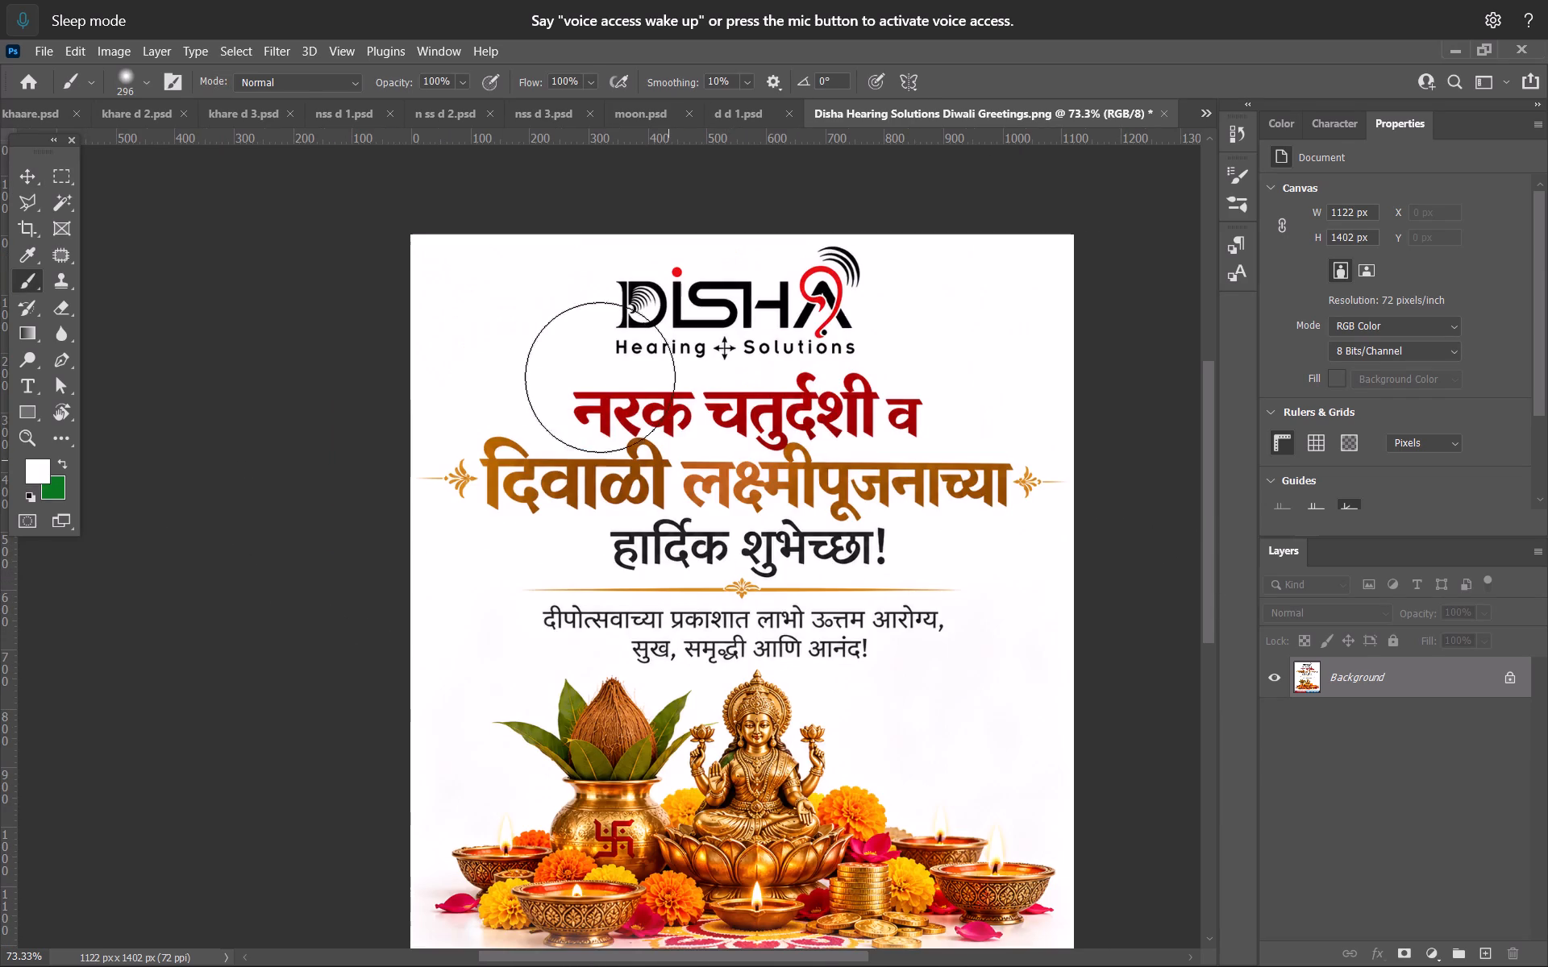
{"action": "left_click_drag", "start_coordinate": [564, 335], "coordinate": [904, 467]}
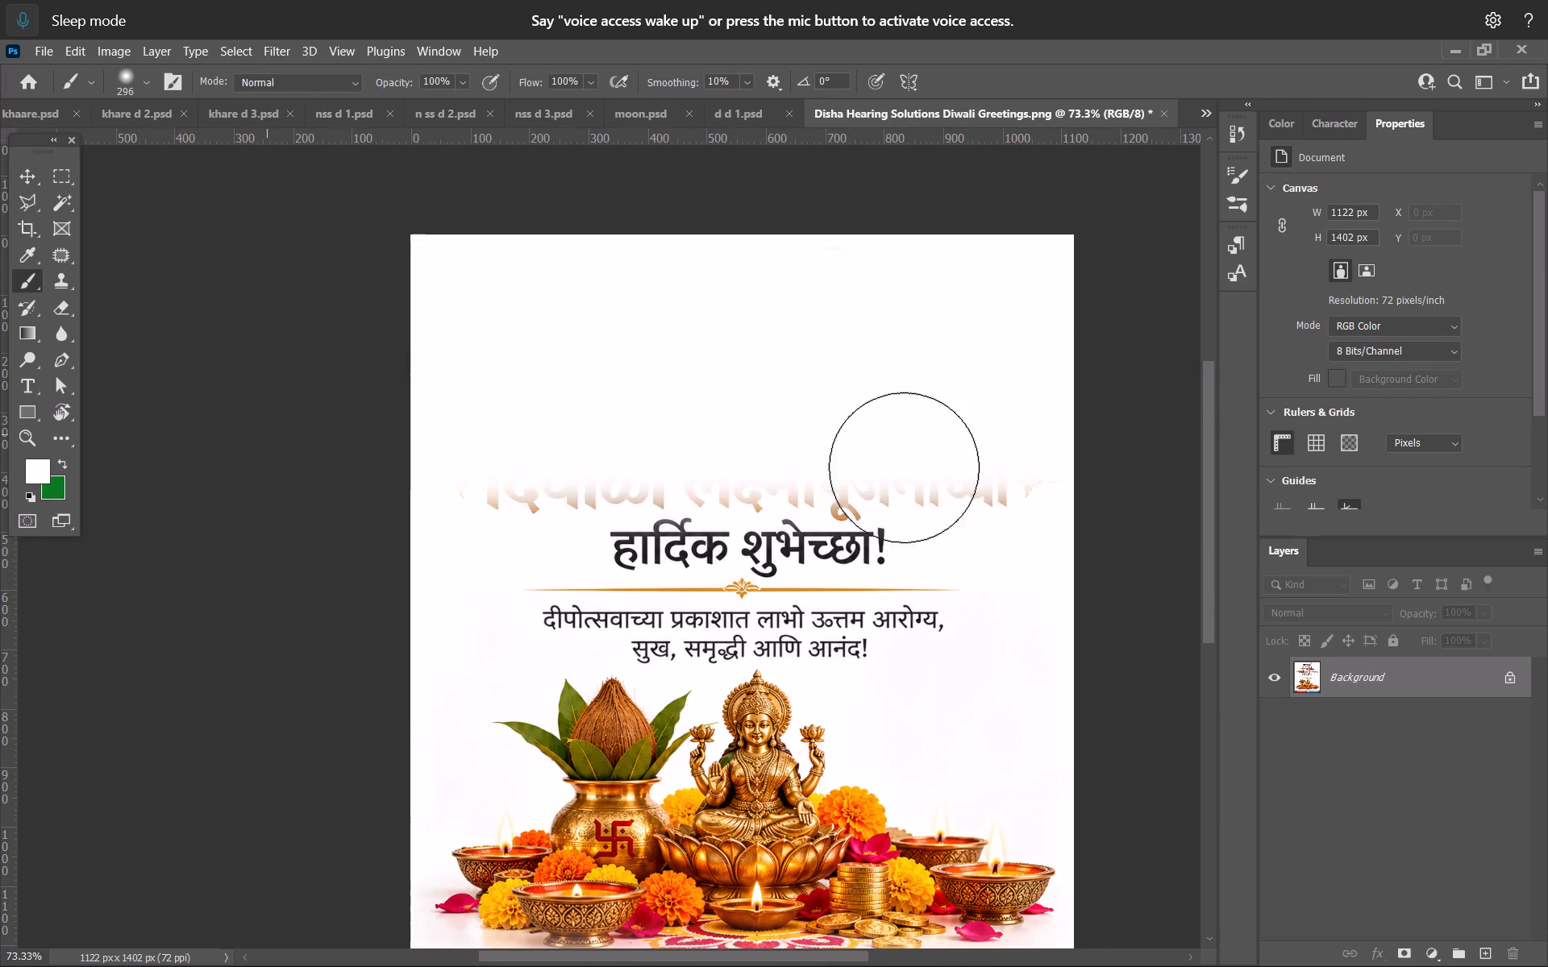
{"action": "left_click_drag", "start_coordinate": [904, 467], "coordinate": [526, 568]}
Paint white over the two-line Marathi subline above the kalash and Lakshmi artwork with a 107 px Brush.
{"action": "scroll", "coordinate": [526, 567], "scroll_direction": "up", "scroll_amount": 6, "text": "alt"}
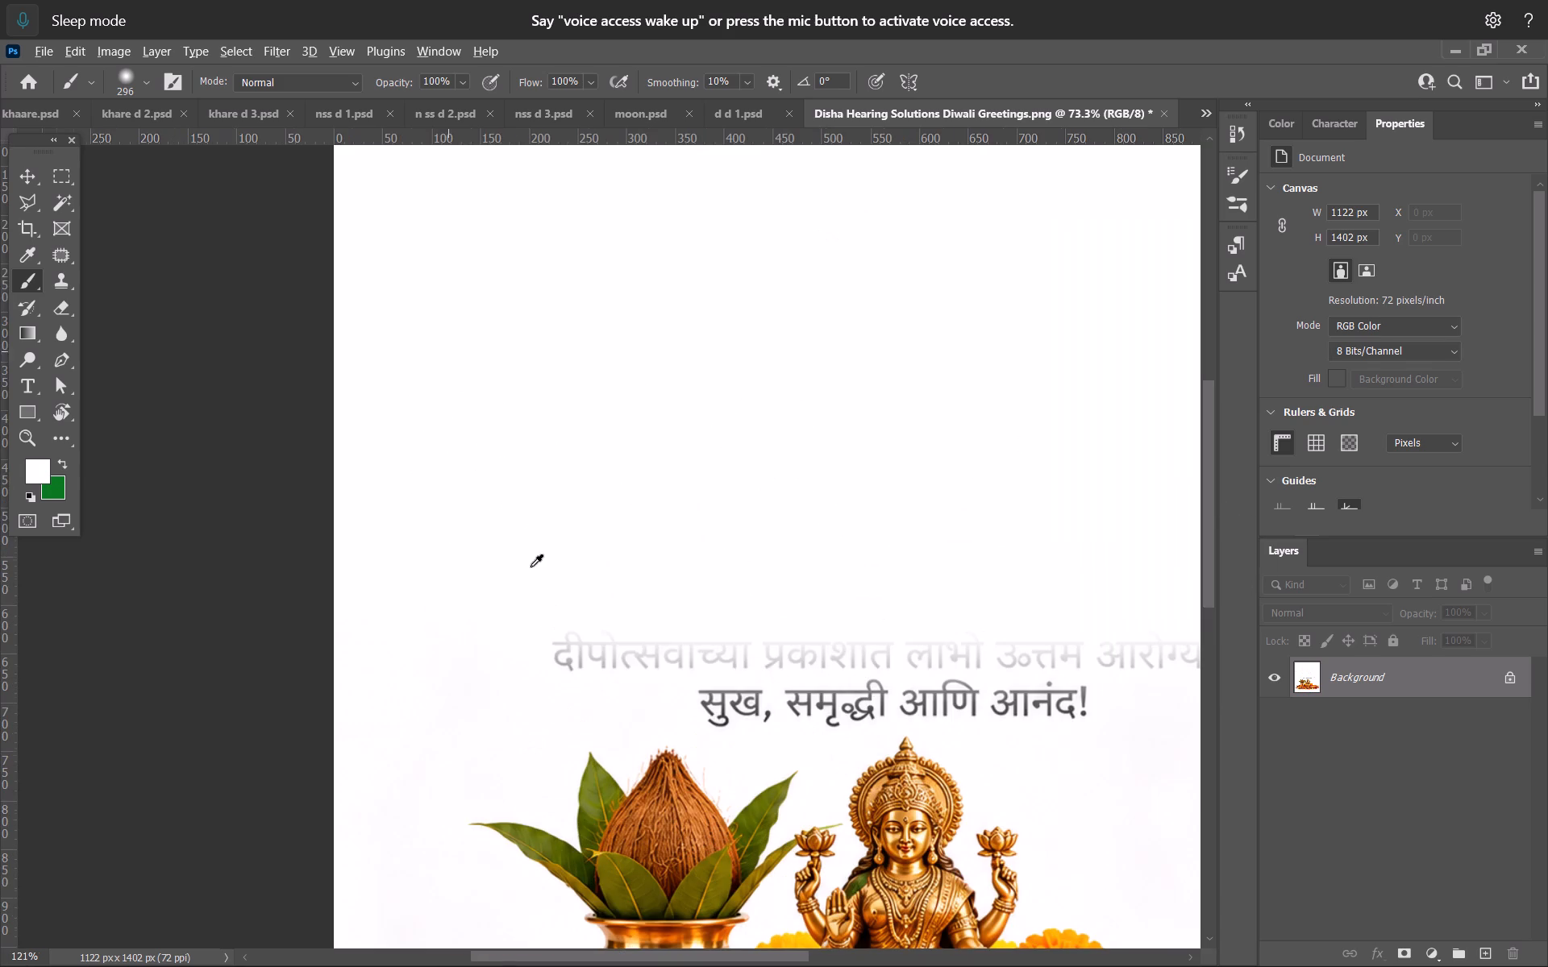
{"action": "right_click_drag", "start_coordinate": [576, 603], "coordinate": [460, 588], "text": "alt"}
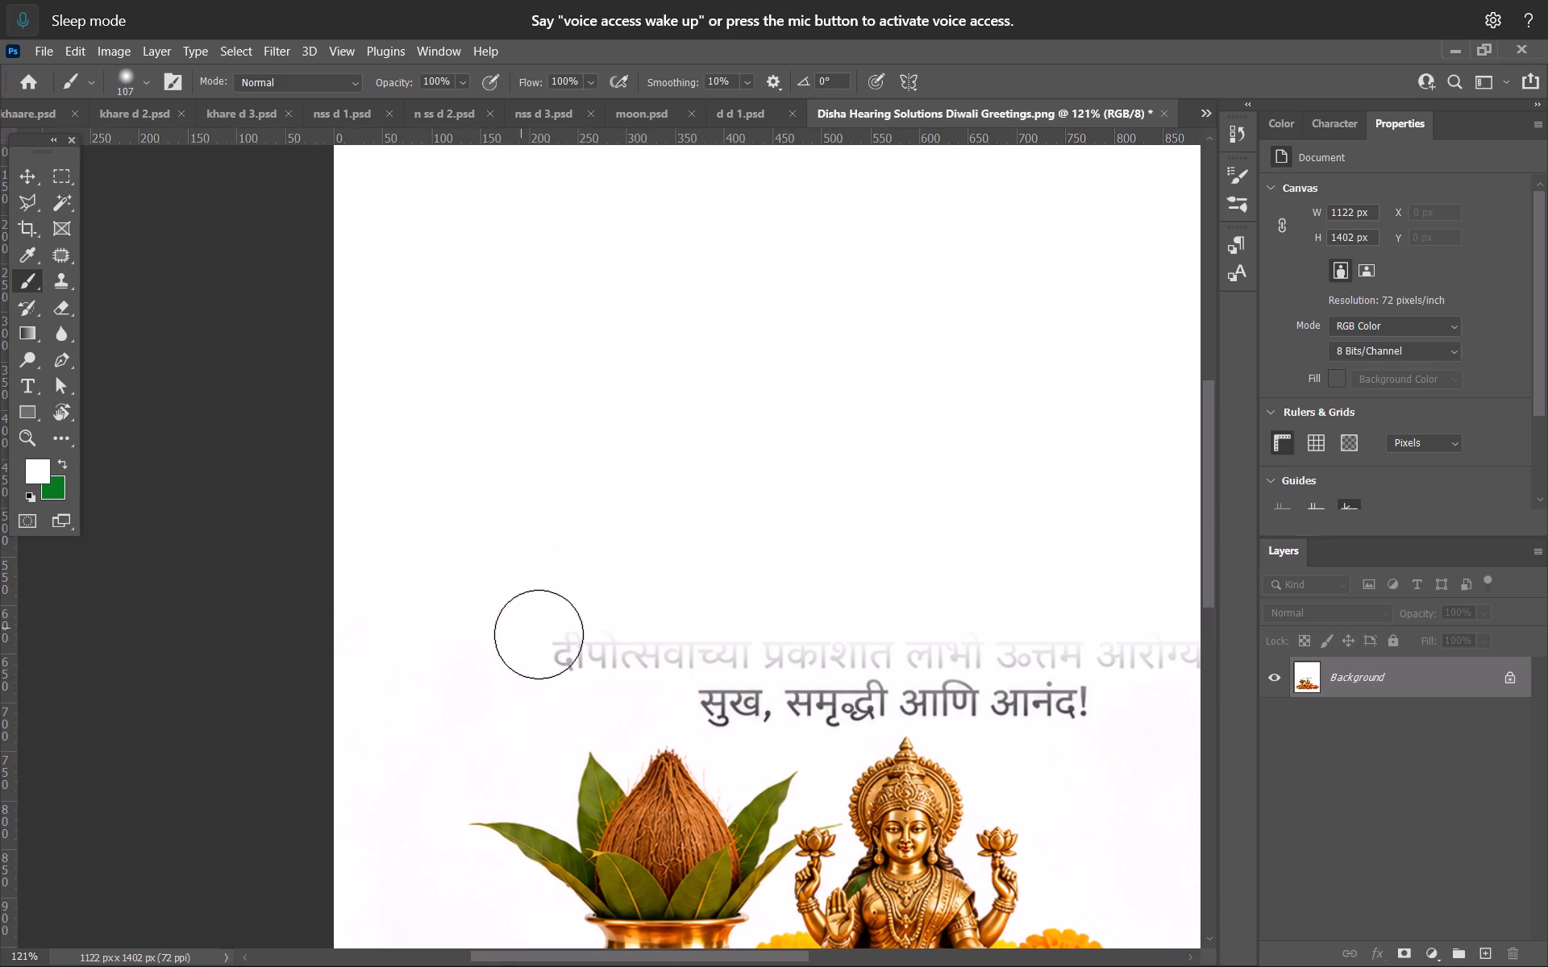
{"action": "left_click_drag", "start_coordinate": [520, 633], "coordinate": [924, 690]}
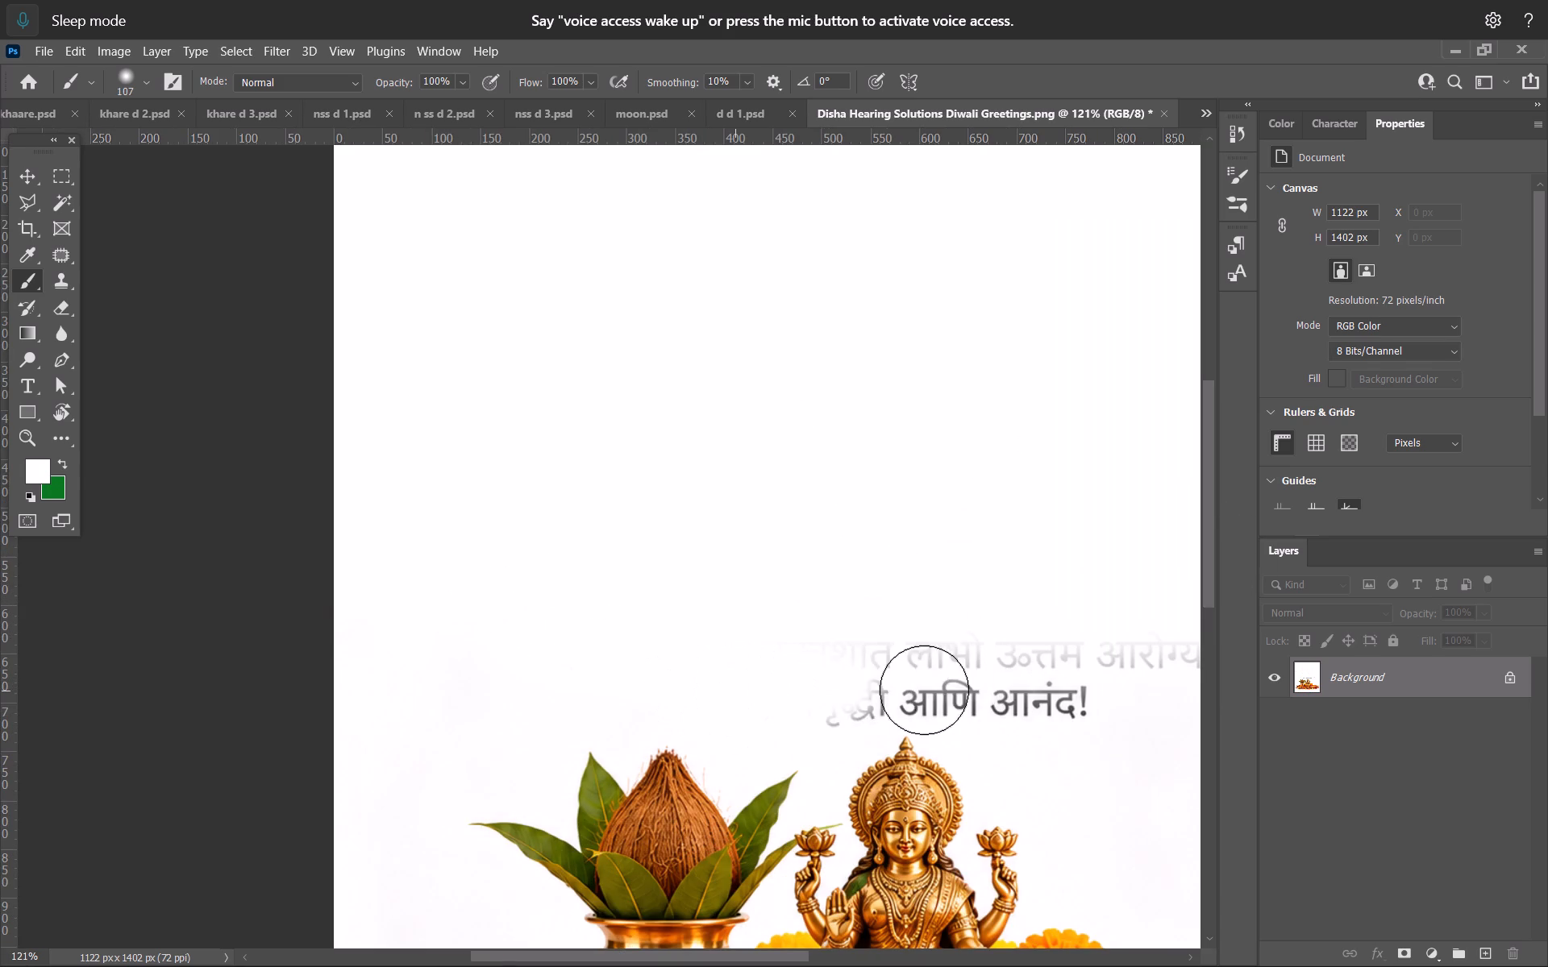
{"action": "left_click_drag", "start_coordinate": [924, 690], "coordinate": [1240, 652]}
{"action": "key", "text": "space"}
{"action": "key", "text": "space"}
{"action": "key", "text": "space"}
{"action": "key", "text": "space"}
{"action": "key", "text": "space"}
{"action": "key", "text": "space"}
{"action": "key", "text": "space"}
{"action": "key", "text": "space"}
{"action": "key", "text": "space"}
{"action": "key", "text": "space"}
{"action": "key", "text": "space"}
{"action": "key", "text": "space"}
{"action": "key", "text": "space"}
{"action": "key", "text": "space"}
{"action": "left_click_drag", "start_coordinate": [1072, 658], "coordinate": [780, 590]}
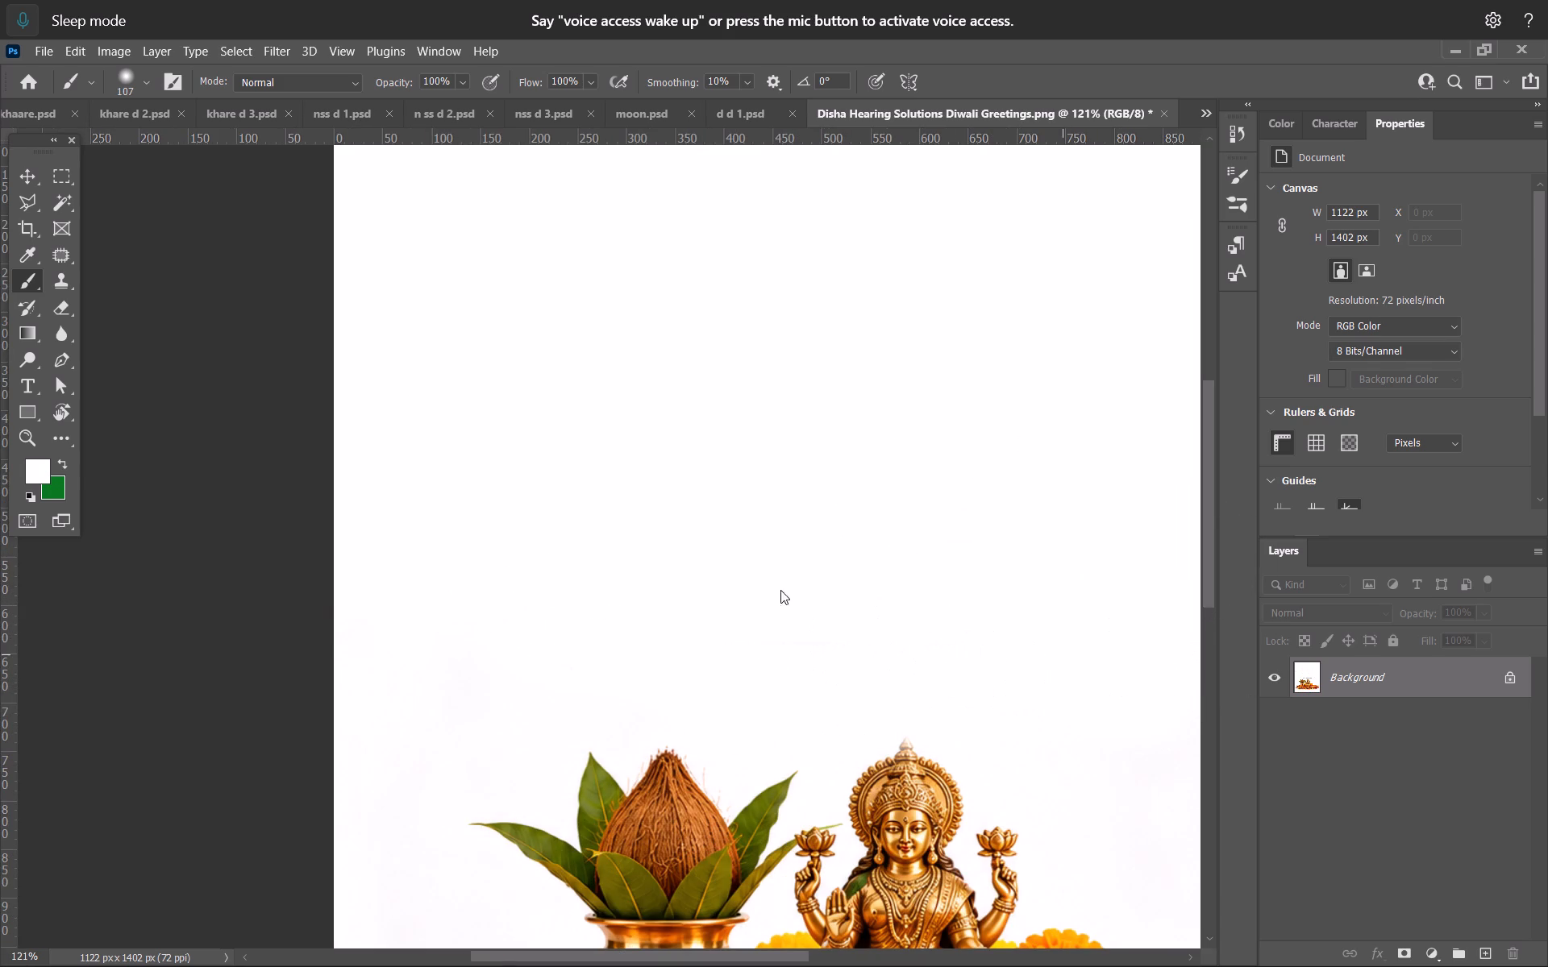
{"action": "left_click_drag", "start_coordinate": [780, 590], "coordinate": [761, 585]}
{"action": "scroll", "coordinate": [771, 582], "scroll_direction": "down", "scroll_amount": 11, "text": "alt"}
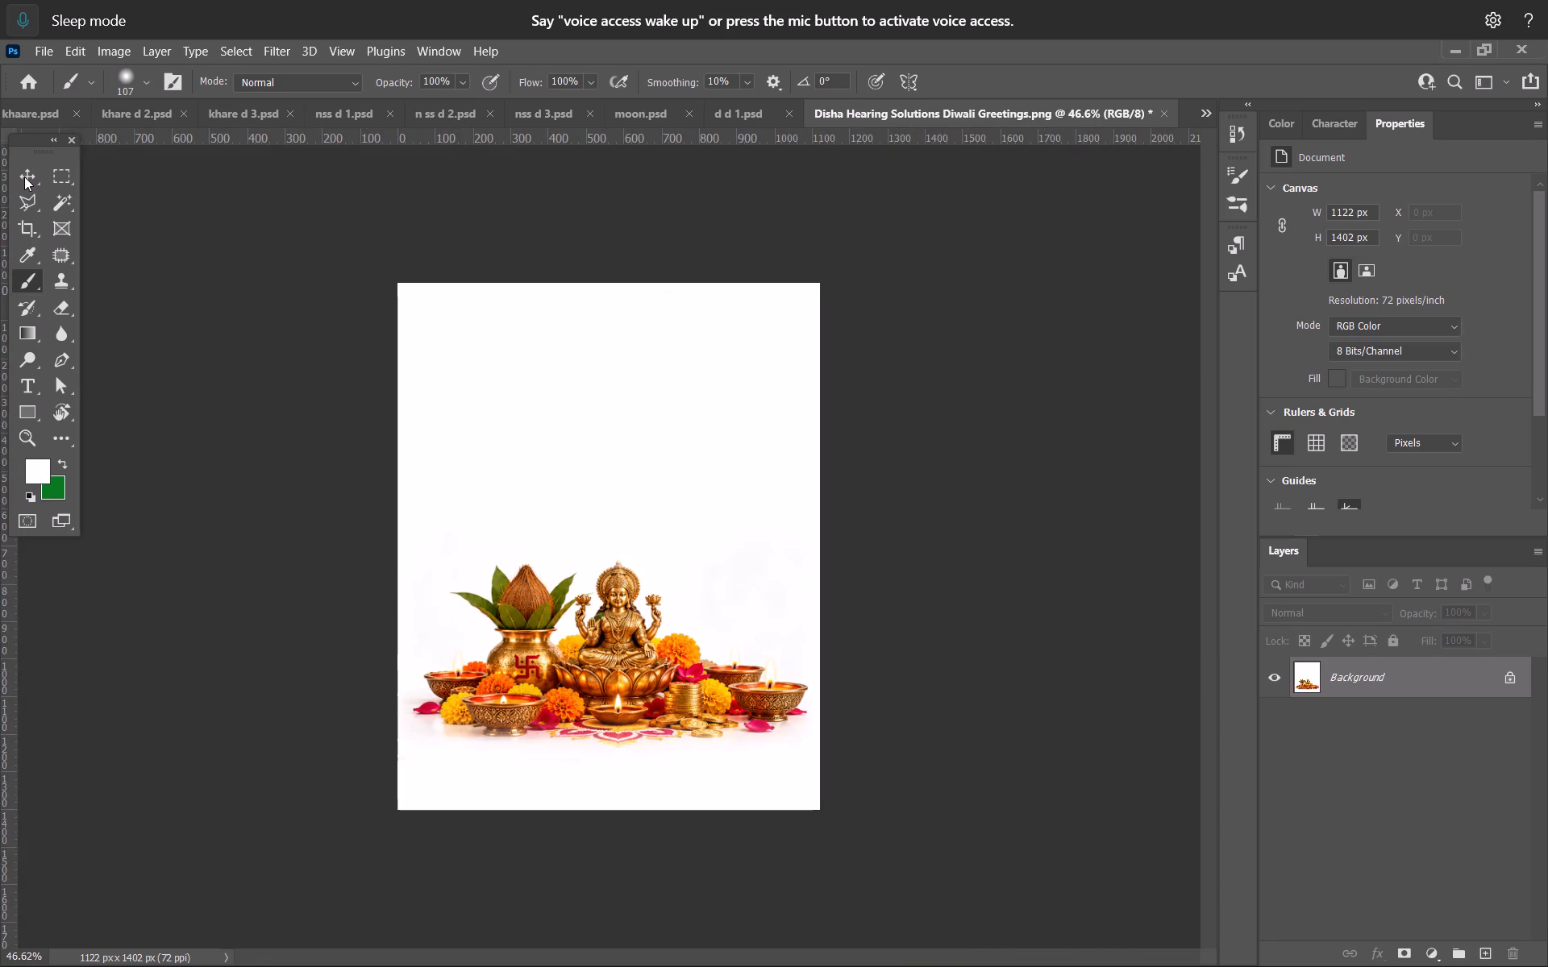
Copy the red and blue address and phone footer layers from d d 1.psd and paste them into the Diwali greetings document.
{"action": "left_click", "coordinate": [29, 174]}
{"action": "left_click", "coordinate": [720, 118]}
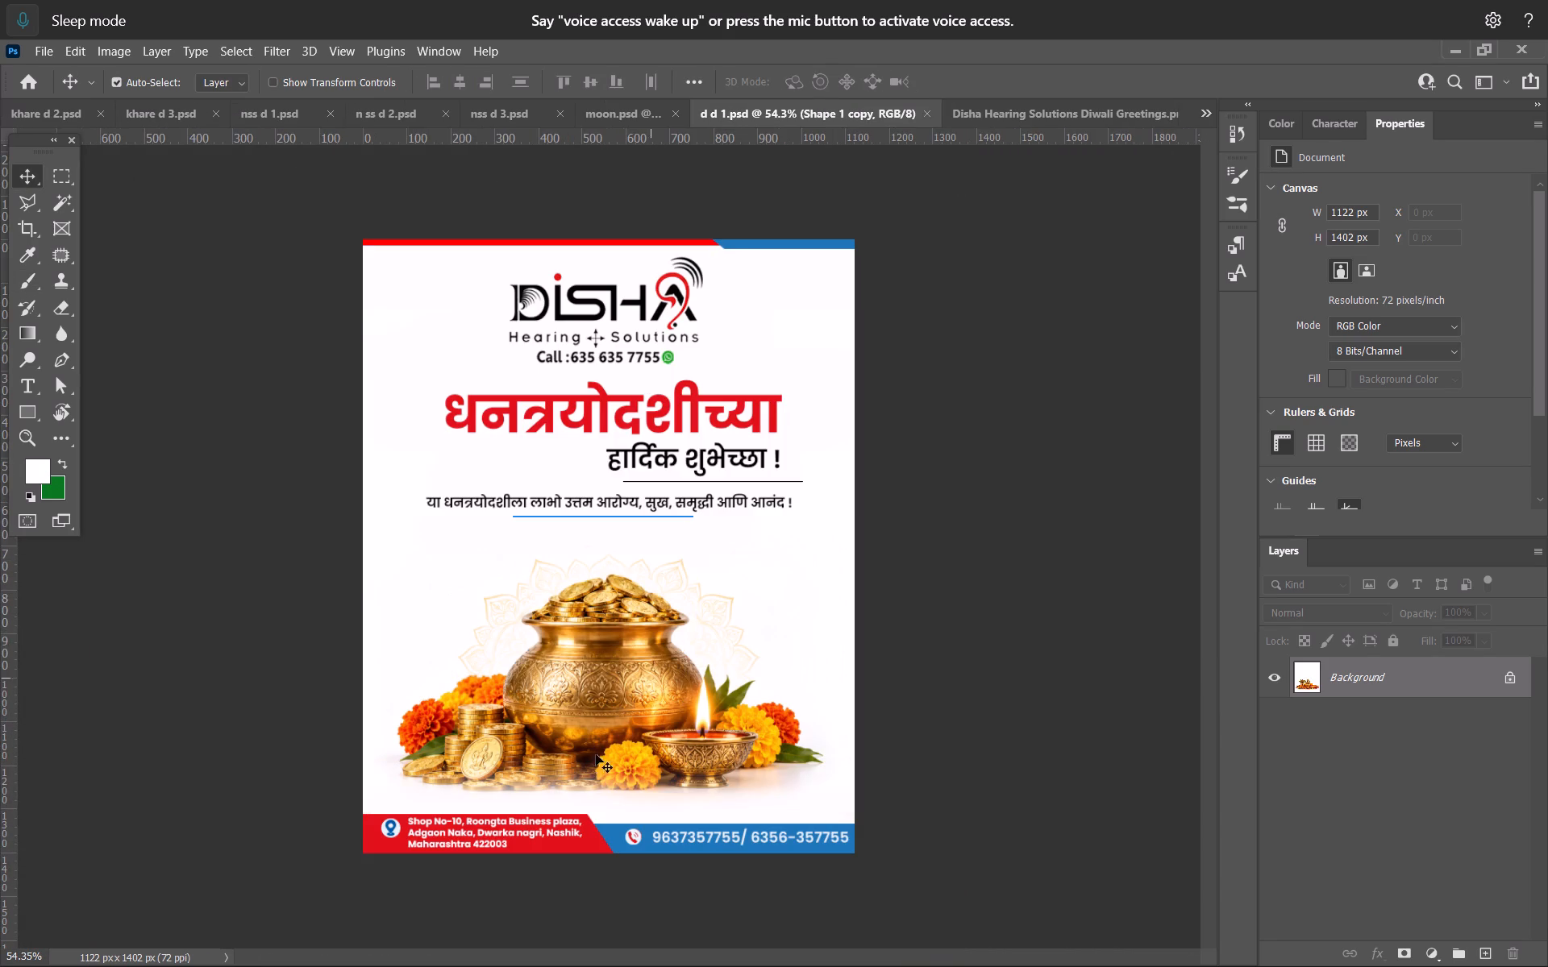
{"action": "left_click_drag", "start_coordinate": [337, 824], "coordinate": [967, 943]}
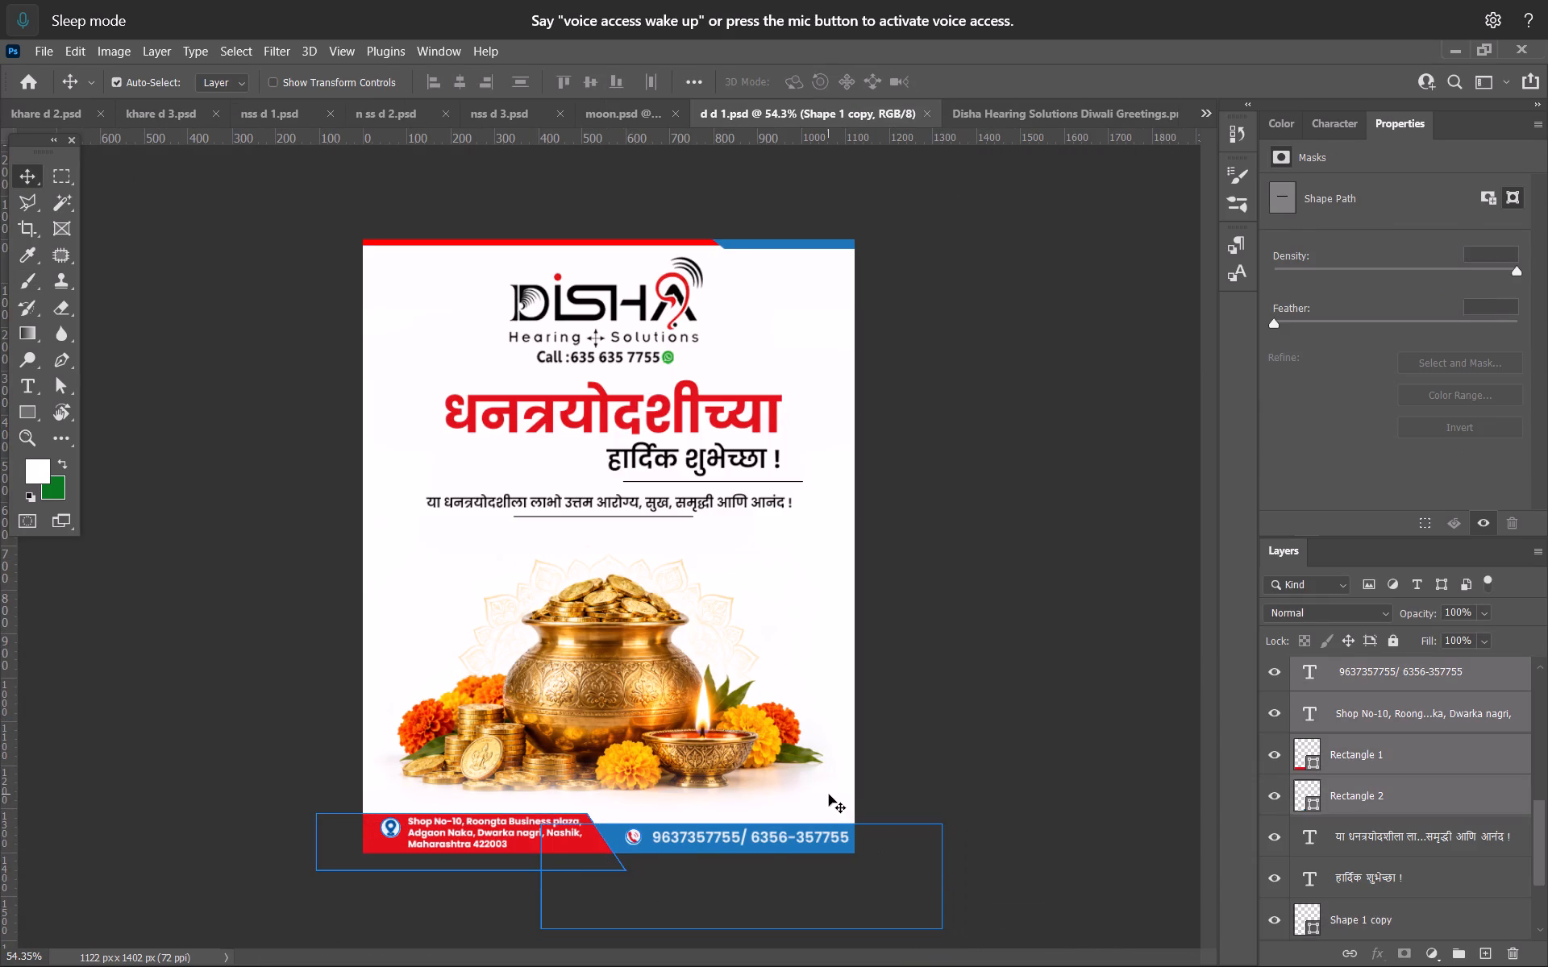
{"action": "left_click", "coordinate": [829, 795], "text": "shift"}
{"action": "key", "text": "ctrl+c"}
{"action": "left_click", "coordinate": [955, 118]}
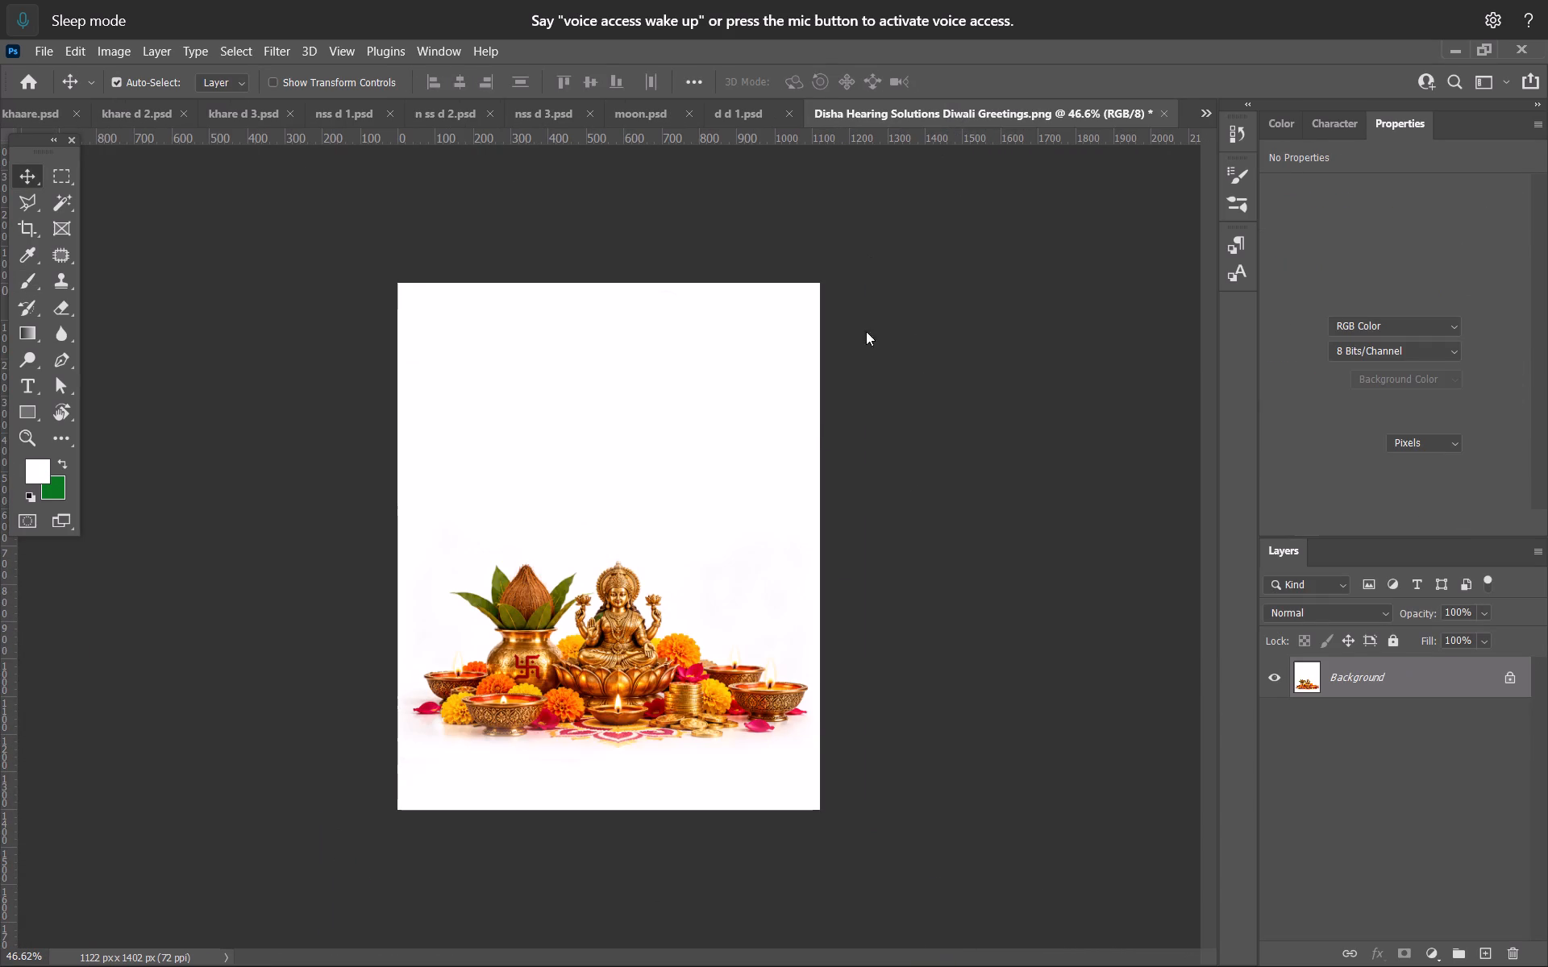
{"action": "key", "text": "ctrl+v"}
Position the pasted footer strip along the poster's bottom edge, at X 34.5 px and Y 1321.22 px, so the phone numbers fit inside the canvas.
{"action": "left_click_drag", "start_coordinate": [605, 517], "coordinate": [601, 691]}
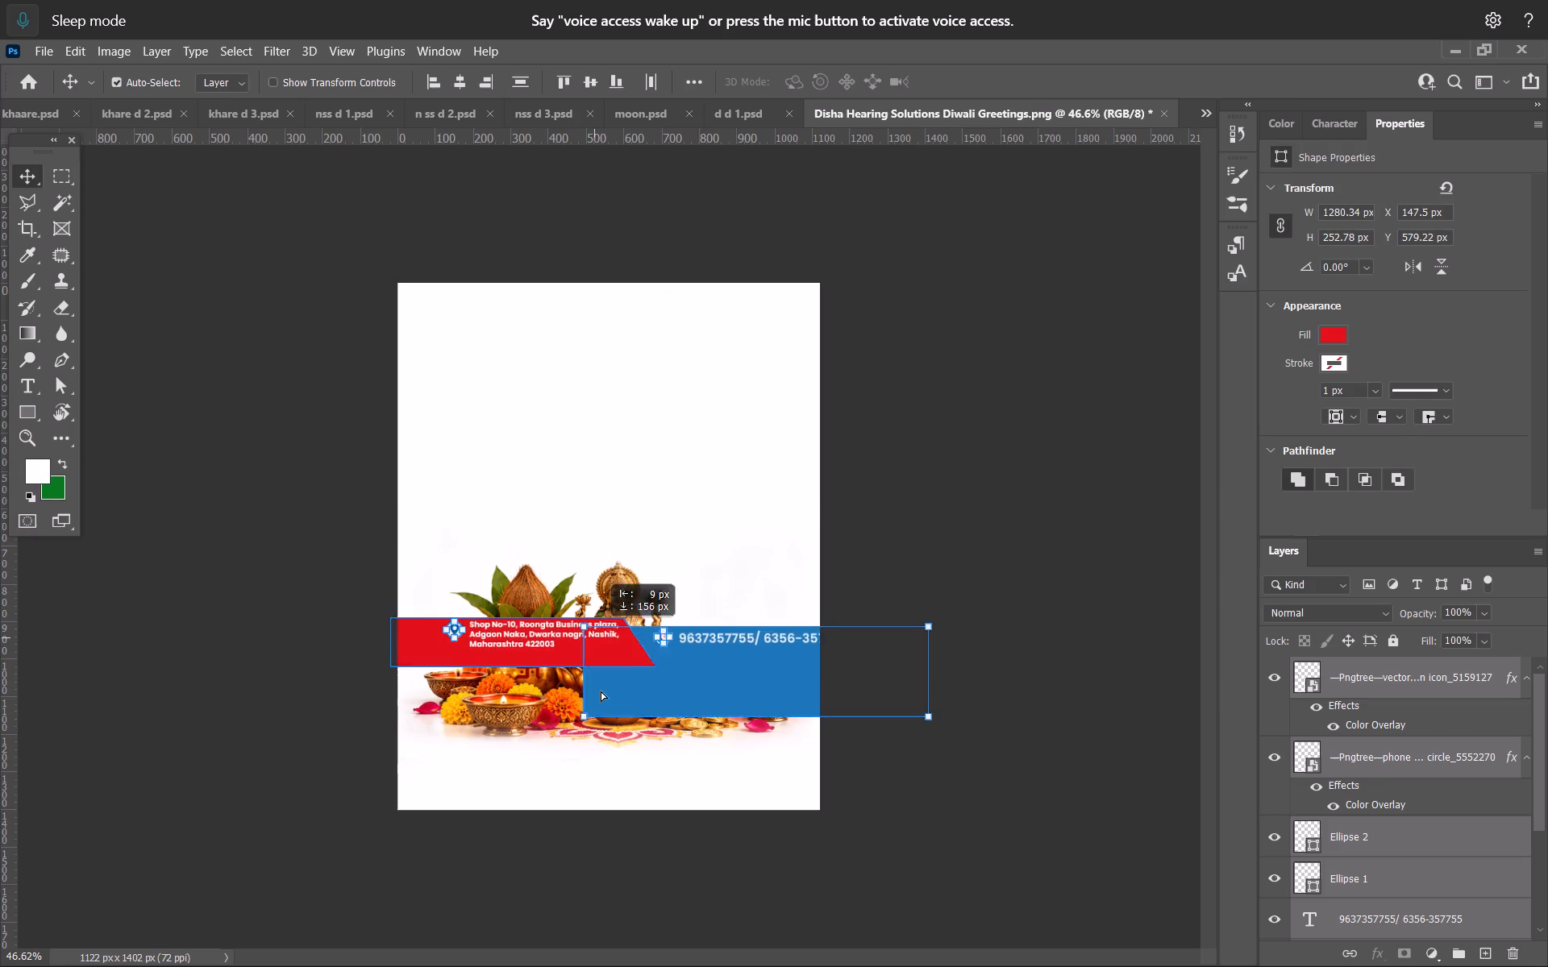
{"action": "left_click_drag", "start_coordinate": [601, 691], "coordinate": [614, 797]}
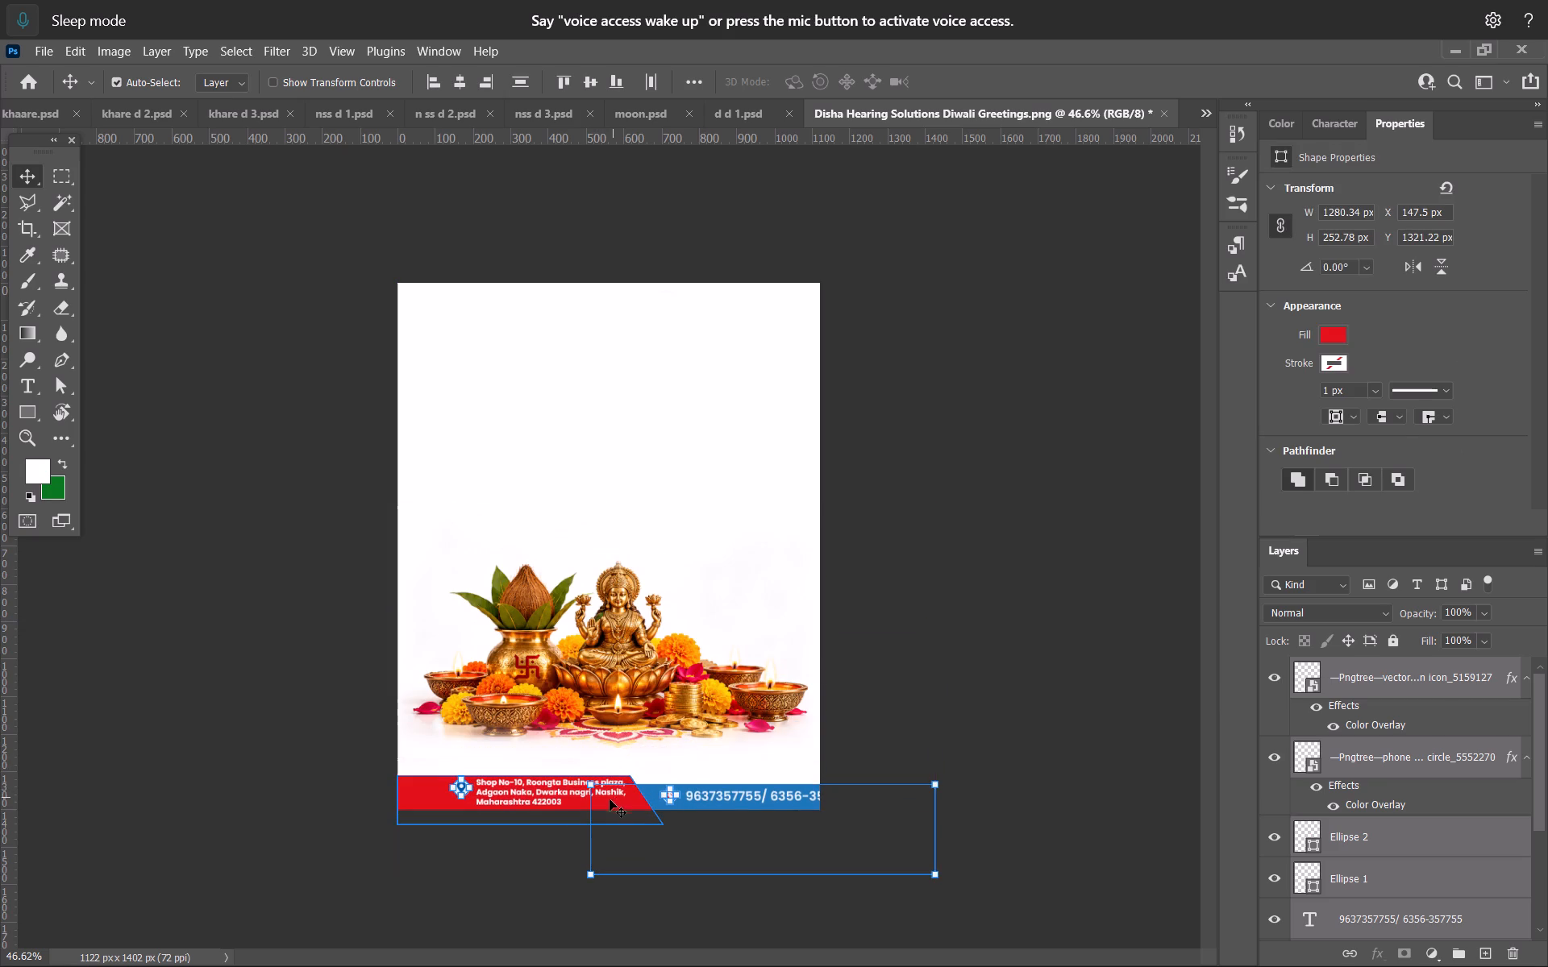
{"action": "key", "text": "Left"}
{"action": "key", "text": "Left"}
{"action": "key", "text": "Left"}
{"action": "key", "text": "Left"}
{"action": "key", "text": "Left"}
{"action": "key", "text": "Left"}
{"action": "key", "text": "Left"}
{"action": "key", "text": "Left"}
{"action": "key", "text": "Left"}
{"action": "key", "text": "Left"}
{"action": "key", "text": "Left"}
{"action": "key", "text": "Left"}
{"action": "key", "text": "Left"}
{"action": "key", "text": "Left"}
{"action": "key", "text": "Left"}
{"action": "key", "text": "Left"}
{"action": "key", "text": "Left"}
{"action": "key", "text": "Left"}
{"action": "key", "text": "Left"}
{"action": "key", "text": "Left"}
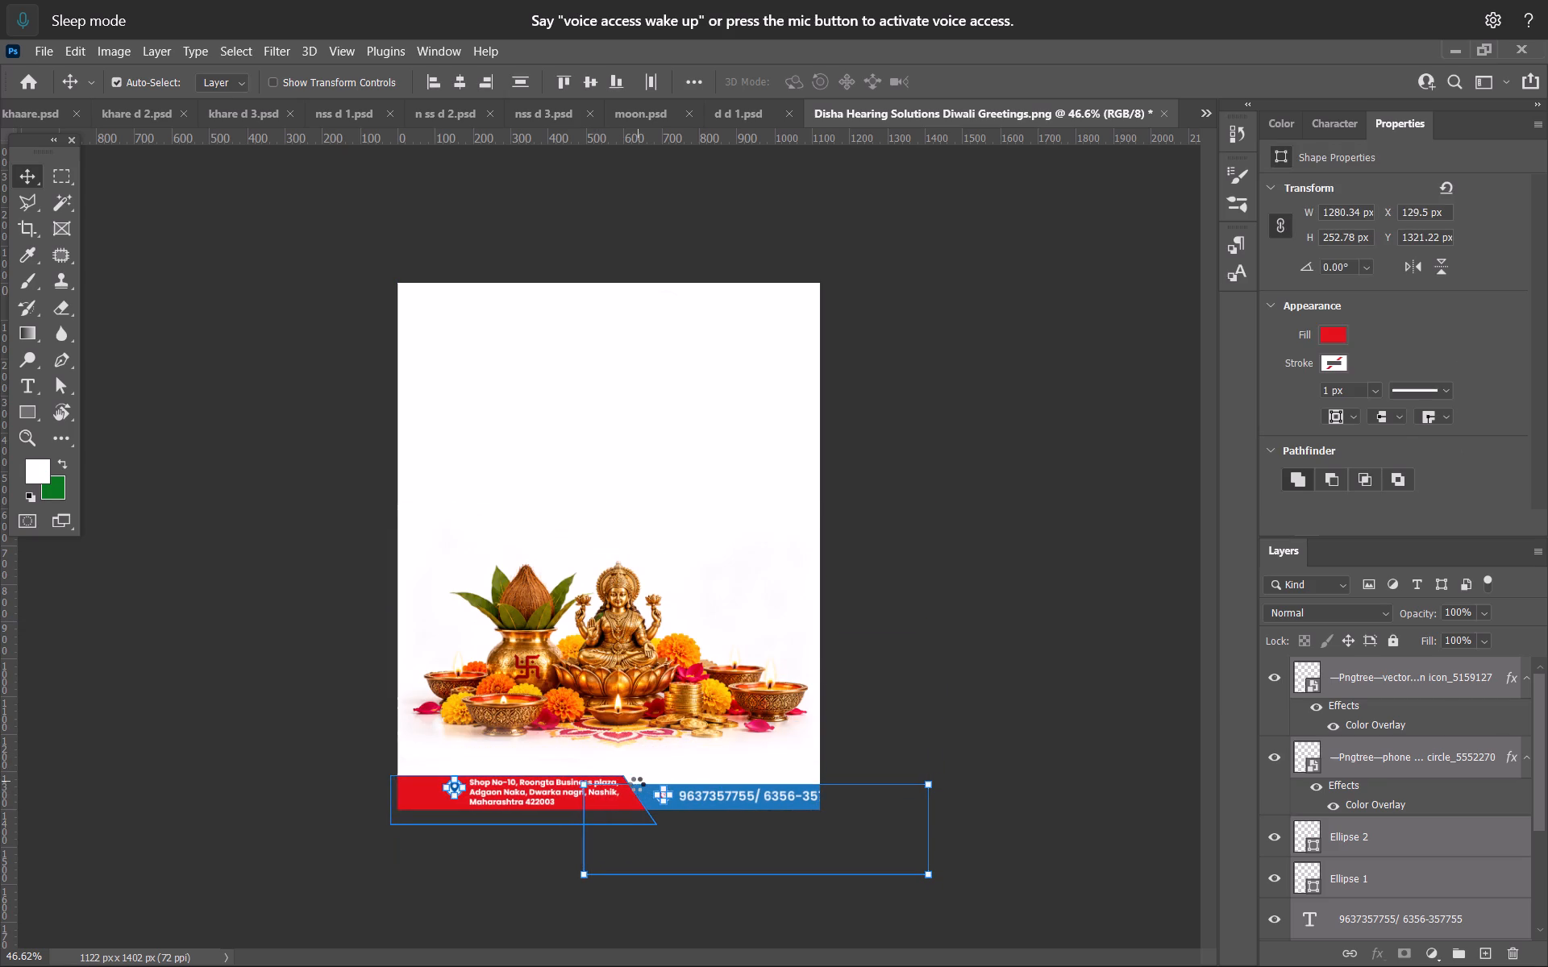
{"action": "key", "text": "shift+Left"}
{"action": "key", "text": "shift+Left"}
{"action": "key", "text": "shift+Left"}
{"action": "key", "text": "shift+Left"}
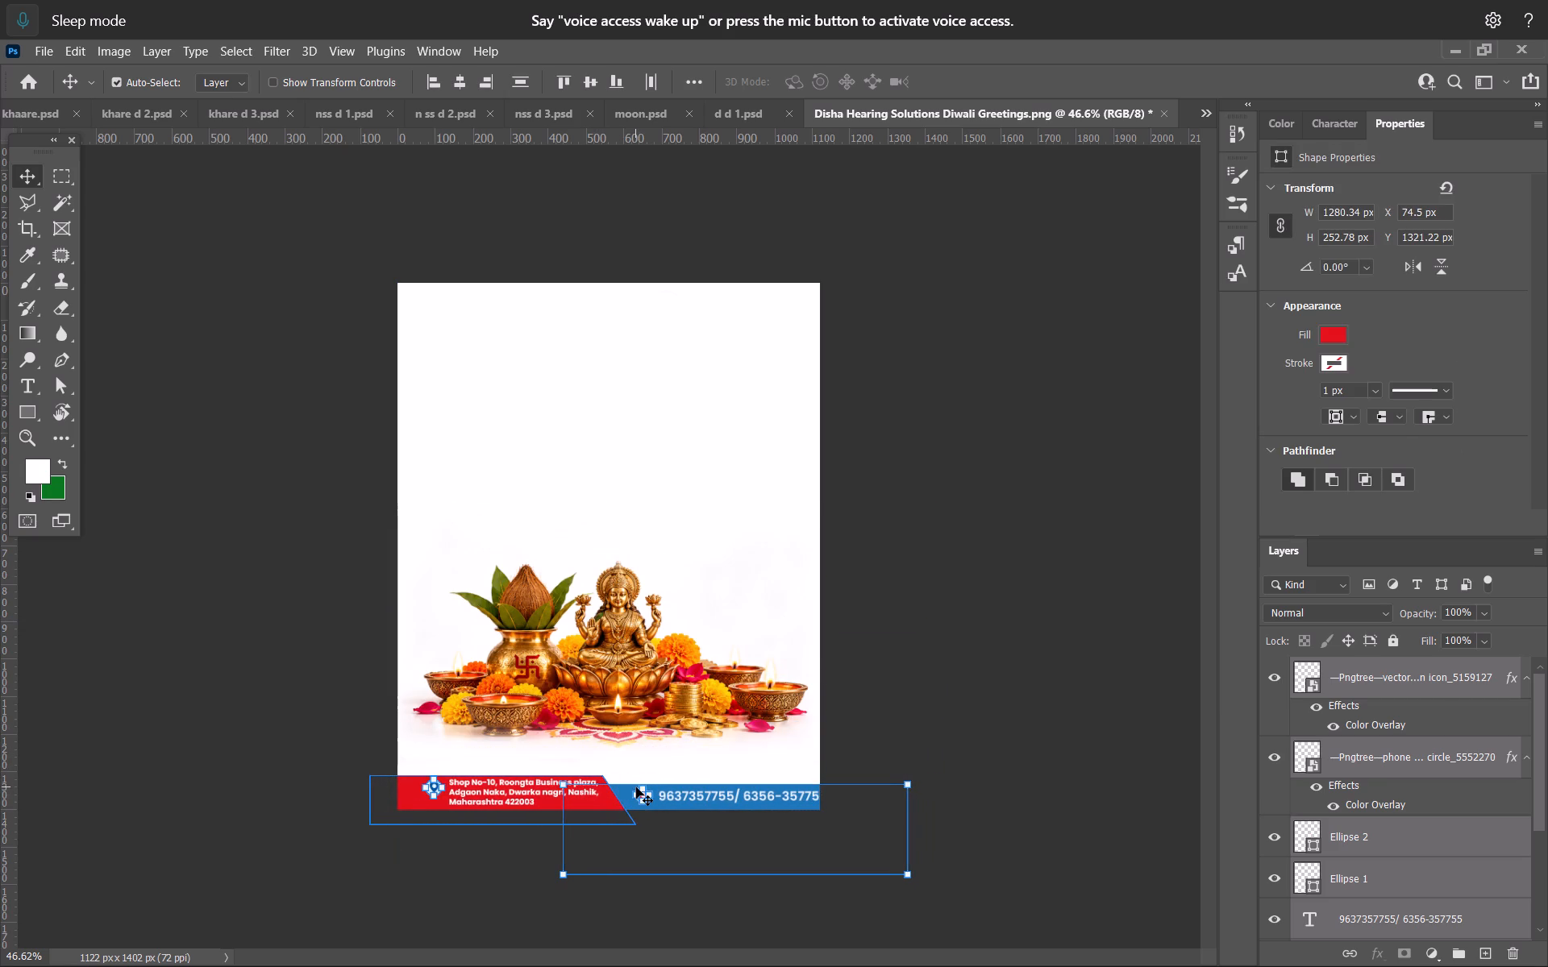
{"action": "key", "text": "shift+Left"}
{"action": "key", "text": "shift+Left"}
{"action": "key", "text": "shift+Left"}
{"action": "key", "text": "shift+Left"}
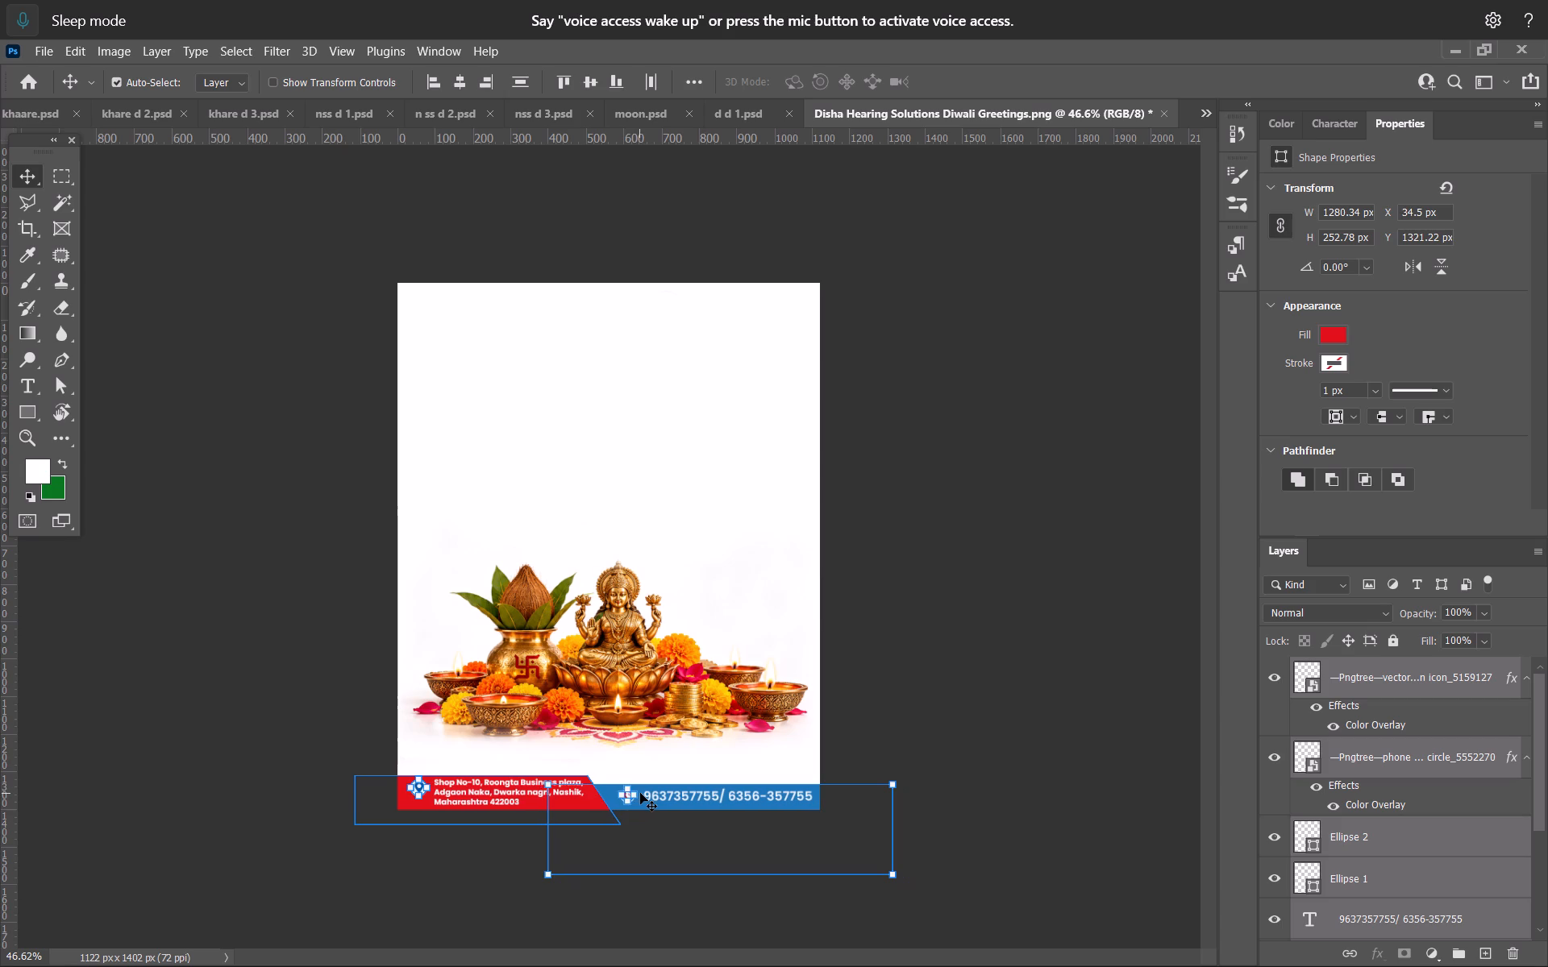
{"action": "left_click", "coordinate": [925, 662]}
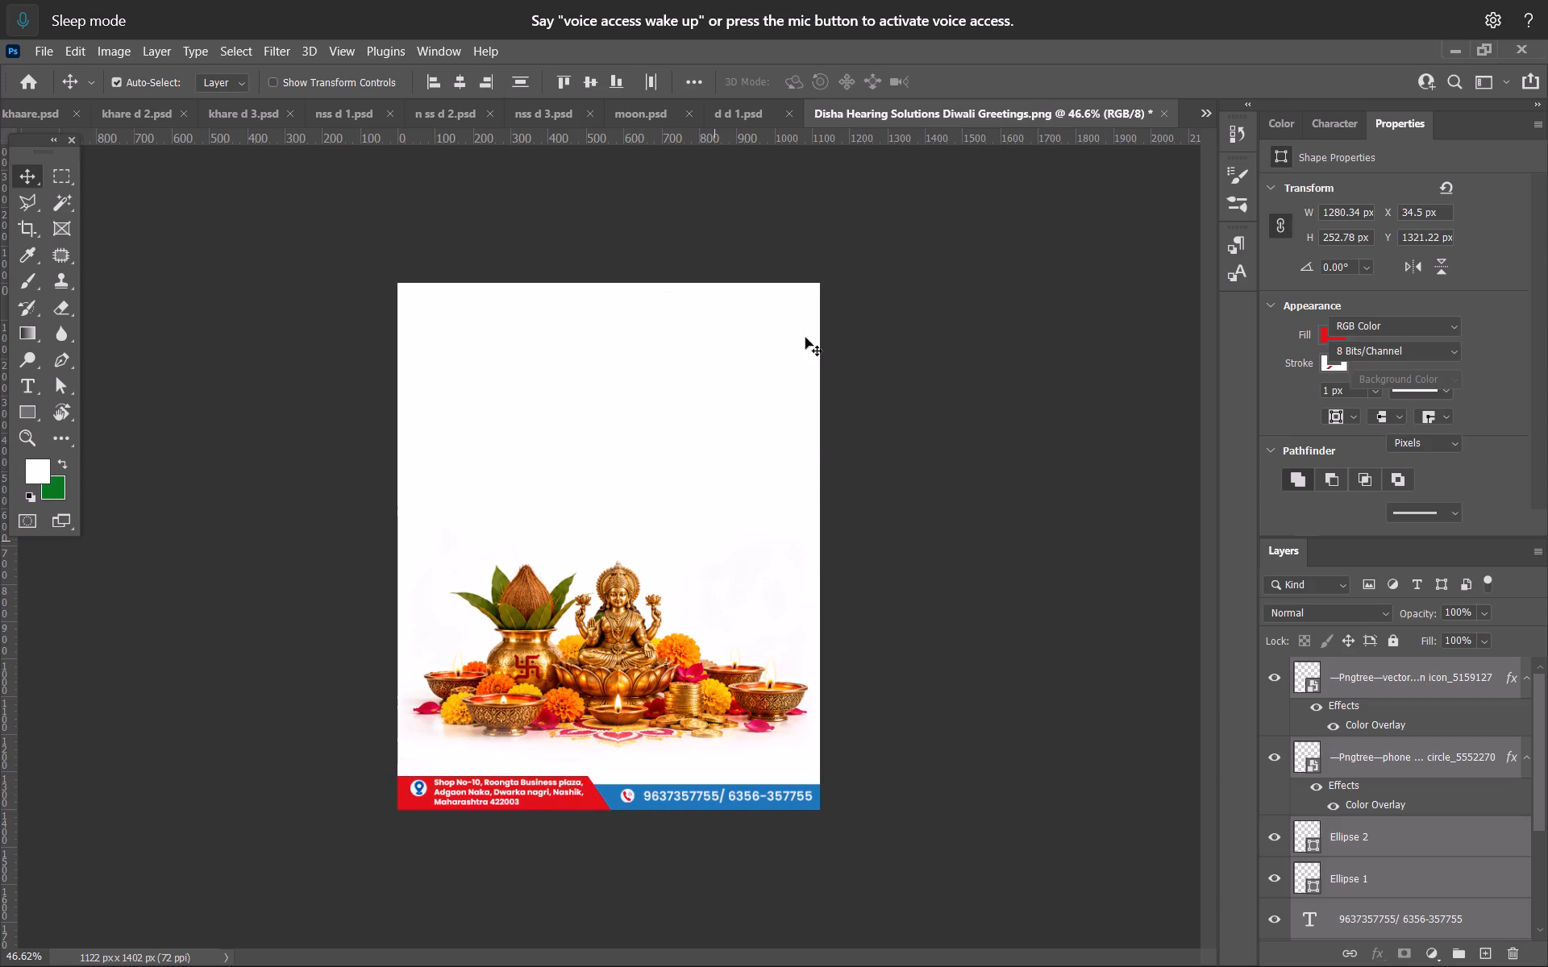
Return to the d d 1.psd document.
{"action": "left_click", "coordinate": [755, 113]}
{"action": "scroll", "coordinate": [632, 273], "scroll_direction": "up", "scroll_amount": 4, "text": "alt"}
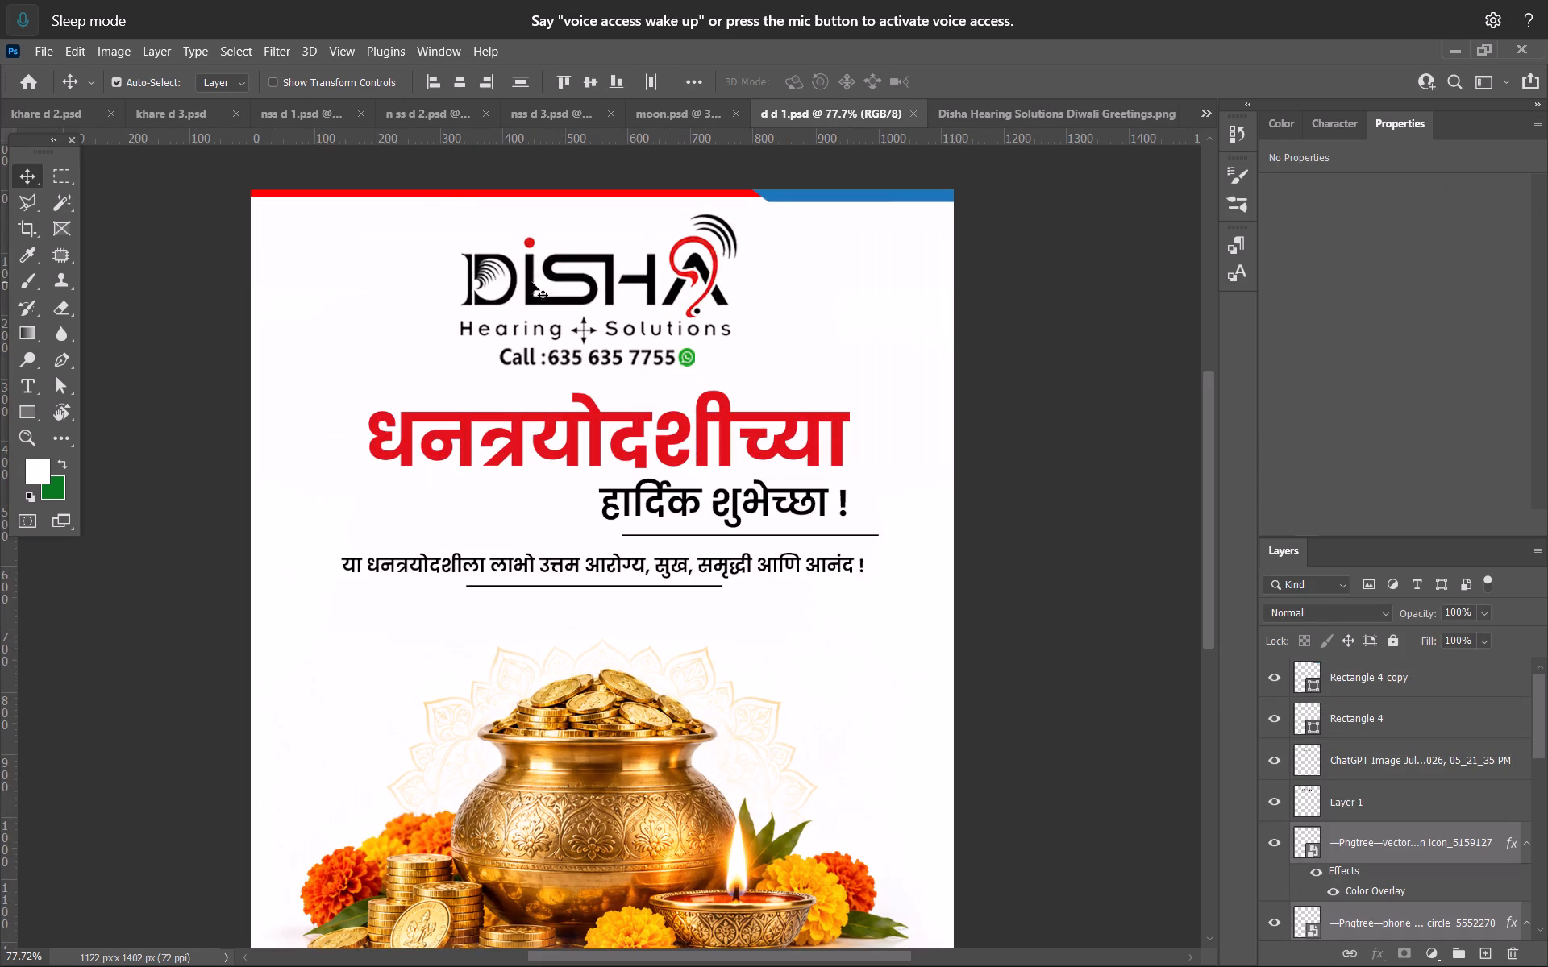
Copy the red and blue top bars, Disha logo and Call line from d d 1.psd into the Diwali greetings document.
{"action": "left_click_drag", "start_coordinate": [419, 168], "coordinate": [843, 356]}
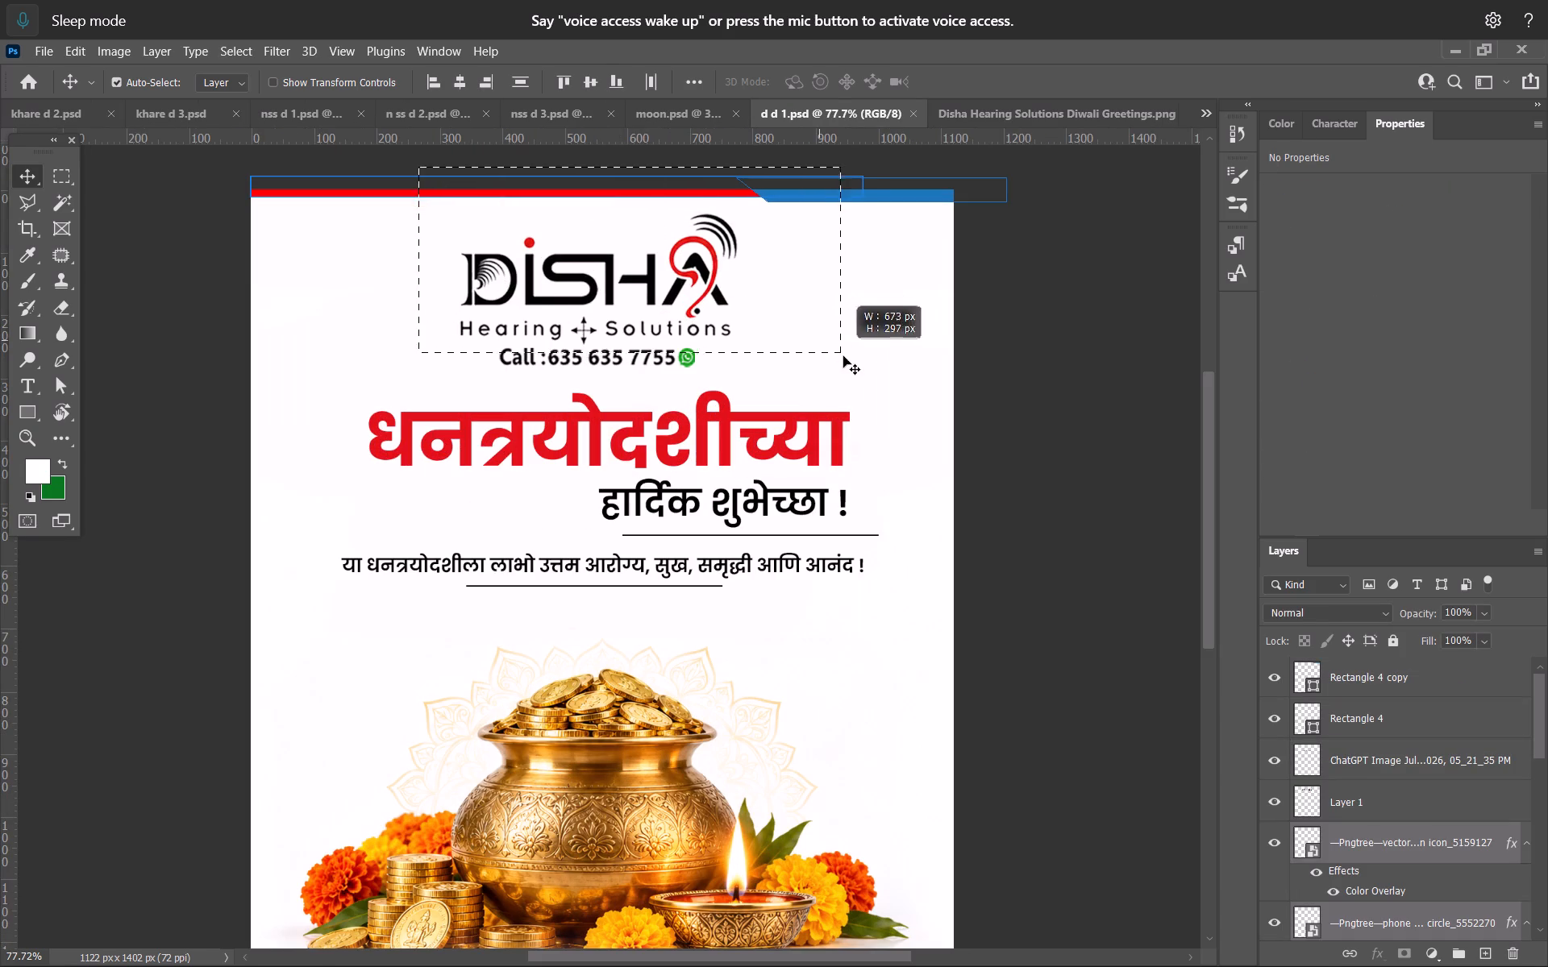
{"action": "left_click_drag", "start_coordinate": [843, 356], "coordinate": [847, 358]}
{"action": "left_click", "coordinate": [893, 601], "text": "shift"}
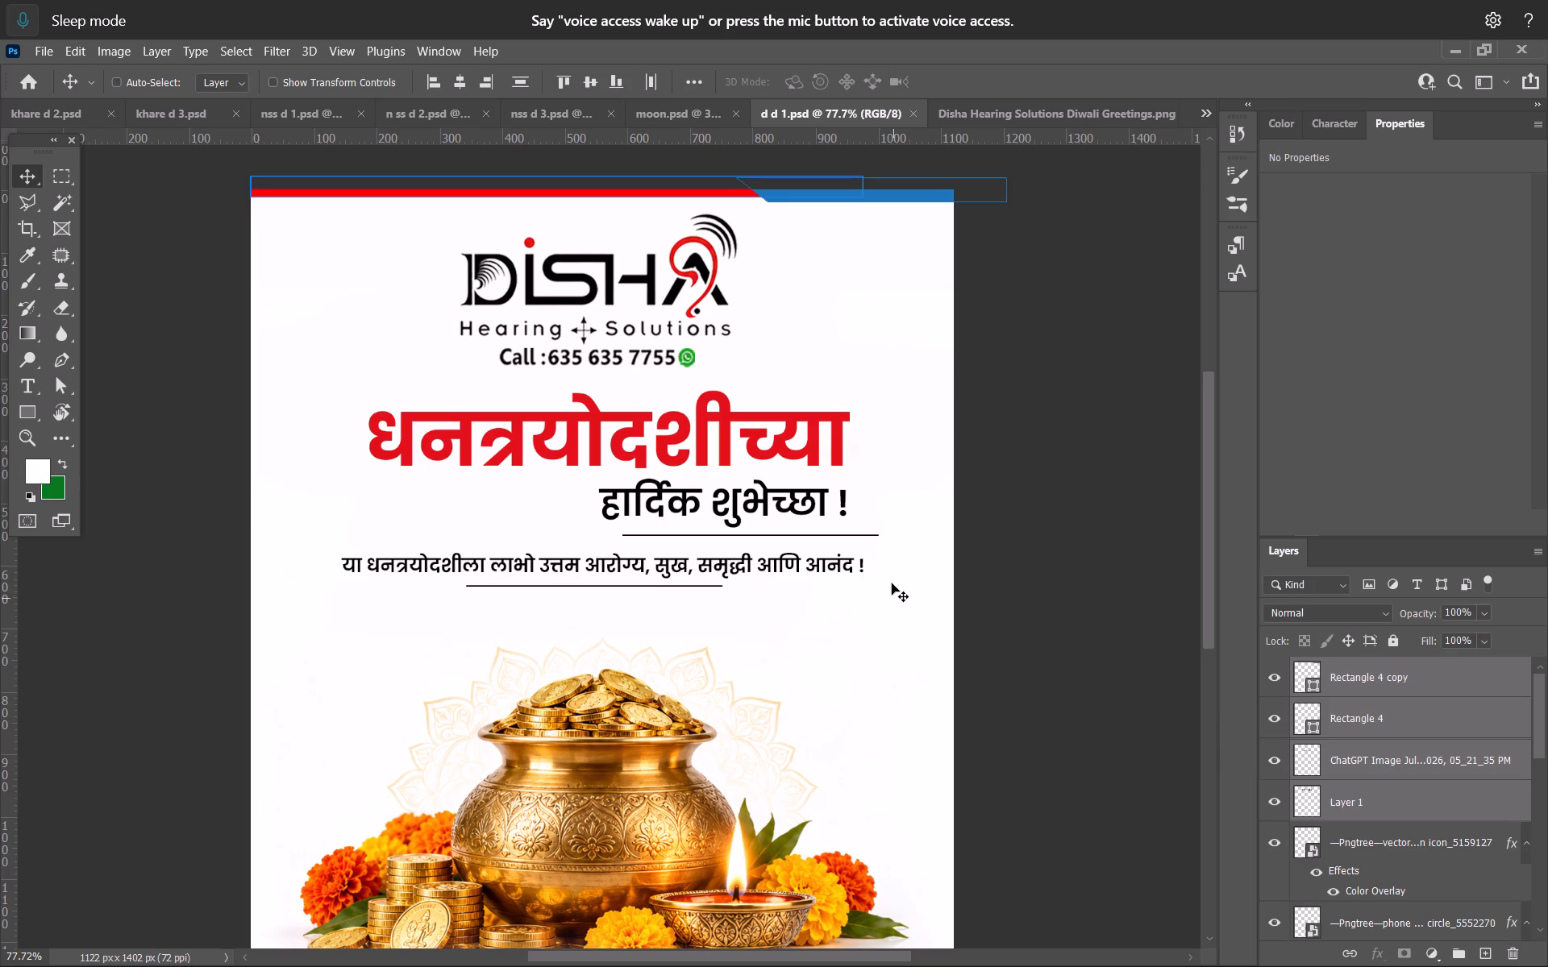
{"action": "key", "text": "ctrl+c"}
{"action": "key", "text": "ctrl+c"}
{"action": "key", "text": "ctrl+c"}
{"action": "left_click", "coordinate": [1026, 102]}
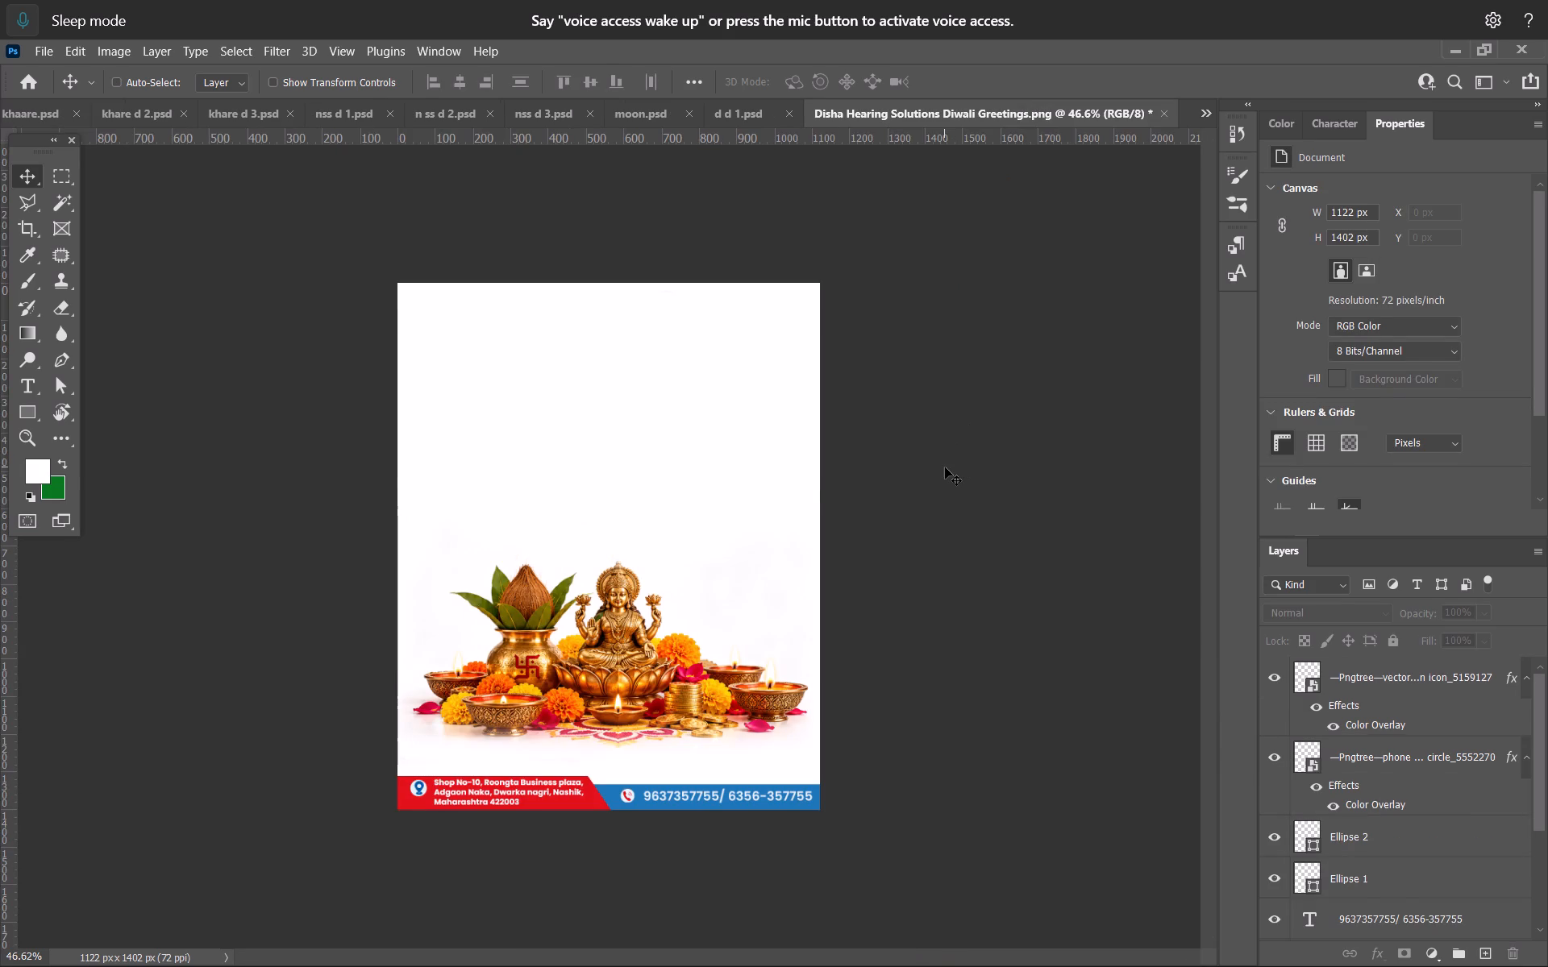
{"action": "key", "text": "ctrl+v"}
Move the pasted header group up so its red and blue bars sit along the poster's top edge at X 0 px.
{"action": "left_click_drag", "start_coordinate": [578, 544], "coordinate": [579, 455]}
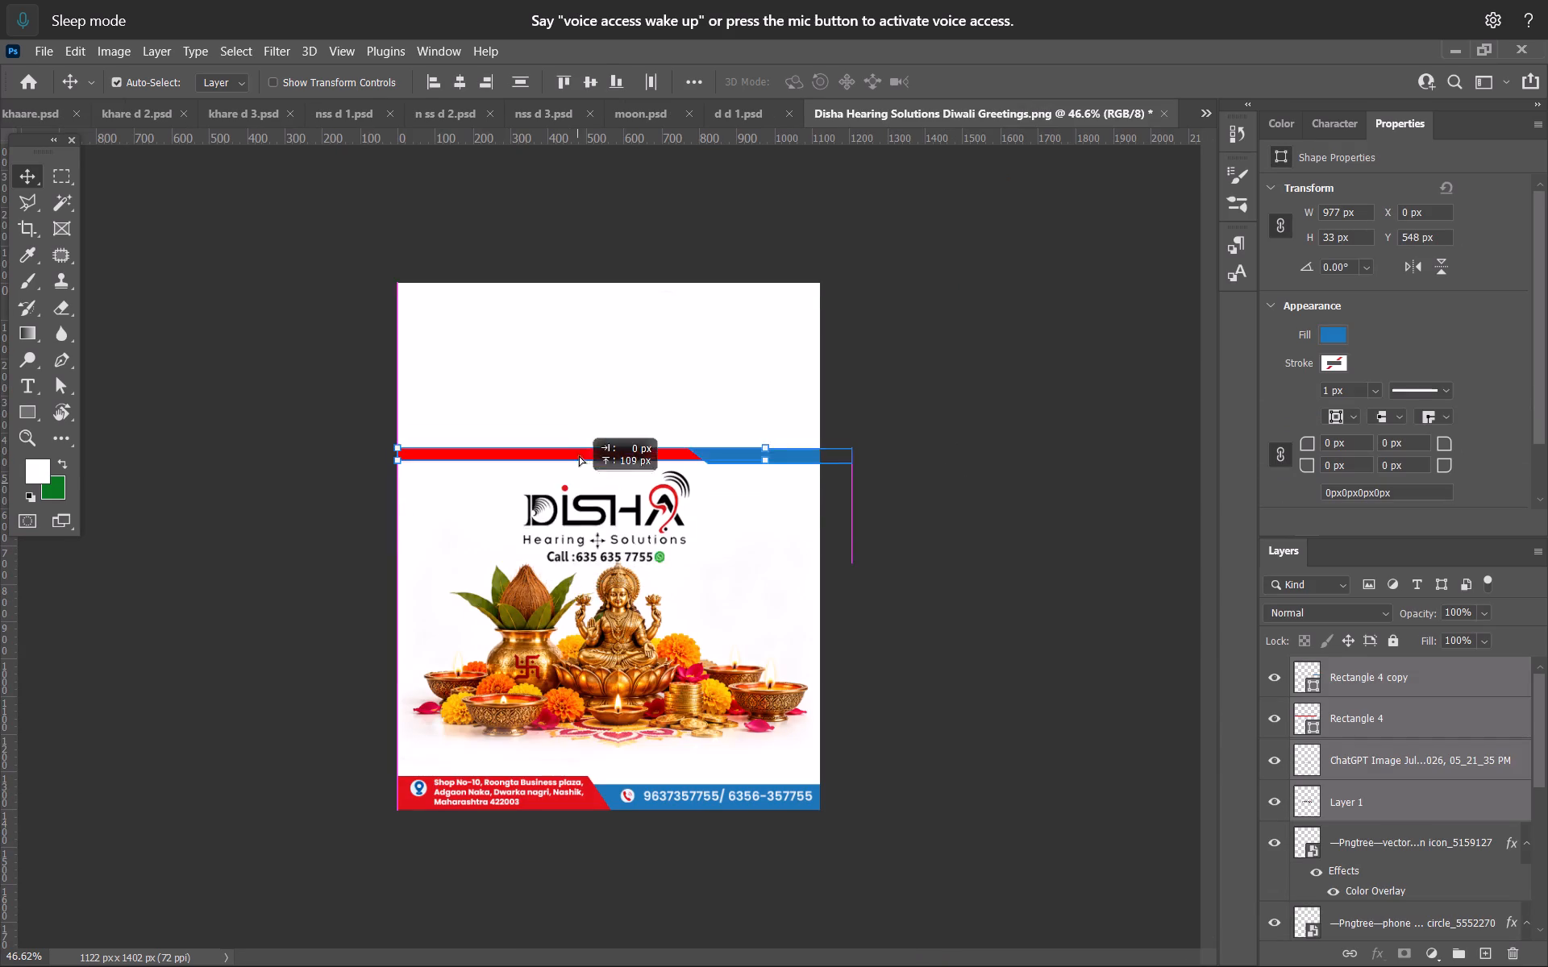
{"action": "left_click_drag", "start_coordinate": [579, 455], "coordinate": [578, 329]}
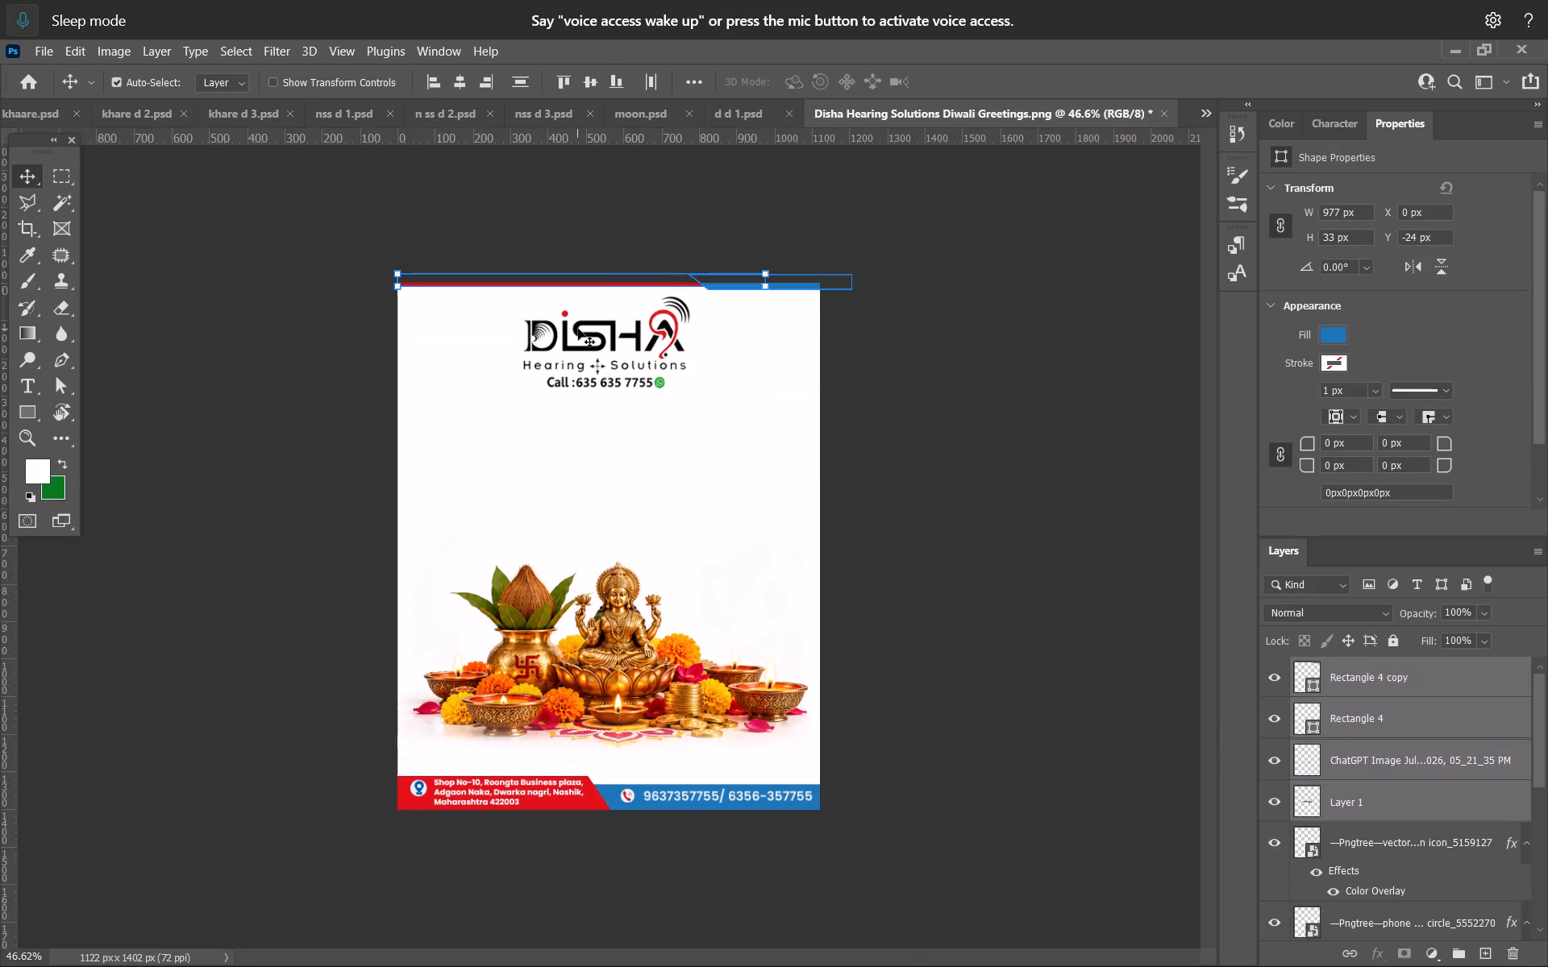
{"action": "key", "text": "Down"}
{"action": "key", "text": "Down"}
{"action": "key", "text": "Down"}
{"action": "key", "text": "Down"}
{"action": "left_click", "coordinate": [886, 380]}
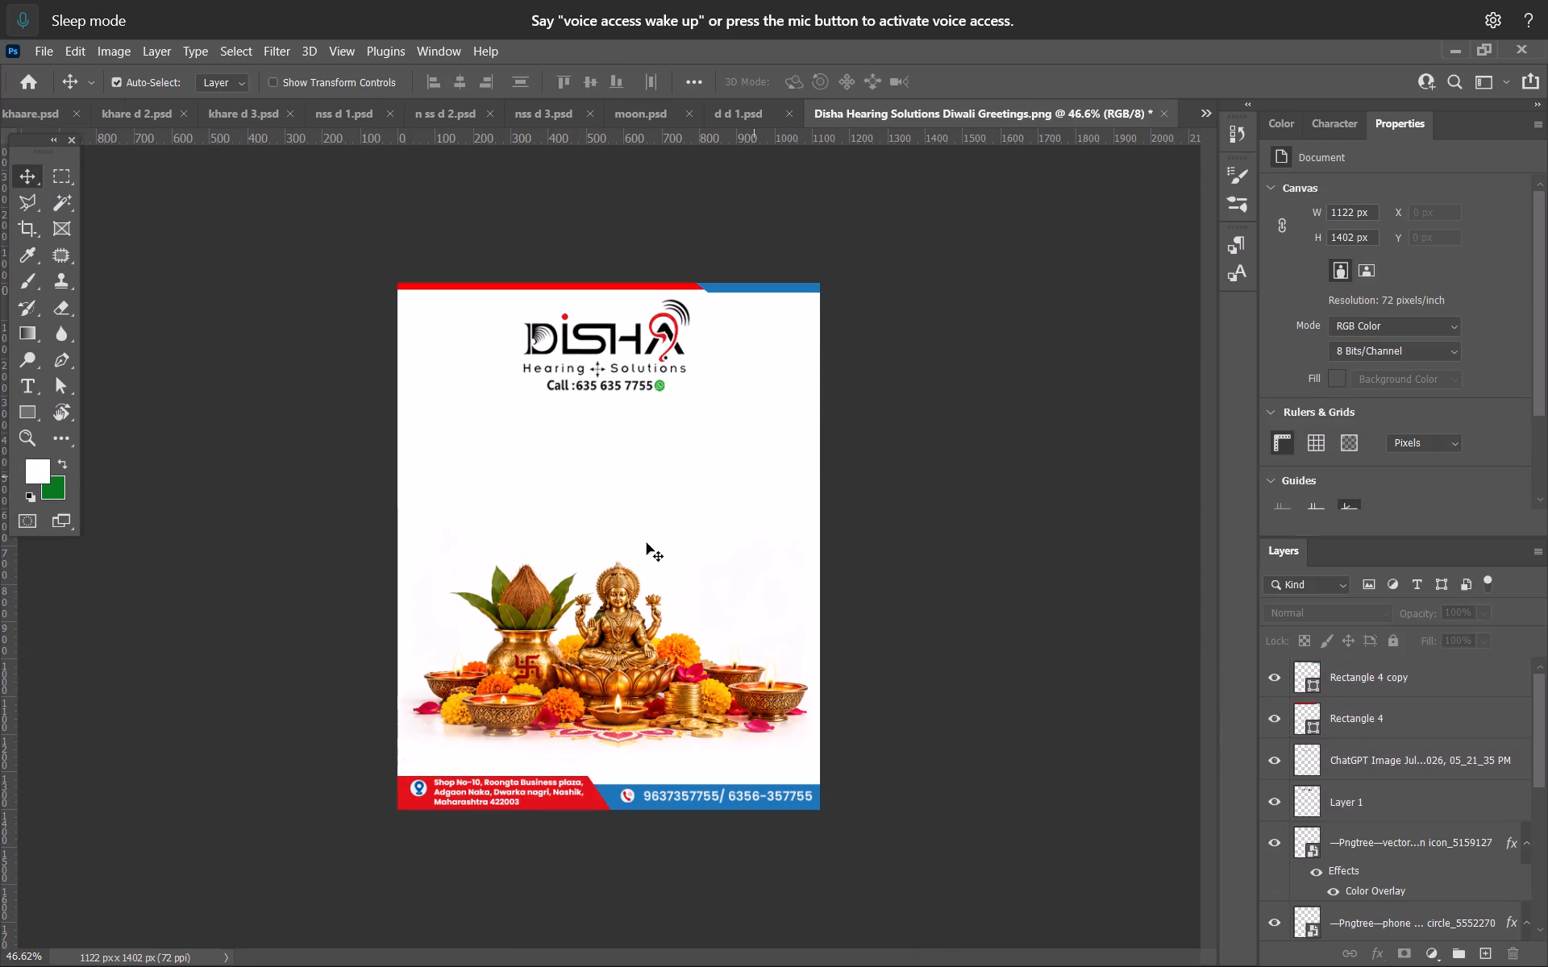
Unlock the background artwork layer and scale it proportionally to 106.88% from its top edge, bringing the kalash and Lakshmi artwork down to the footer.
{"action": "left_click", "coordinate": [626, 624]}
{"action": "scroll", "coordinate": [1365, 805], "scroll_direction": "down", "scroll_amount": 10}
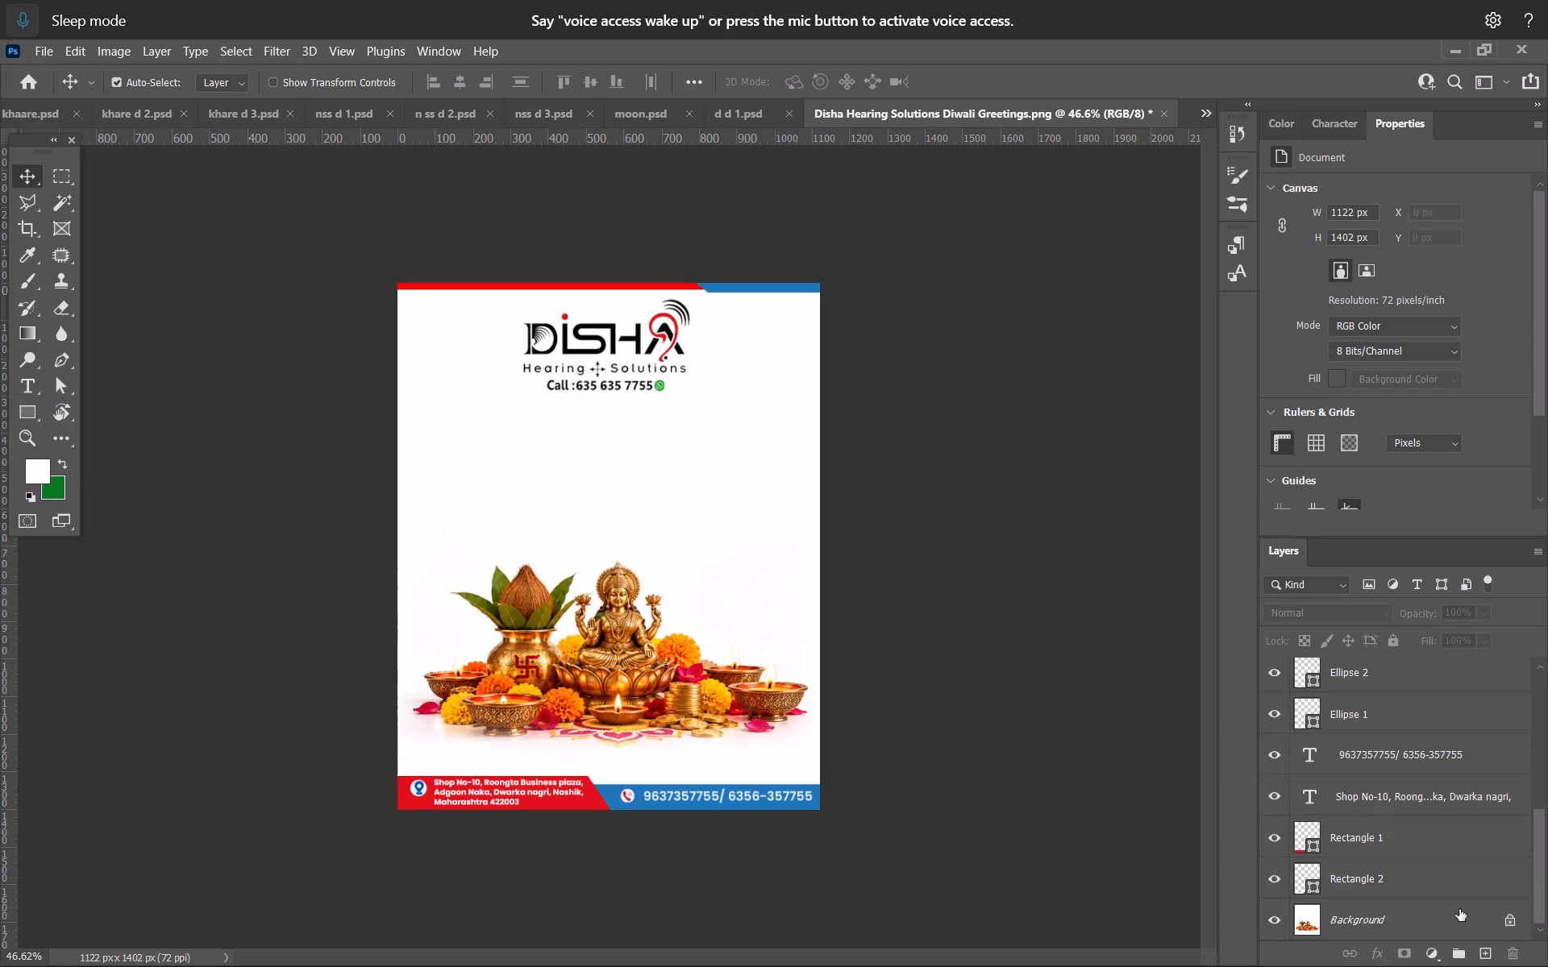
{"action": "scroll", "coordinate": [1473, 919], "scroll_direction": "down", "scroll_amount": 5}
{"action": "left_click", "coordinate": [1503, 919]}
{"action": "key", "text": "ctrl+t"}
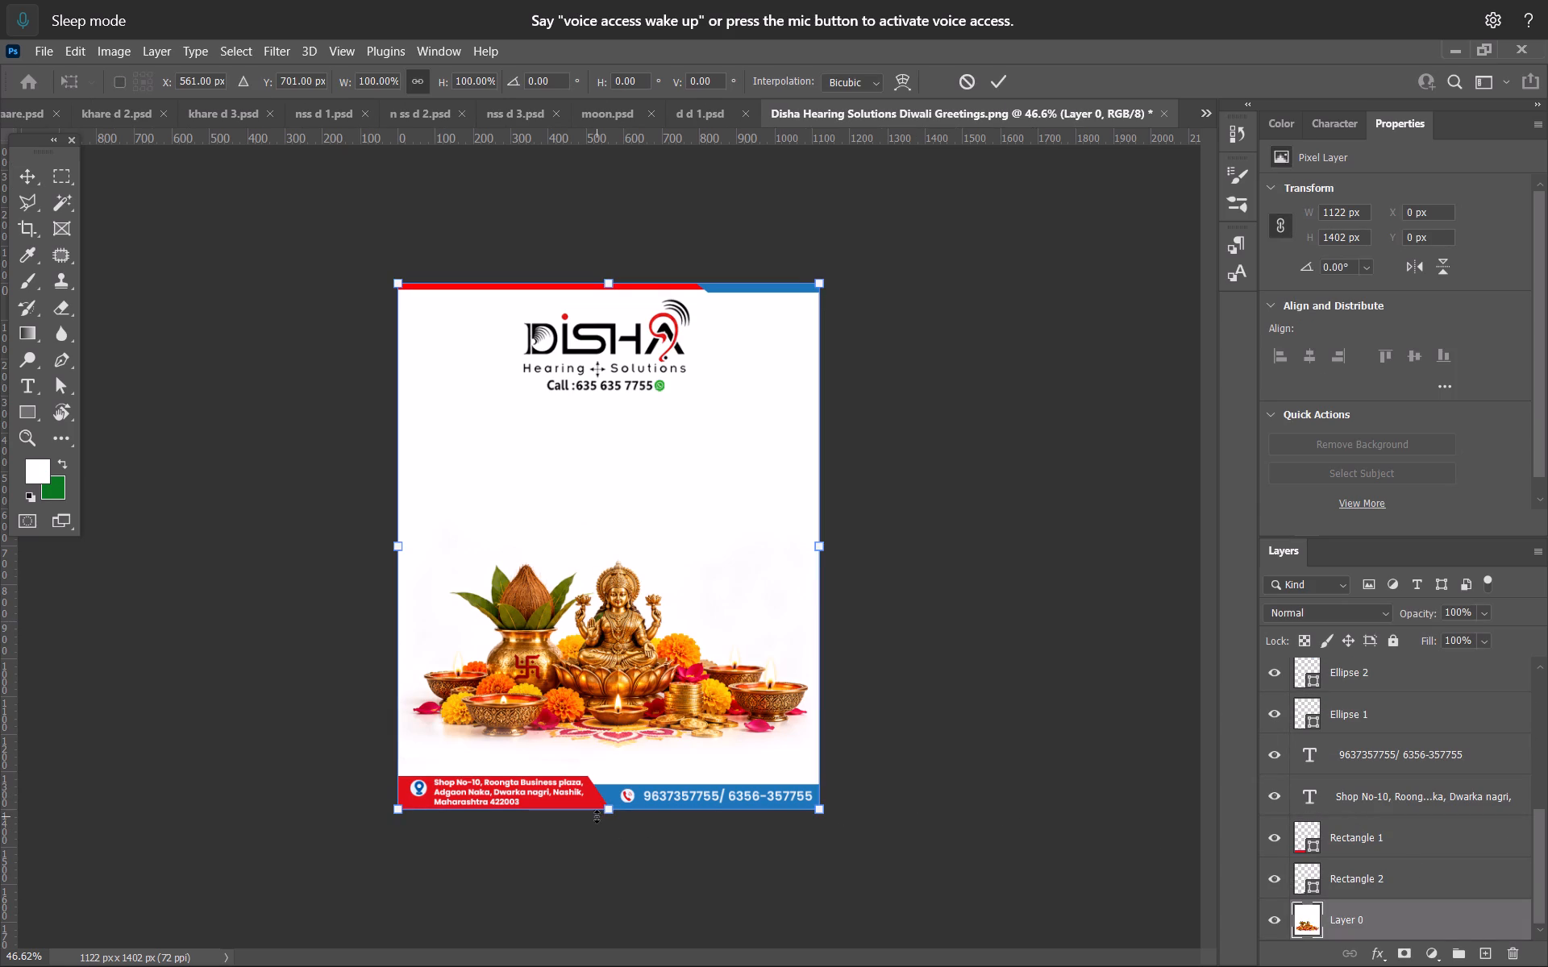
{"action": "left_click_drag", "start_coordinate": [601, 813], "coordinate": [602, 849]}
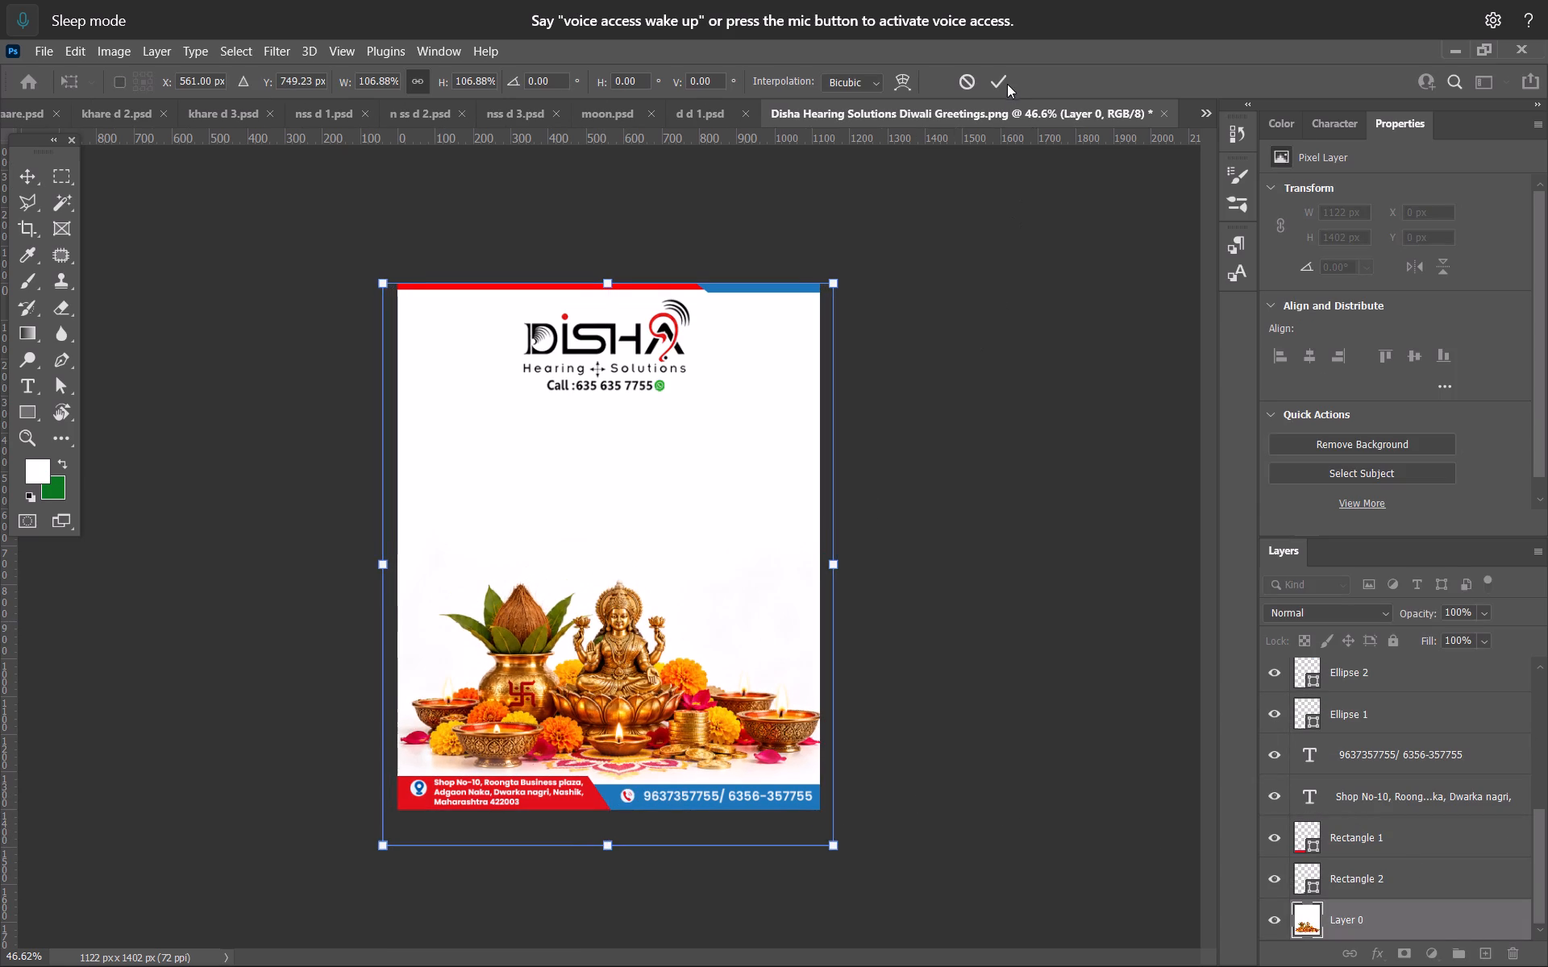
{"action": "left_click", "coordinate": [1007, 83]}
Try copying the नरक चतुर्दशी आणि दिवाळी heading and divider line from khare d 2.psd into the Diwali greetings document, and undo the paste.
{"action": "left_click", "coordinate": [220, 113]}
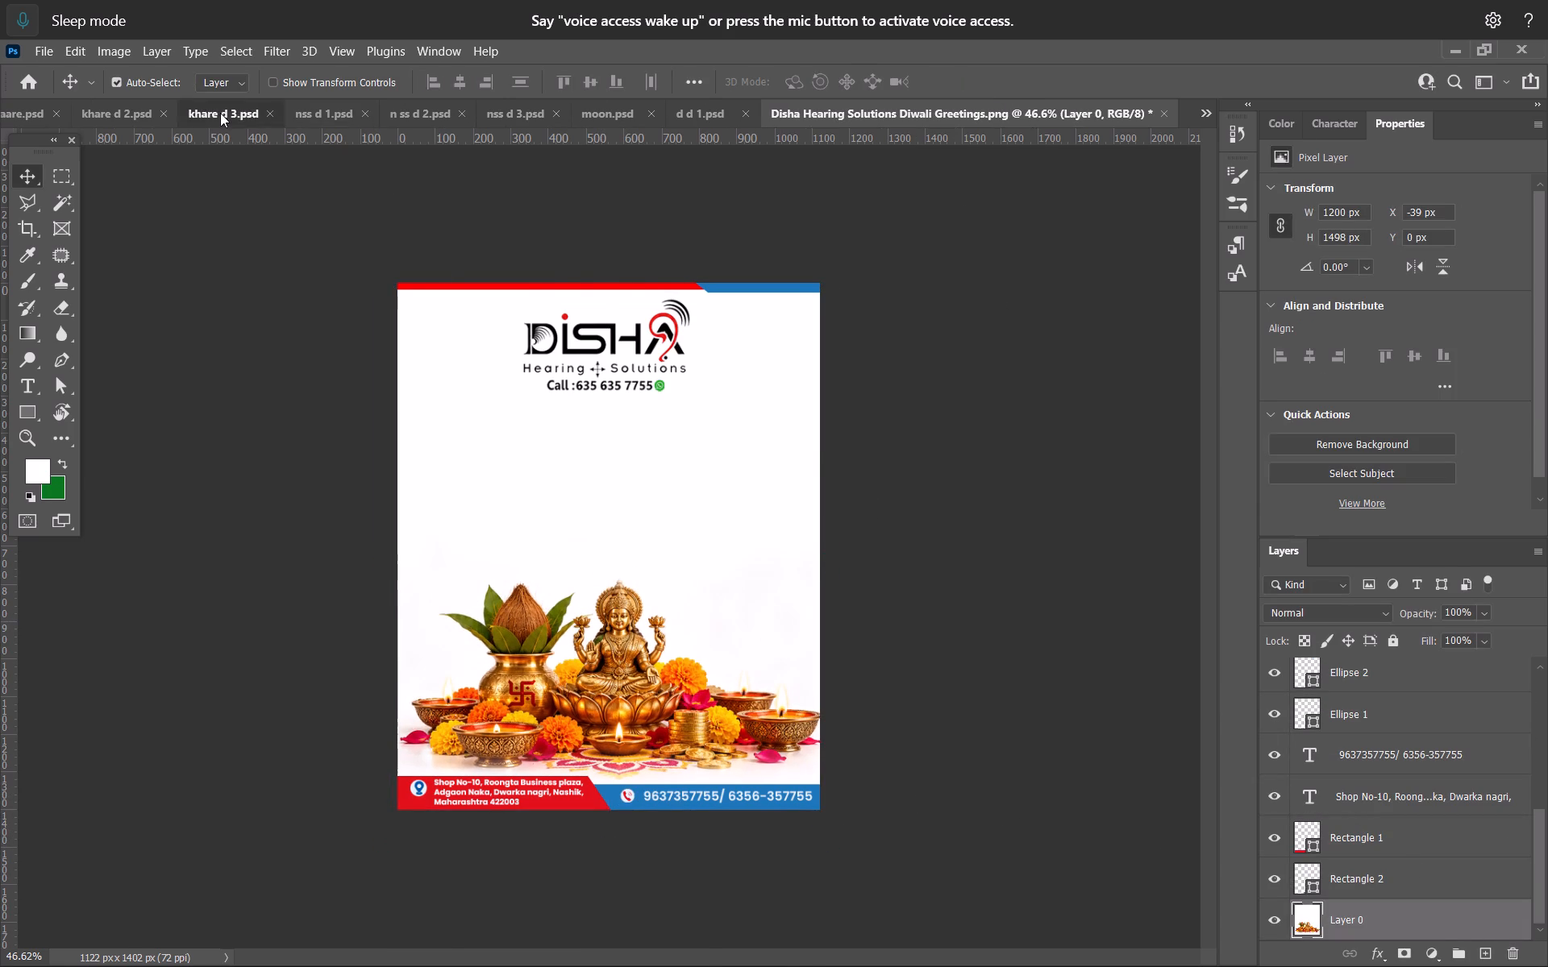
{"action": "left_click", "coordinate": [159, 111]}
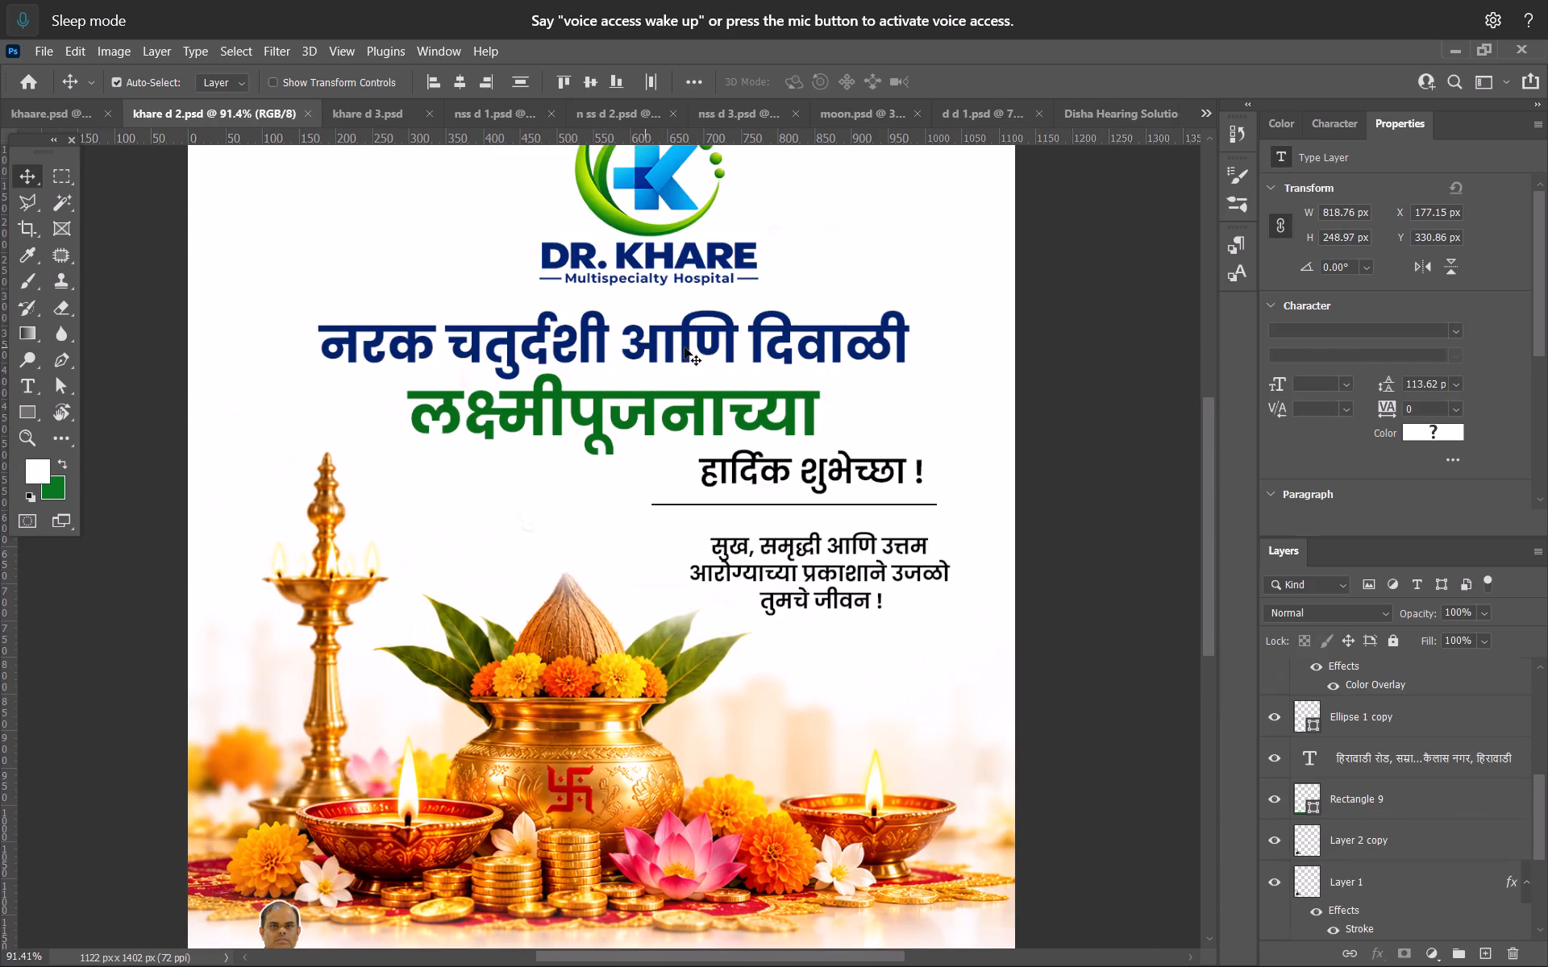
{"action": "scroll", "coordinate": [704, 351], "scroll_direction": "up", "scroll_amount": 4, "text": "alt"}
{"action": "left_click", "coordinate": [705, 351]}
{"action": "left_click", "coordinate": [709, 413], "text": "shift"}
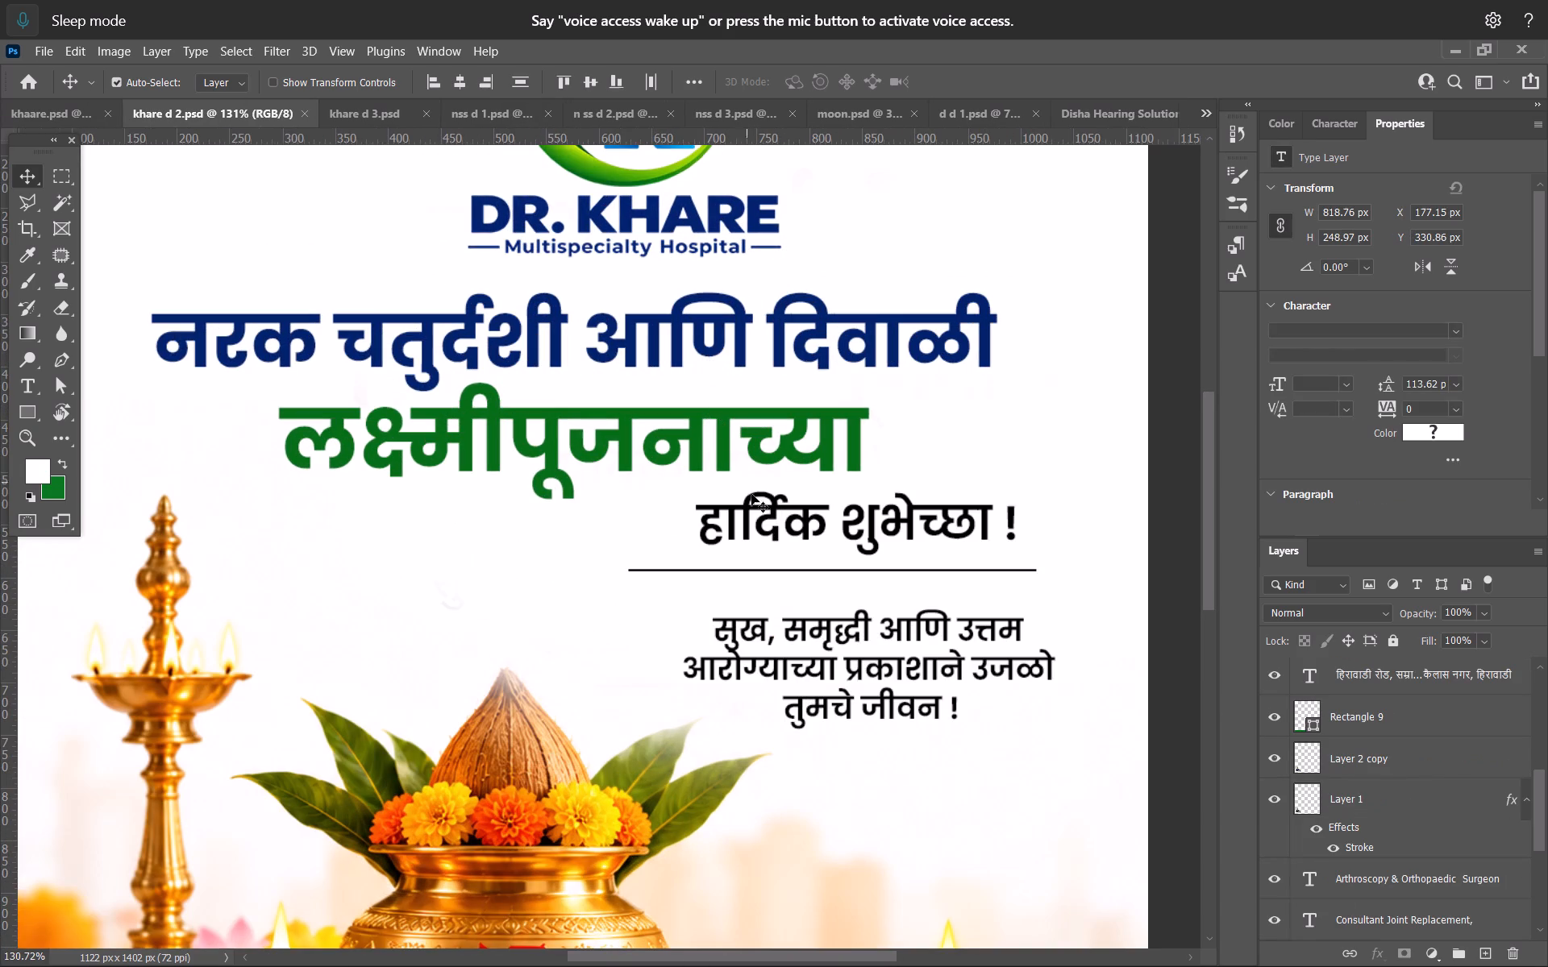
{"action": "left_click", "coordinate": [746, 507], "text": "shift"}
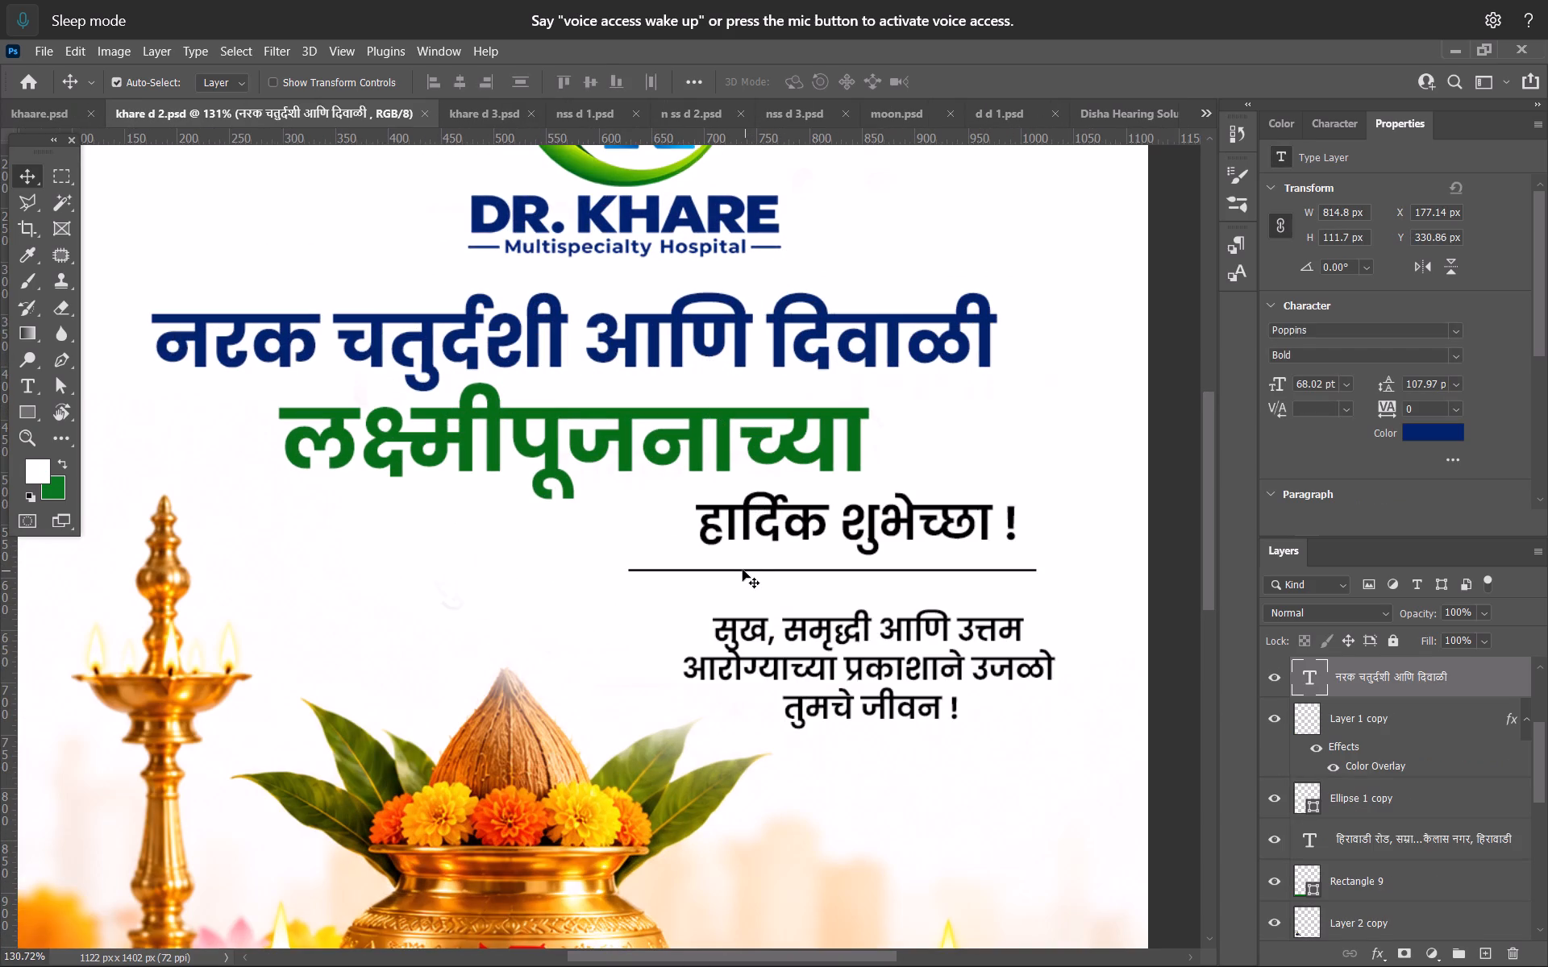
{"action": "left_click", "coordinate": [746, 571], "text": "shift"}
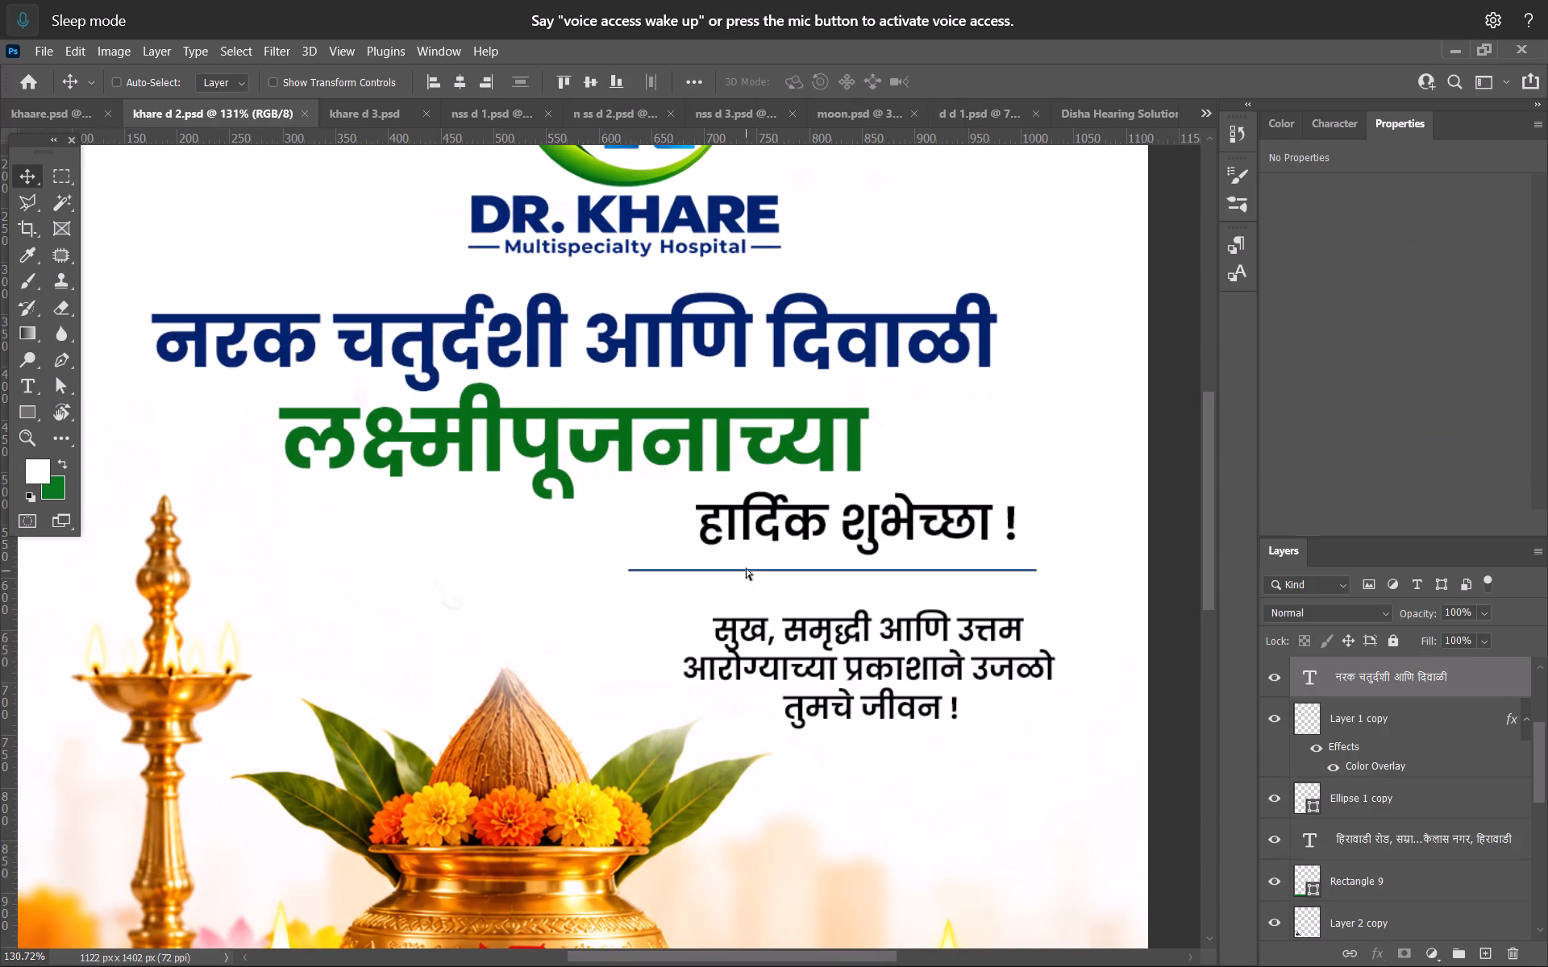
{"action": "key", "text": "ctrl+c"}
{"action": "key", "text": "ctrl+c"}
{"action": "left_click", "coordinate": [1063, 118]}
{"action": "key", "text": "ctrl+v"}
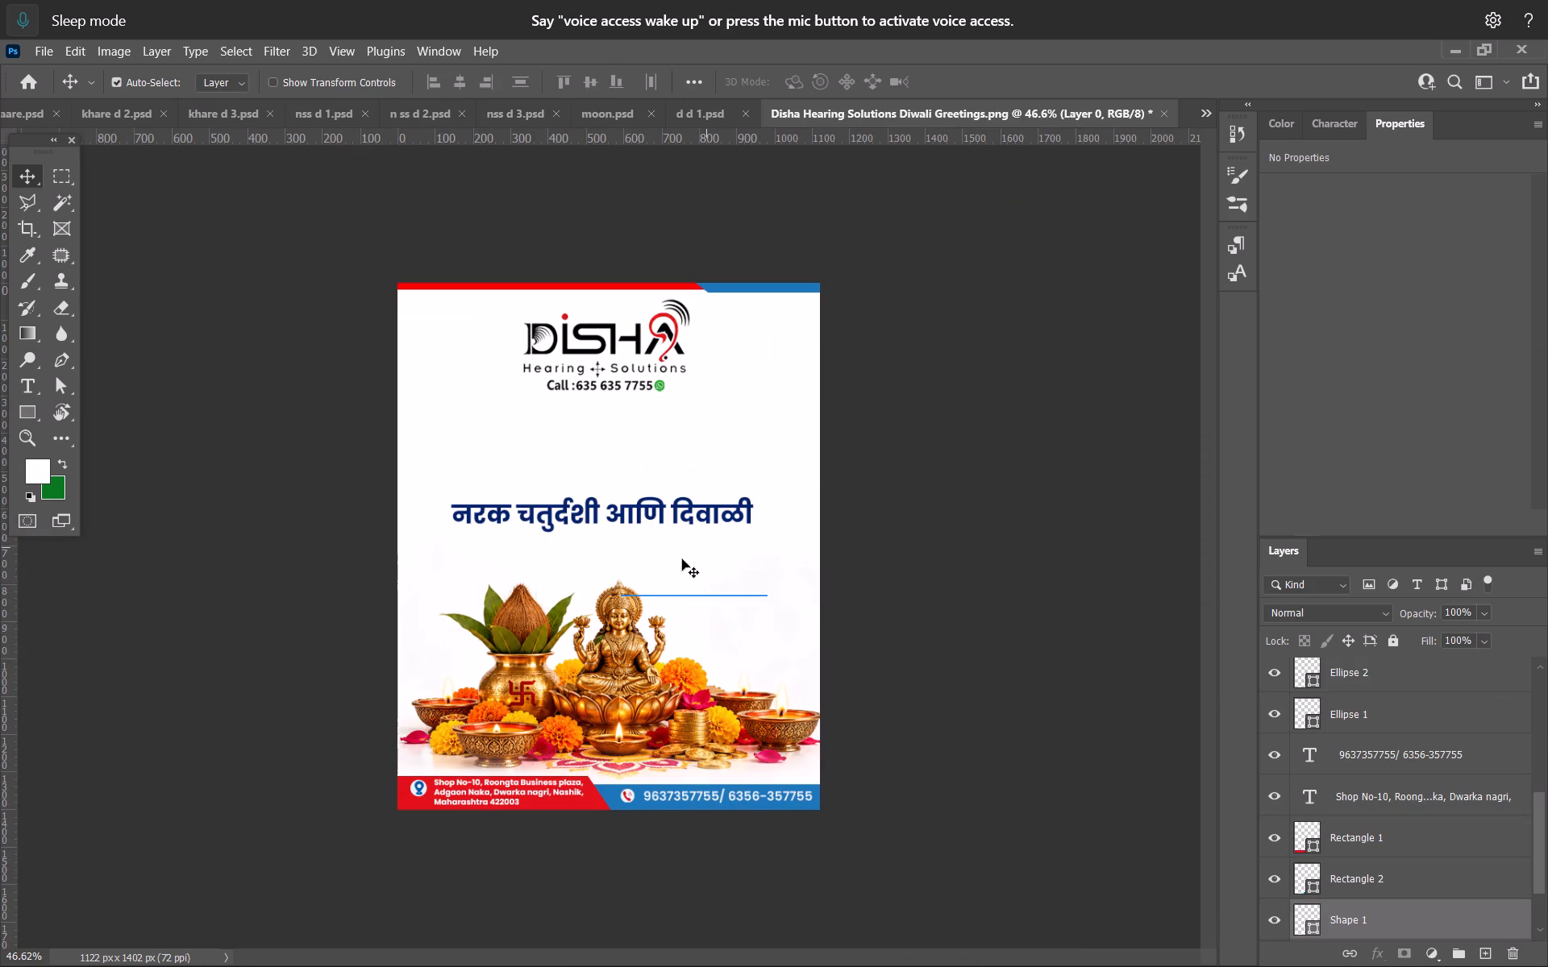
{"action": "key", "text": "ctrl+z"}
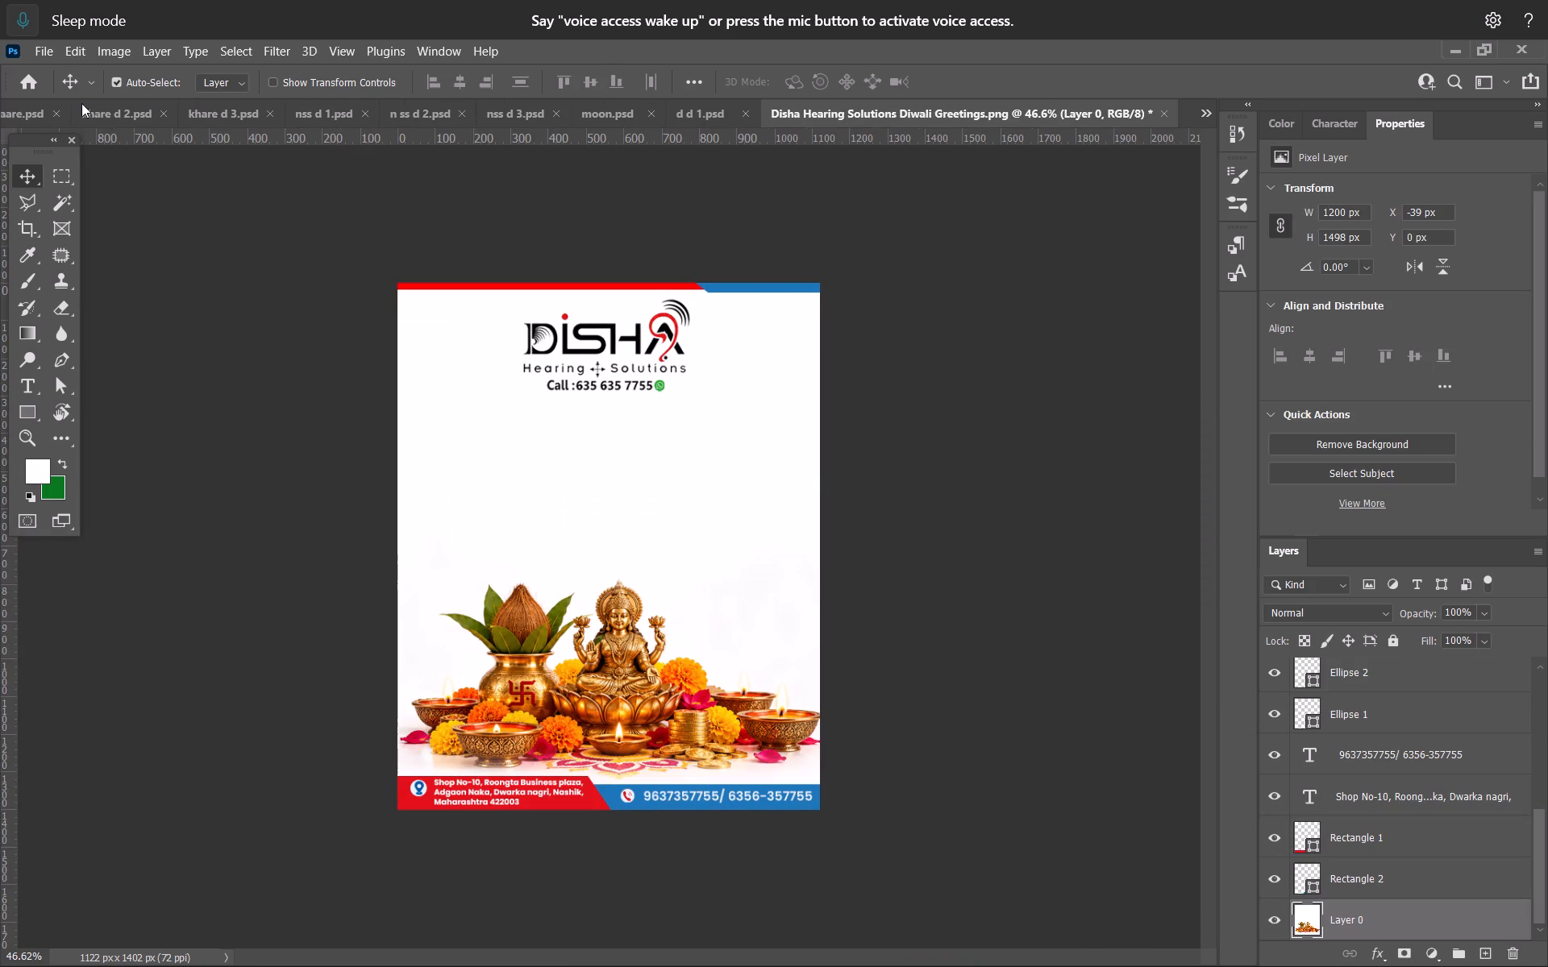
Copy the नरक चतुर्दशी आणि दिवाळी, लक्ष्मीपूजनाच्या and हार्दिक शुभेच्छा ! texts with their divider line from khare d 2.psd into the Diwali greetings document.
{"action": "left_click", "coordinate": [43, 107]}
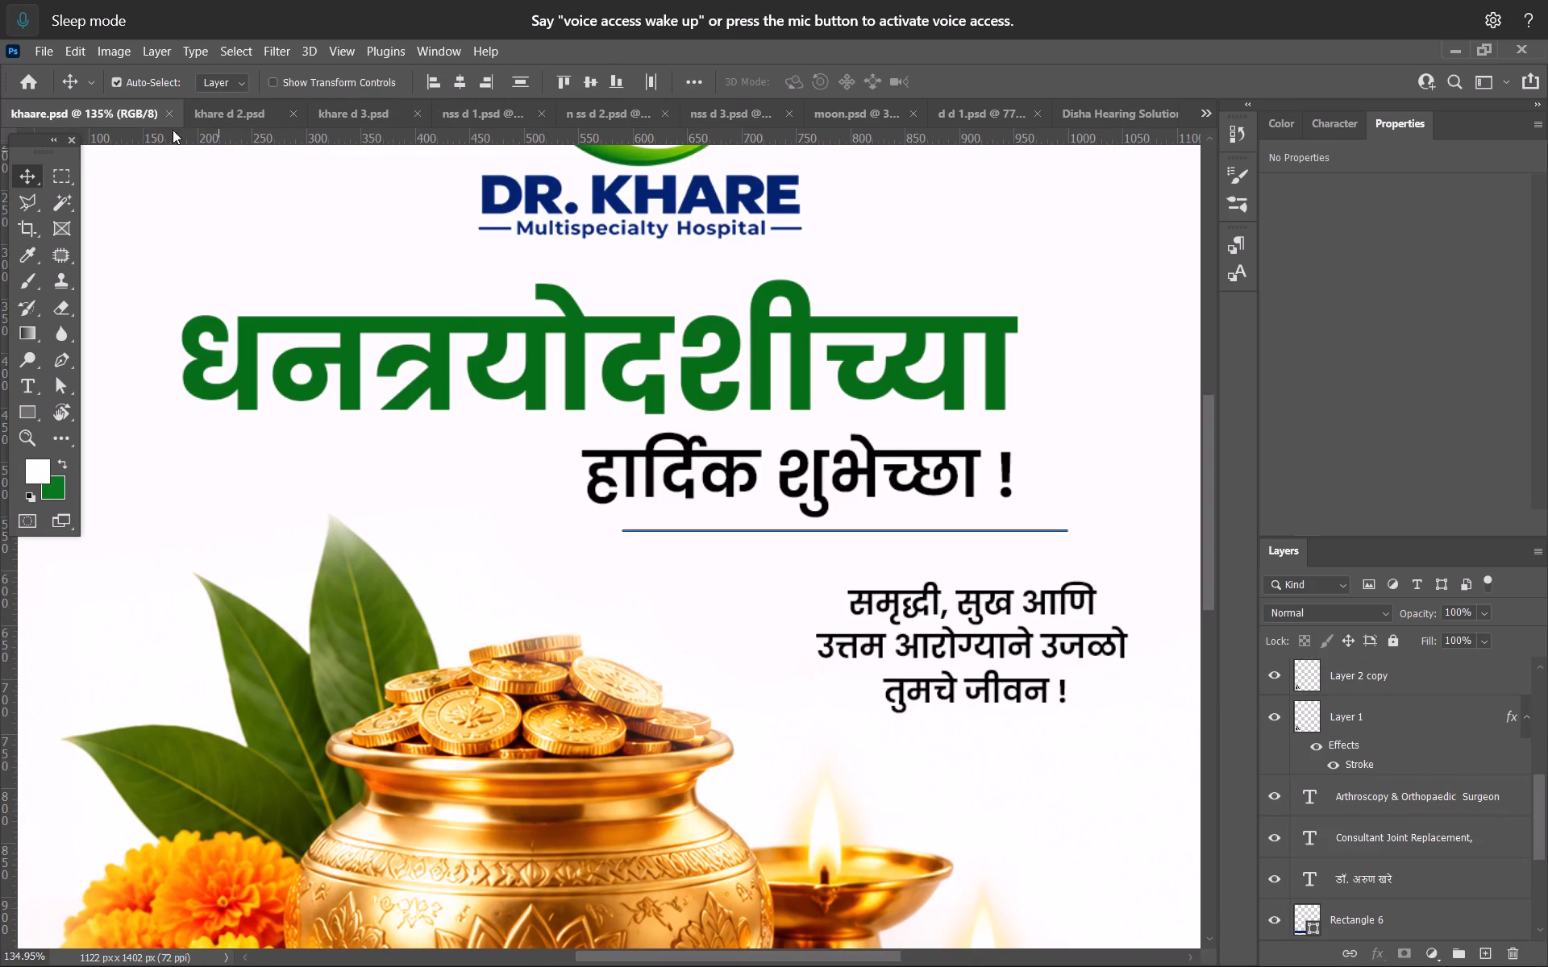
{"action": "left_click", "coordinate": [219, 122]}
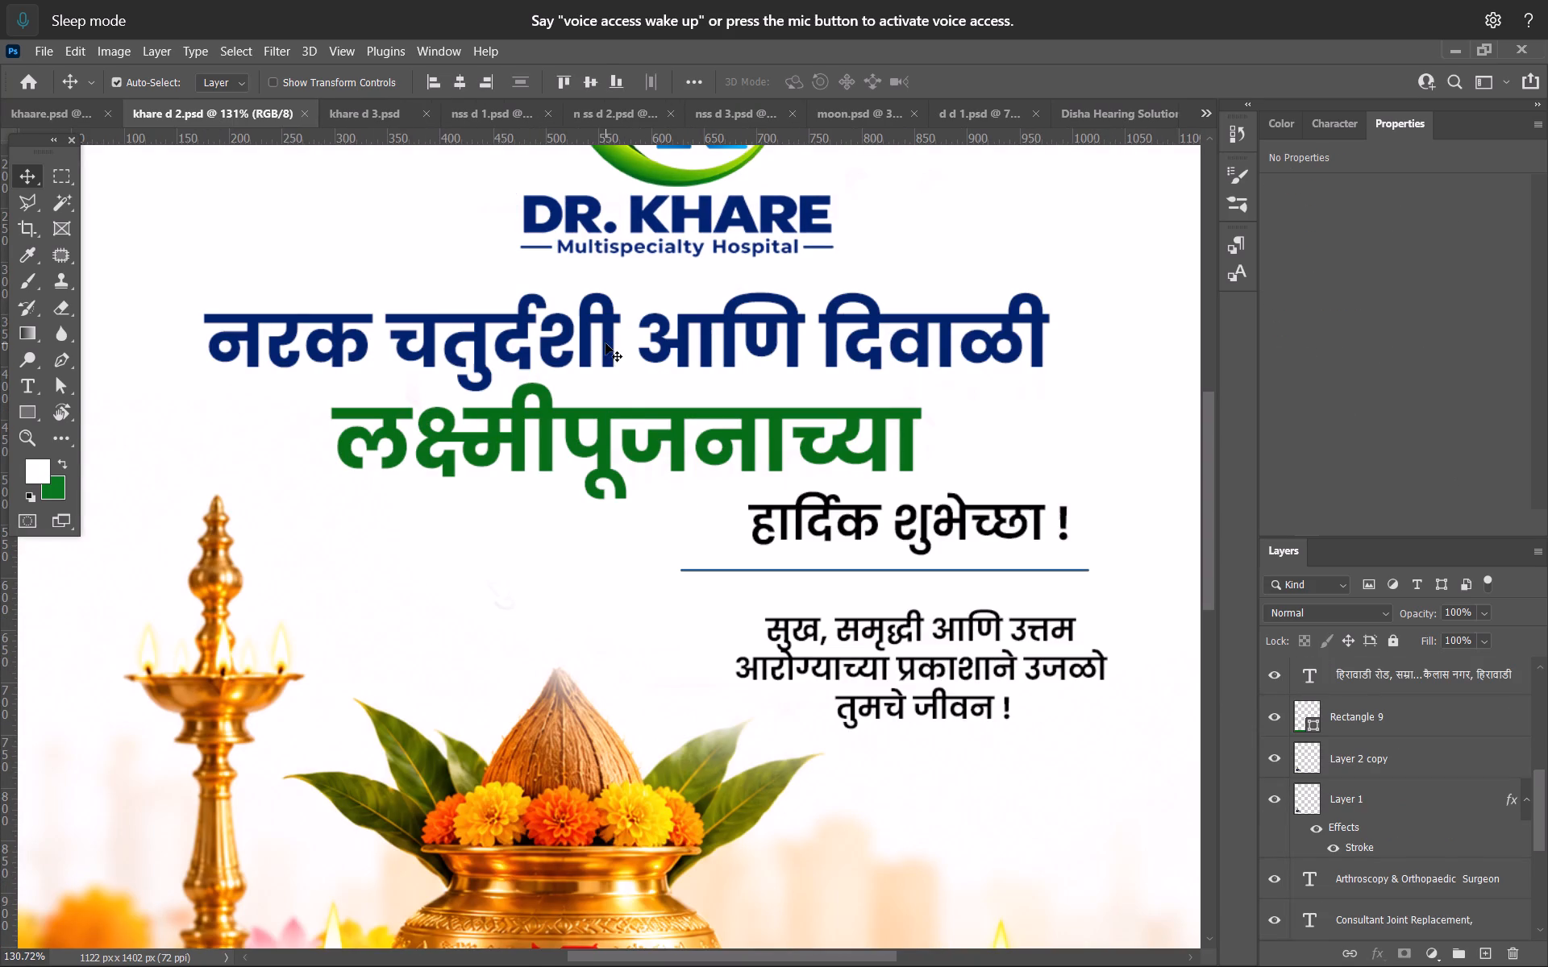
{"action": "left_click", "coordinate": [613, 342]}
{"action": "left_click", "coordinate": [613, 342]}
{"action": "left_click", "coordinate": [606, 423], "text": "shift"}
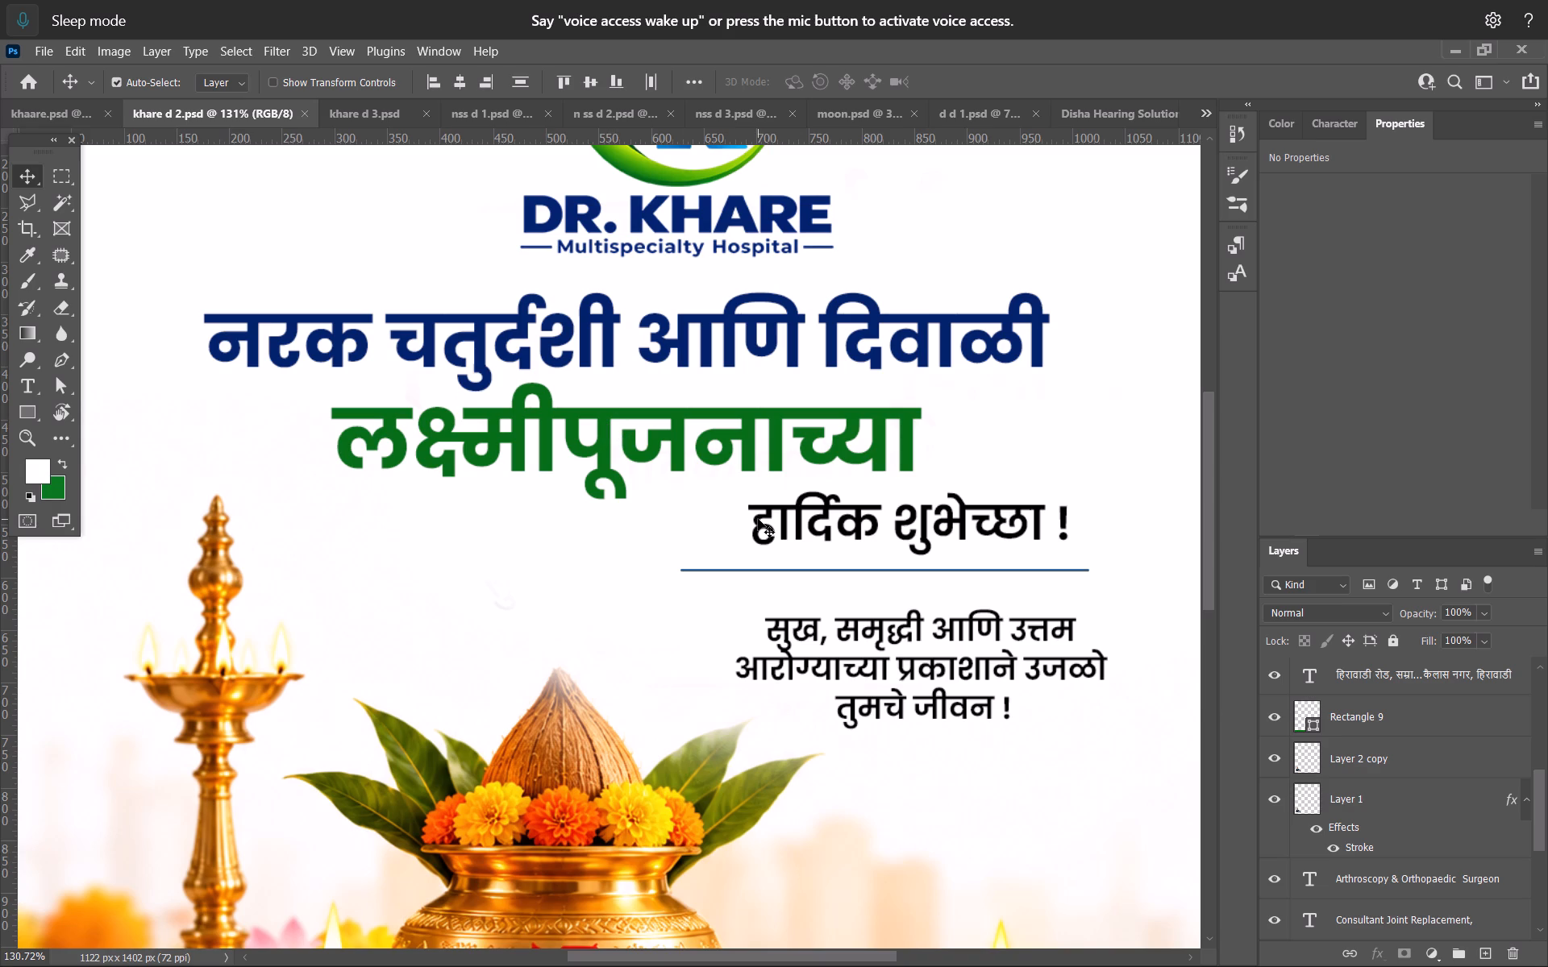
{"action": "left_click", "coordinate": [758, 519], "text": "shift"}
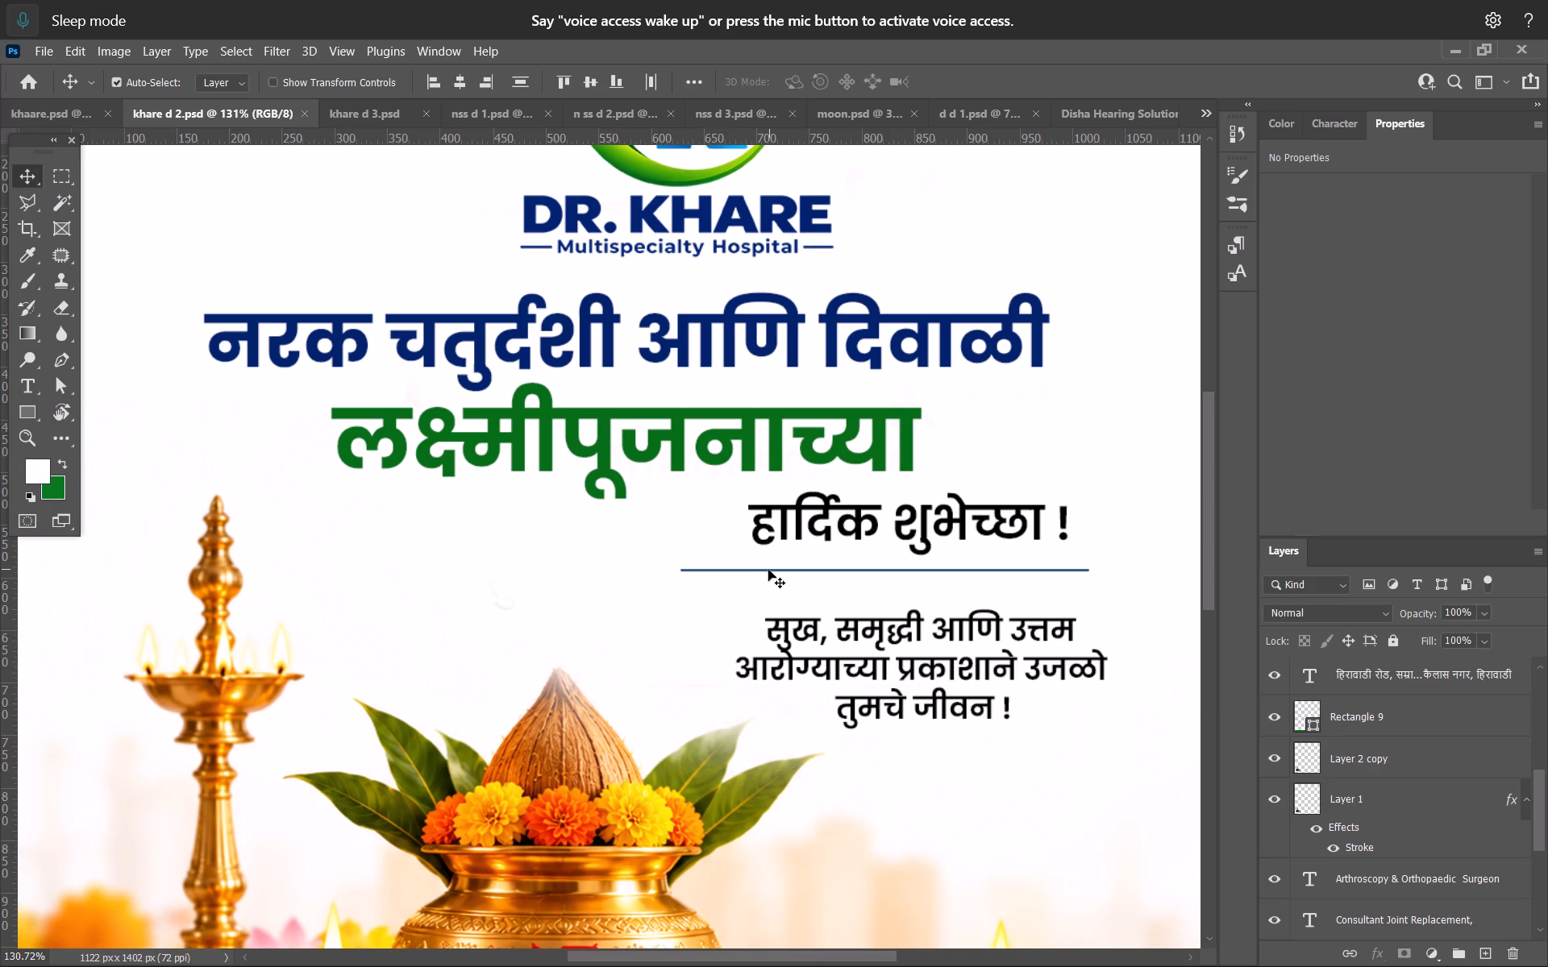
{"action": "left_click", "coordinate": [767, 571], "text": "shift"}
{"action": "left_click_drag", "start_coordinate": [752, 444], "coordinate": [750, 409]}
{"action": "key", "text": "ctrl+z"}
{"action": "scroll", "coordinate": [818, 564], "scroll_direction": "up", "scroll_amount": 6, "text": "alt"}
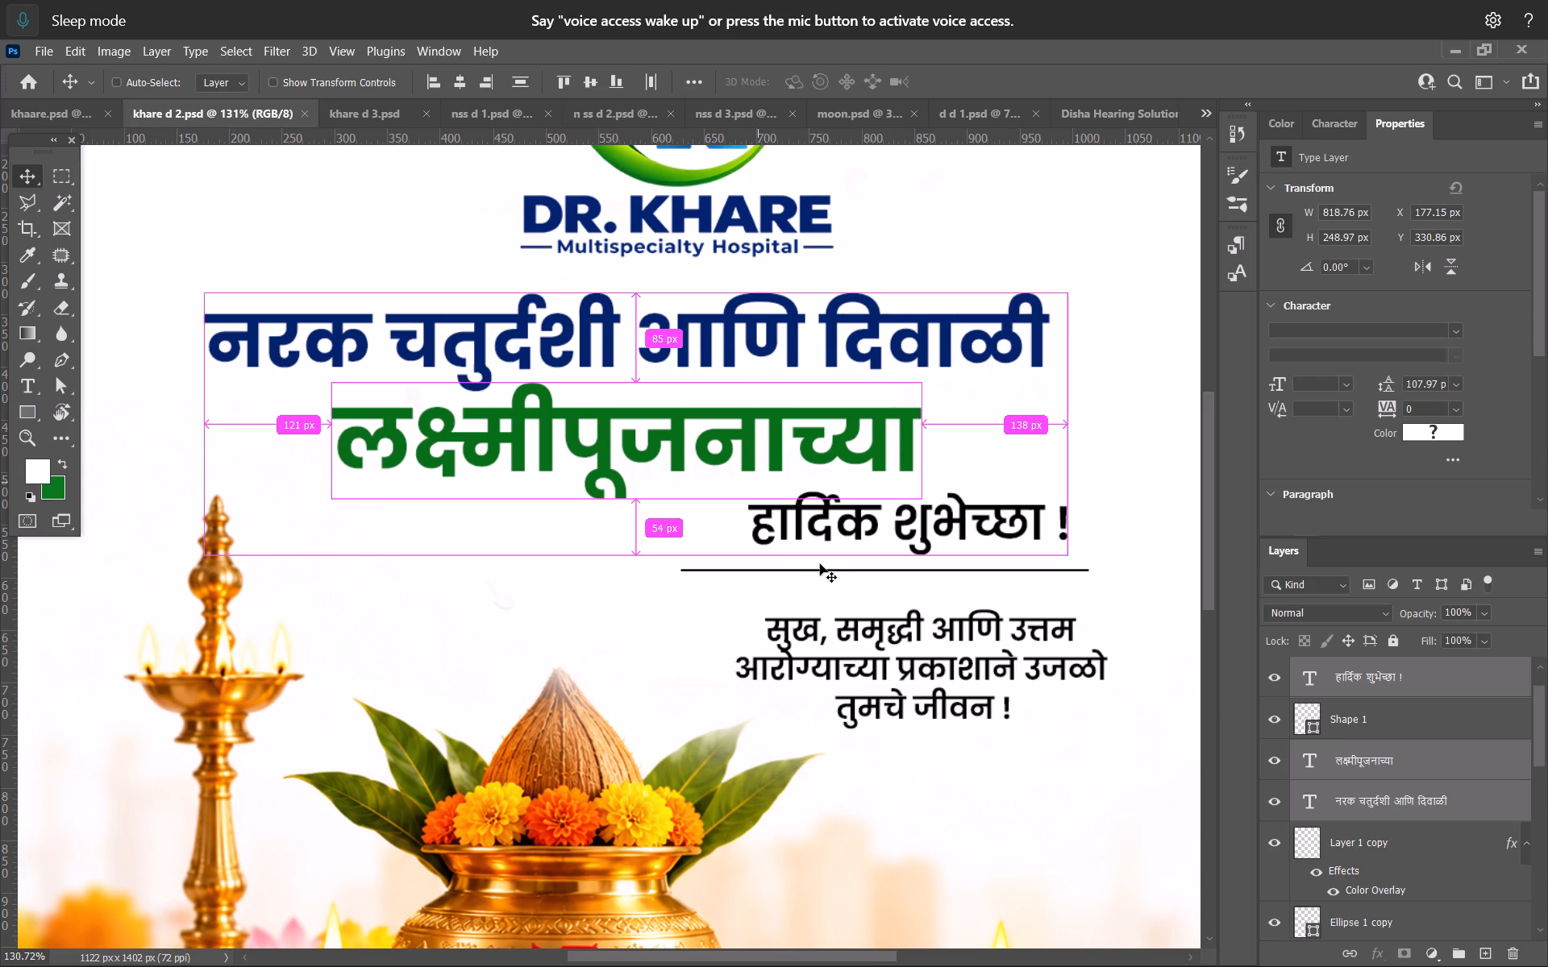
{"action": "scroll", "coordinate": [820, 564], "scroll_direction": "up", "scroll_amount": 11, "text": "alt"}
{"action": "left_click", "coordinate": [818, 581], "text": "shift"}
{"action": "scroll", "coordinate": [818, 581], "scroll_direction": "down", "scroll_amount": 3, "text": "alt"}
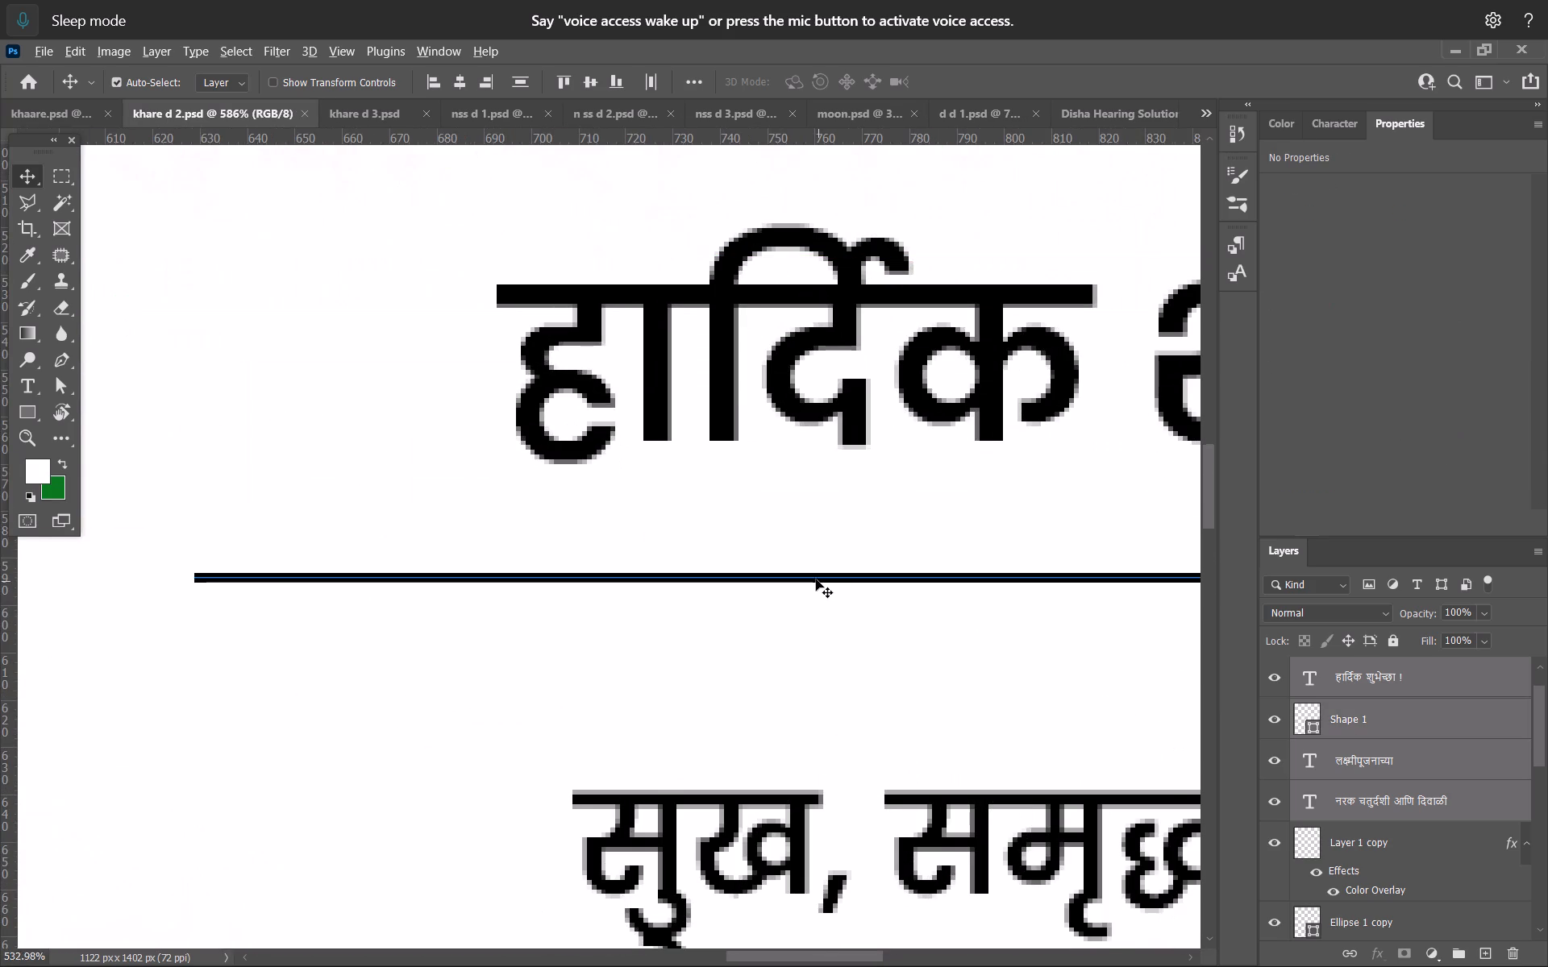
{"action": "scroll", "coordinate": [816, 579], "scroll_direction": "down", "scroll_amount": 12, "text": "alt"}
{"action": "key", "text": "ctrl+c"}
{"action": "key", "text": "ctrl+c"}
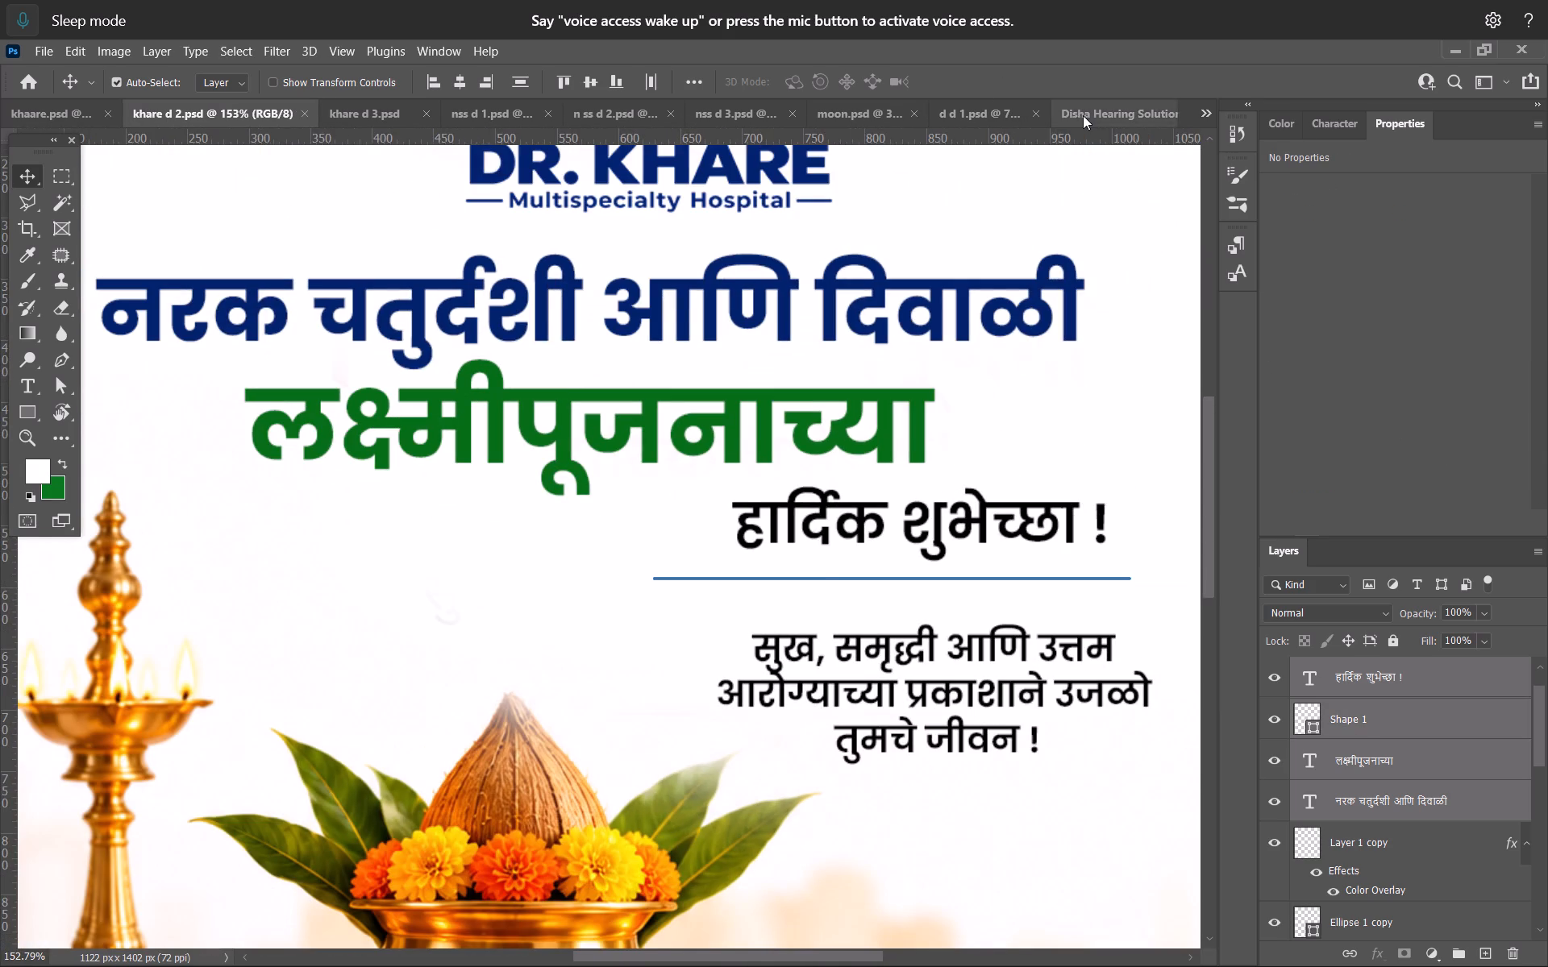
{"action": "left_click", "coordinate": [1083, 115]}
{"action": "key", "text": "ctrl+v"}
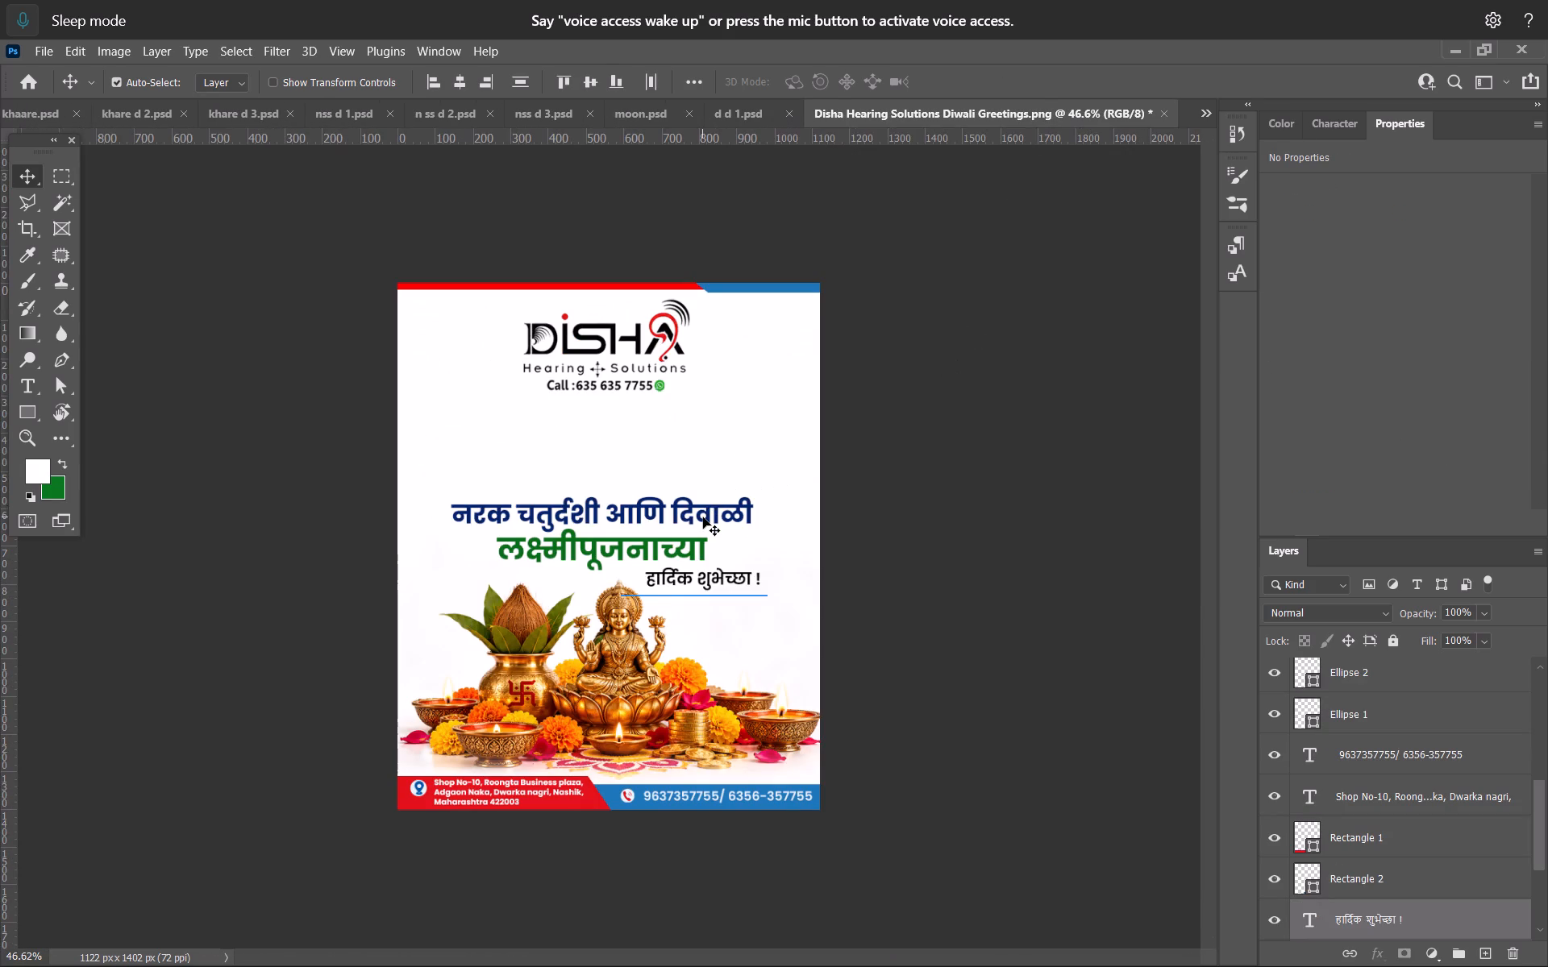
Position the pasted greeting block below the Call line, with the नरक चतुर्दशी आणि दिवाळी heading at about X 142 px, Y 349 px.
{"action": "left_click_drag", "start_coordinate": [703, 517], "coordinate": [719, 428]}
{"action": "key", "text": "Down"}
{"action": "key", "text": "Down"}
{"action": "key", "text": "Down"}
{"action": "key", "text": "Down"}
{"action": "key", "text": "Down"}
{"action": "key", "text": "Down"}
{"action": "key", "text": "Down"}
{"action": "key", "text": "Down"}
{"action": "key", "text": "Down"}
{"action": "key", "text": "Down"}
{"action": "key", "text": "Down"}
{"action": "key", "text": "Down"}
{"action": "key", "text": "Down"}
{"action": "key", "text": "Down"}
{"action": "key", "text": "Down"}
{"action": "key", "text": "Down"}
{"action": "key", "text": "Down"}
{"action": "key", "text": "Down"}
{"action": "key", "text": "Down"}
{"action": "key", "text": "Down"}
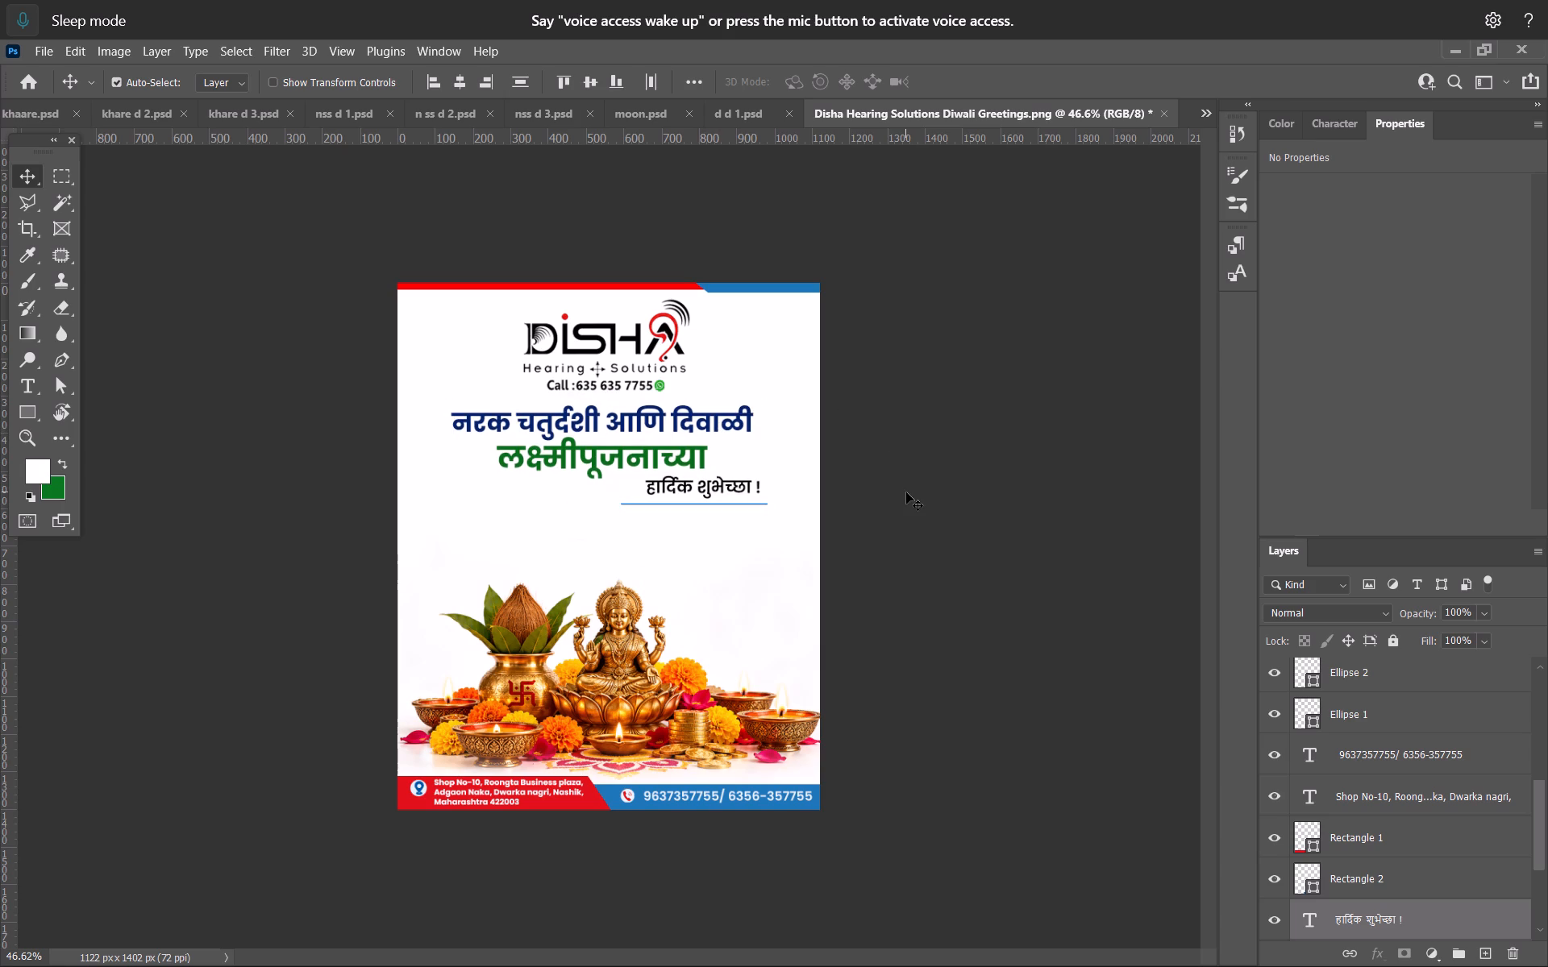
{"action": "left_click", "coordinate": [906, 492]}
Sample the footer's red as the foreground colour and select the नरक चतुर्दशी आणि दिवाळी heading layer.
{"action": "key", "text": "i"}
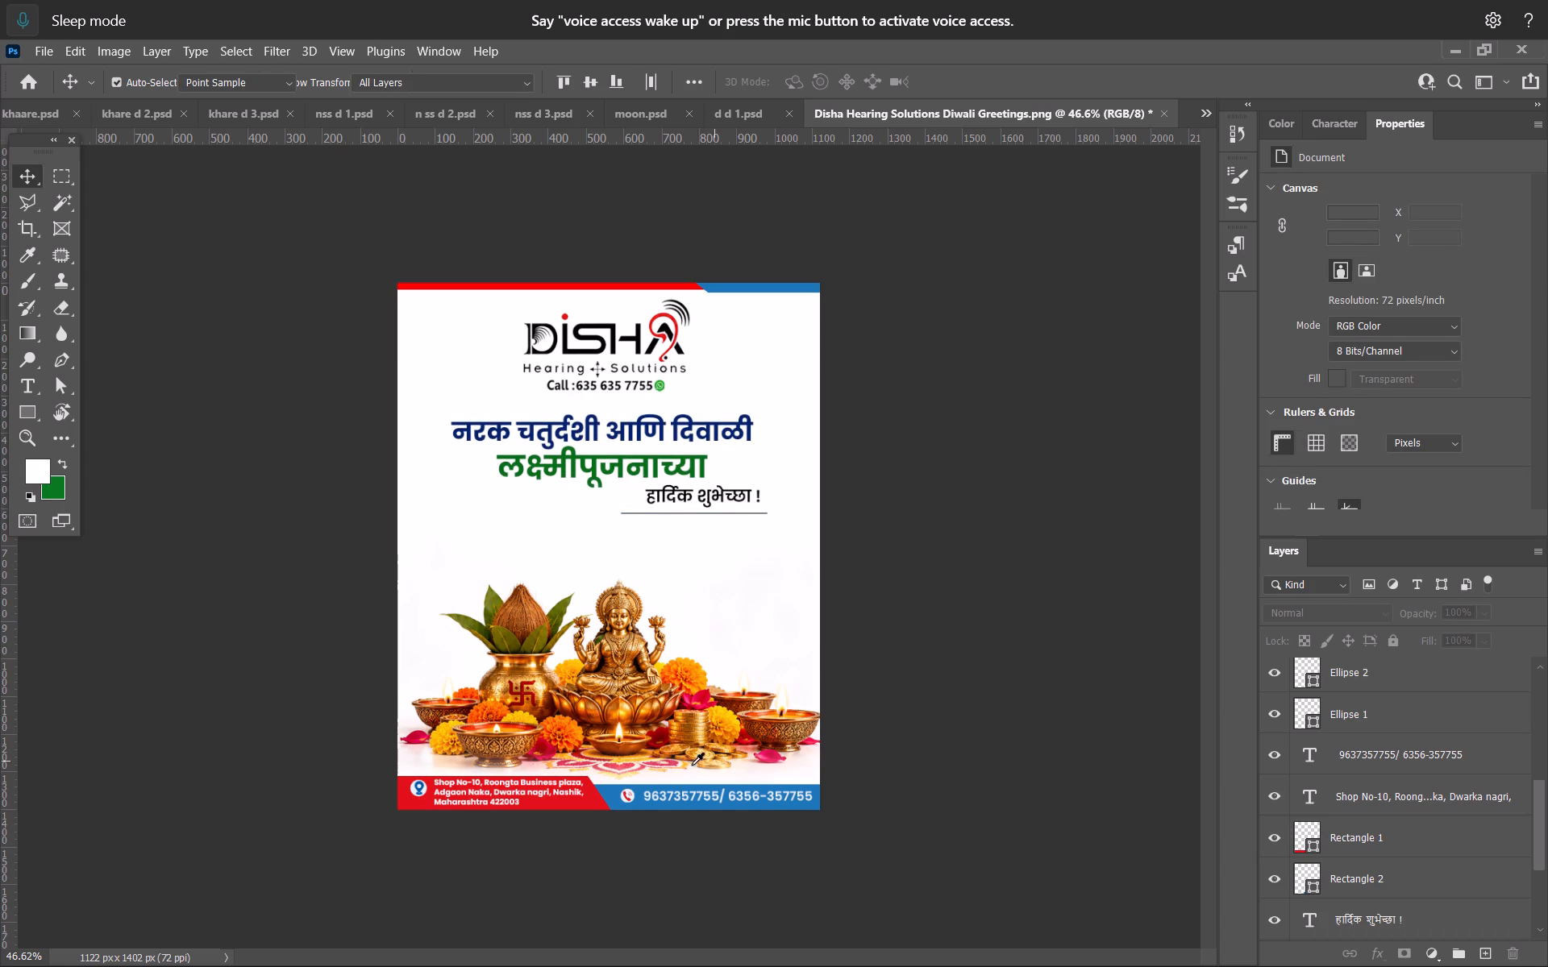
{"action": "left_click", "coordinate": [607, 796]}
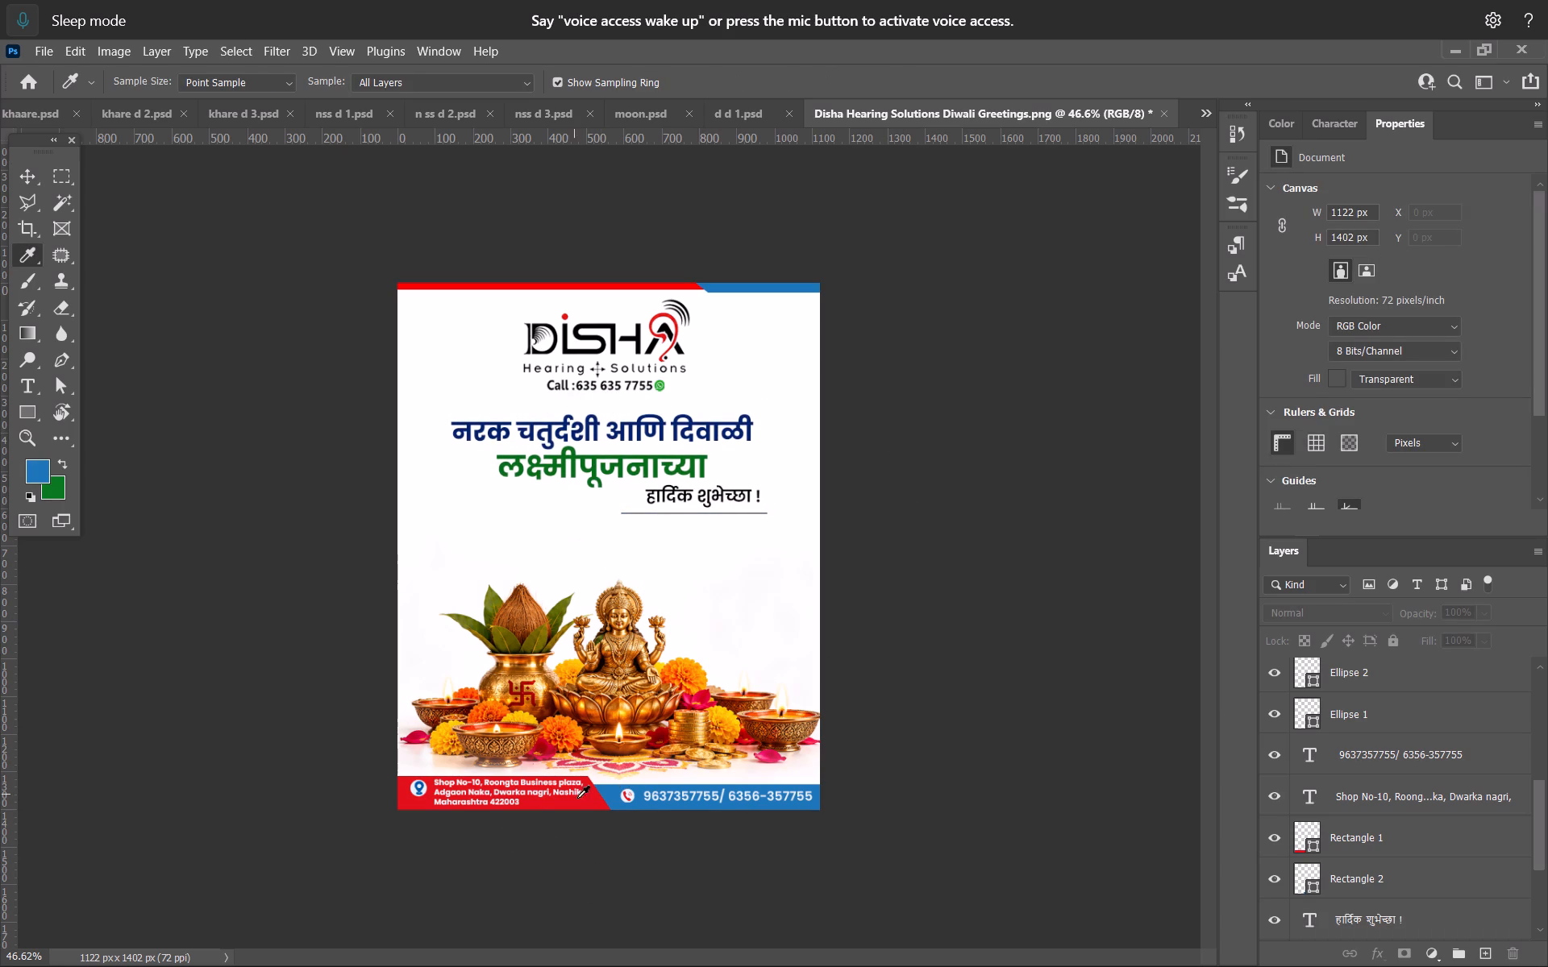
{"action": "left_click", "coordinate": [593, 805]}
{"action": "left_click", "coordinate": [577, 417], "text": "ctrl"}
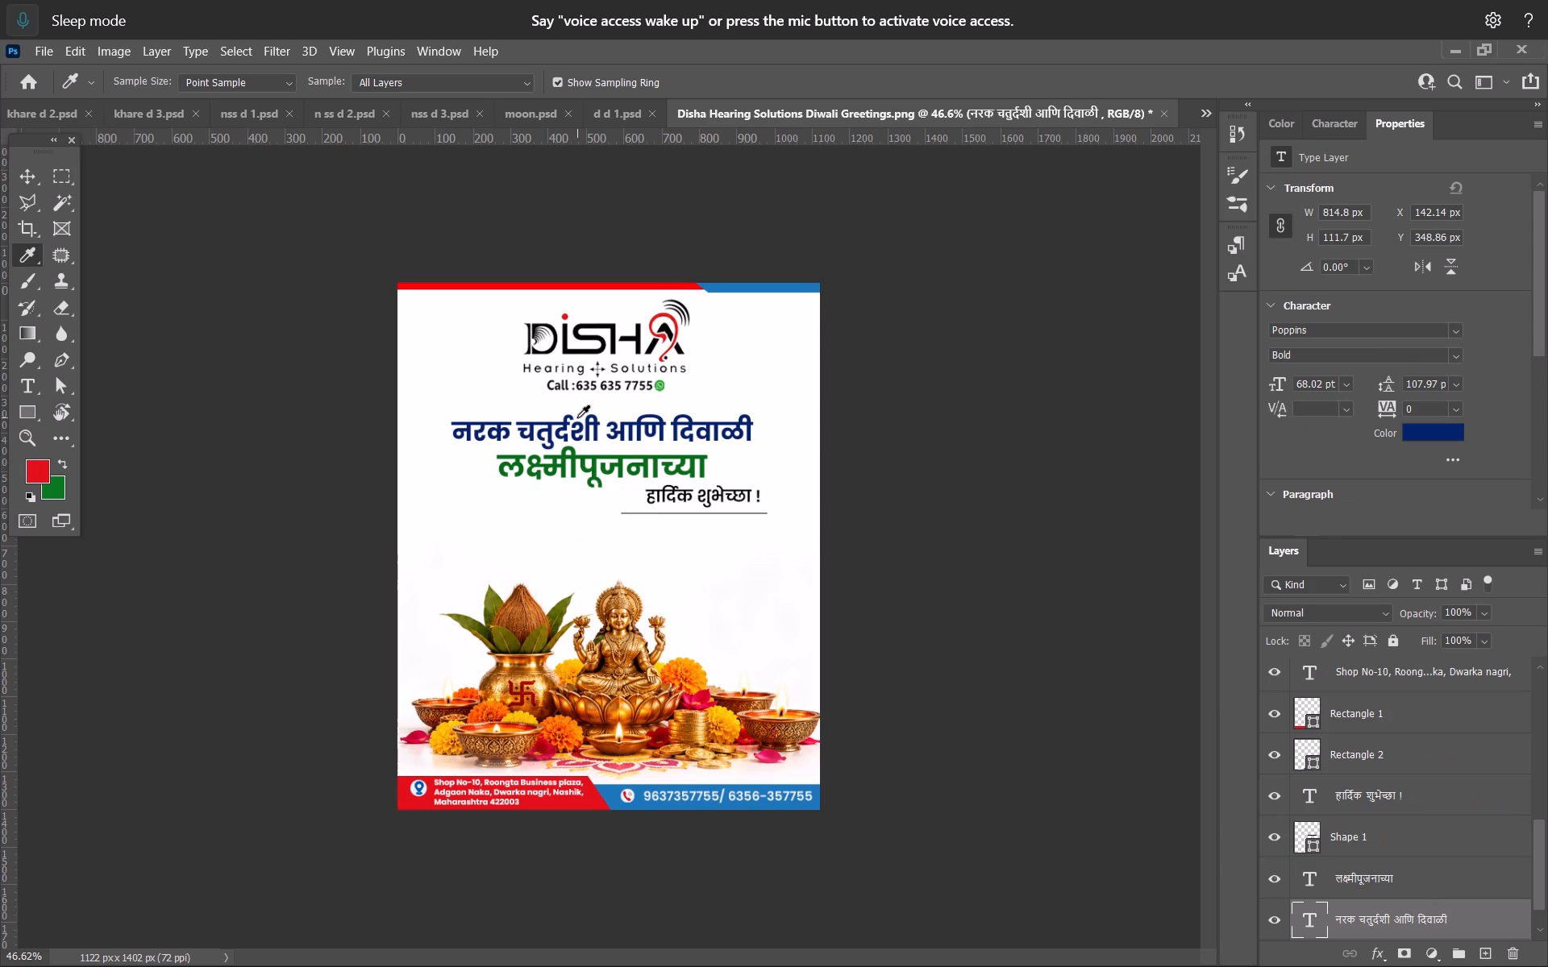
Recolour the नरक चतुर्दशी आणि दिवाळी line red and the लक्ष्मीपूजनाच्या line with the blue sampled from the footer strip.
{"action": "key", "text": "alt+BackSpace"}
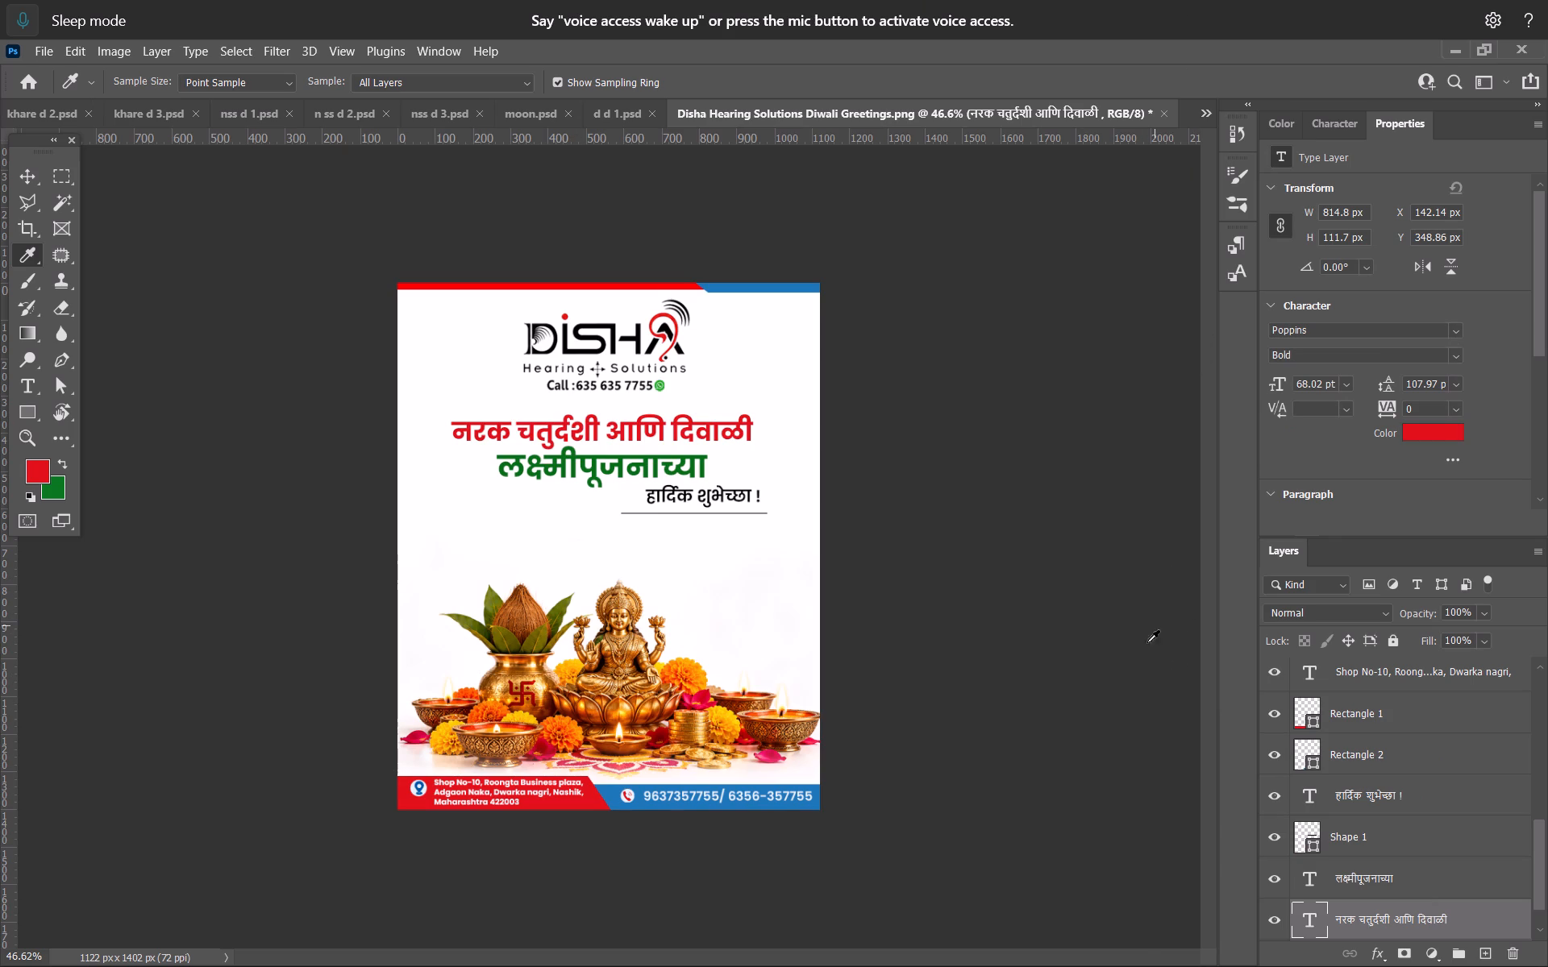
{"action": "scroll", "coordinate": [952, 807], "scroll_direction": "up", "scroll_amount": 4, "text": "alt"}
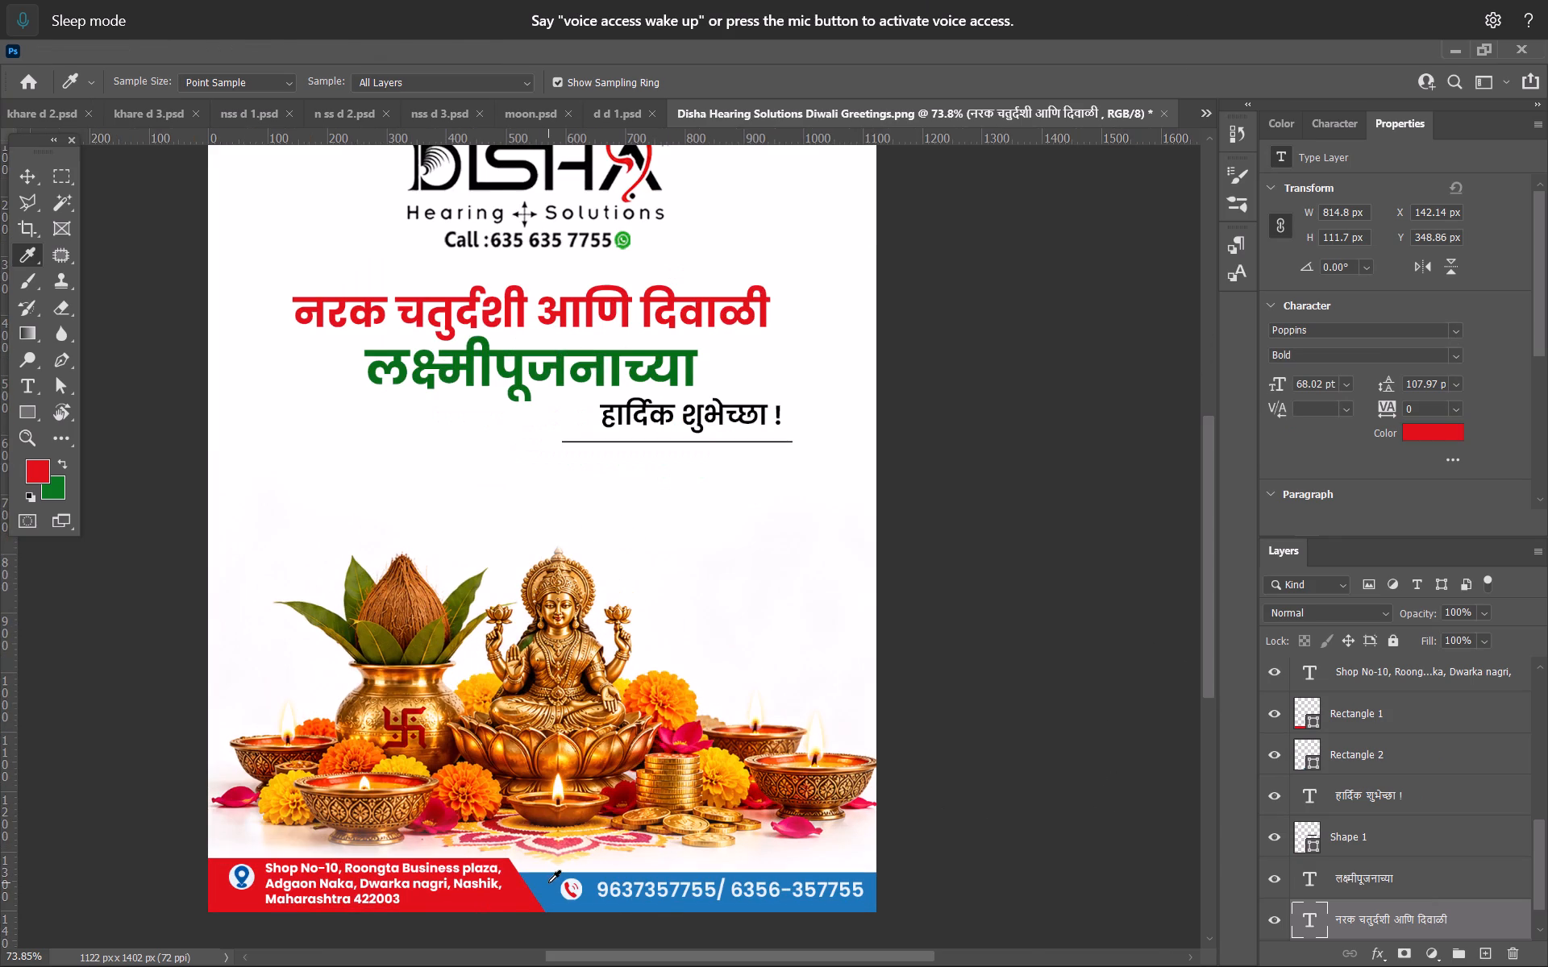
{"action": "left_click", "coordinate": [548, 882]}
{"action": "left_click", "coordinate": [587, 384], "text": "ctrl"}
{"action": "key", "text": "alt+BackSpace"}
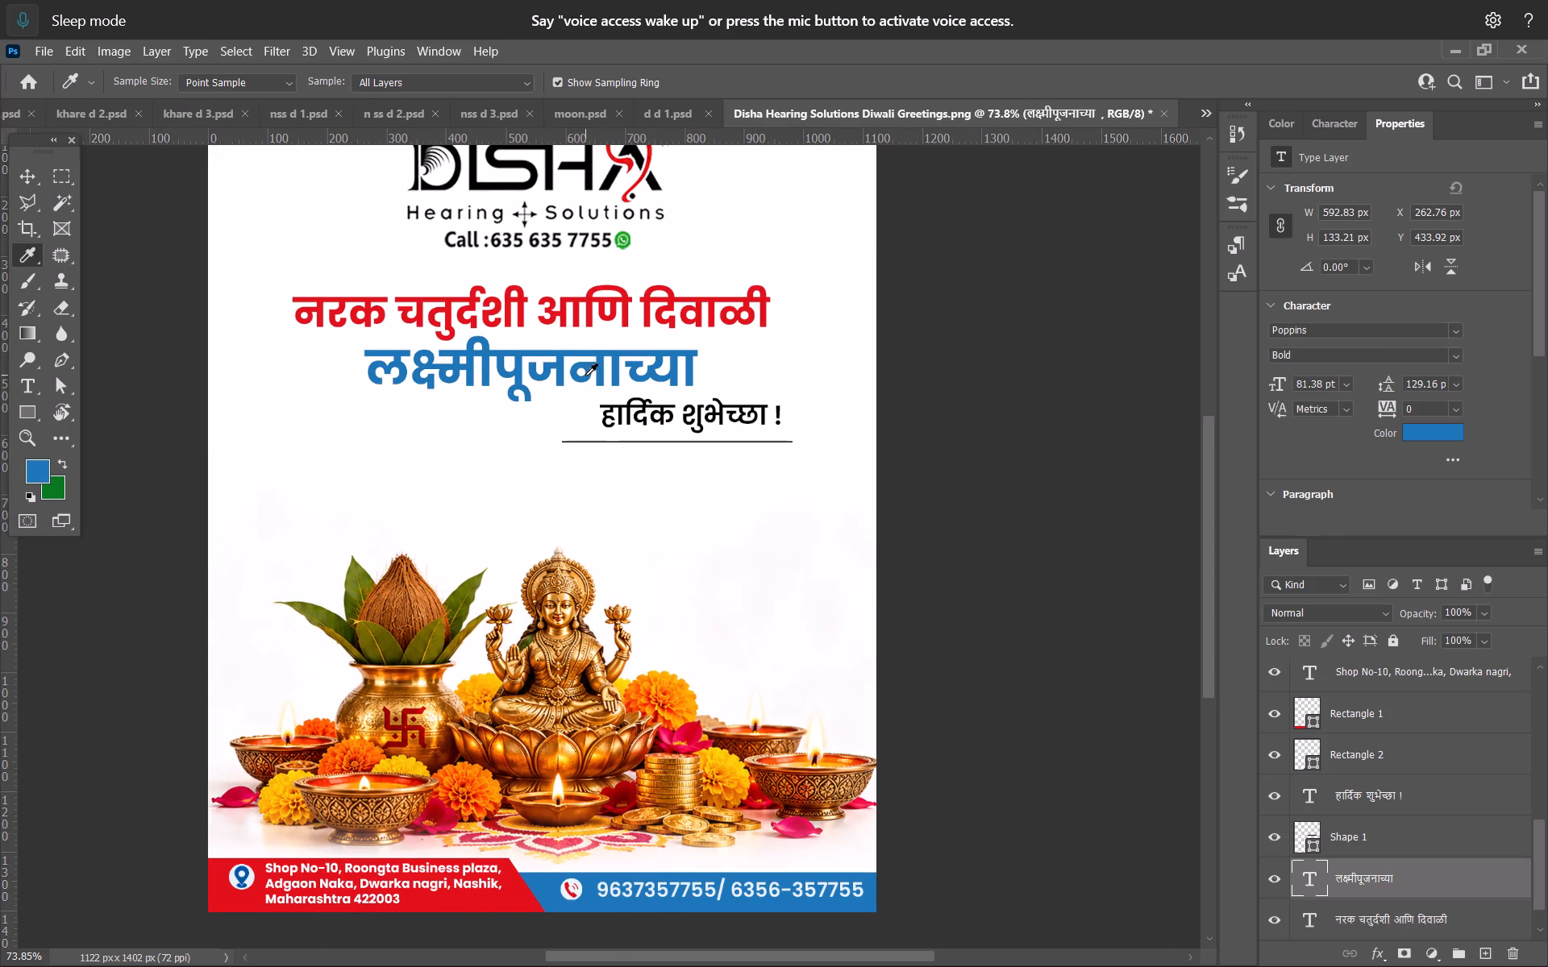
{"action": "left_click", "coordinate": [18, 176]}
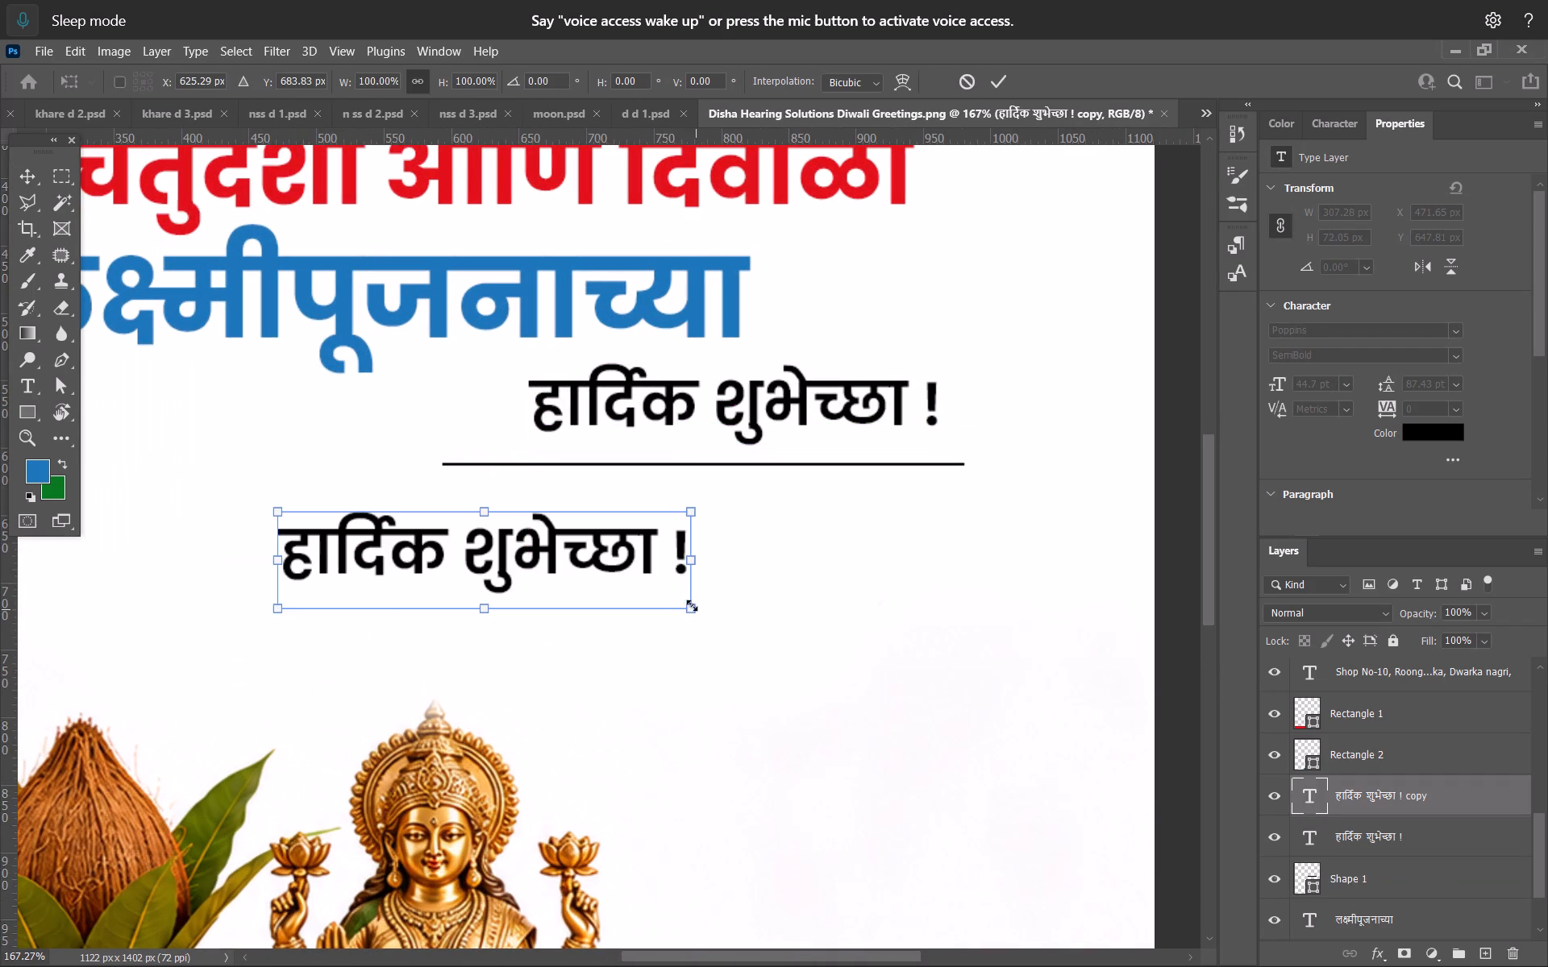
{"action": "left_click_drag", "start_coordinate": [692, 605], "coordinate": [484, 558]}
{"action": "left_click", "coordinate": [1004, 93]}
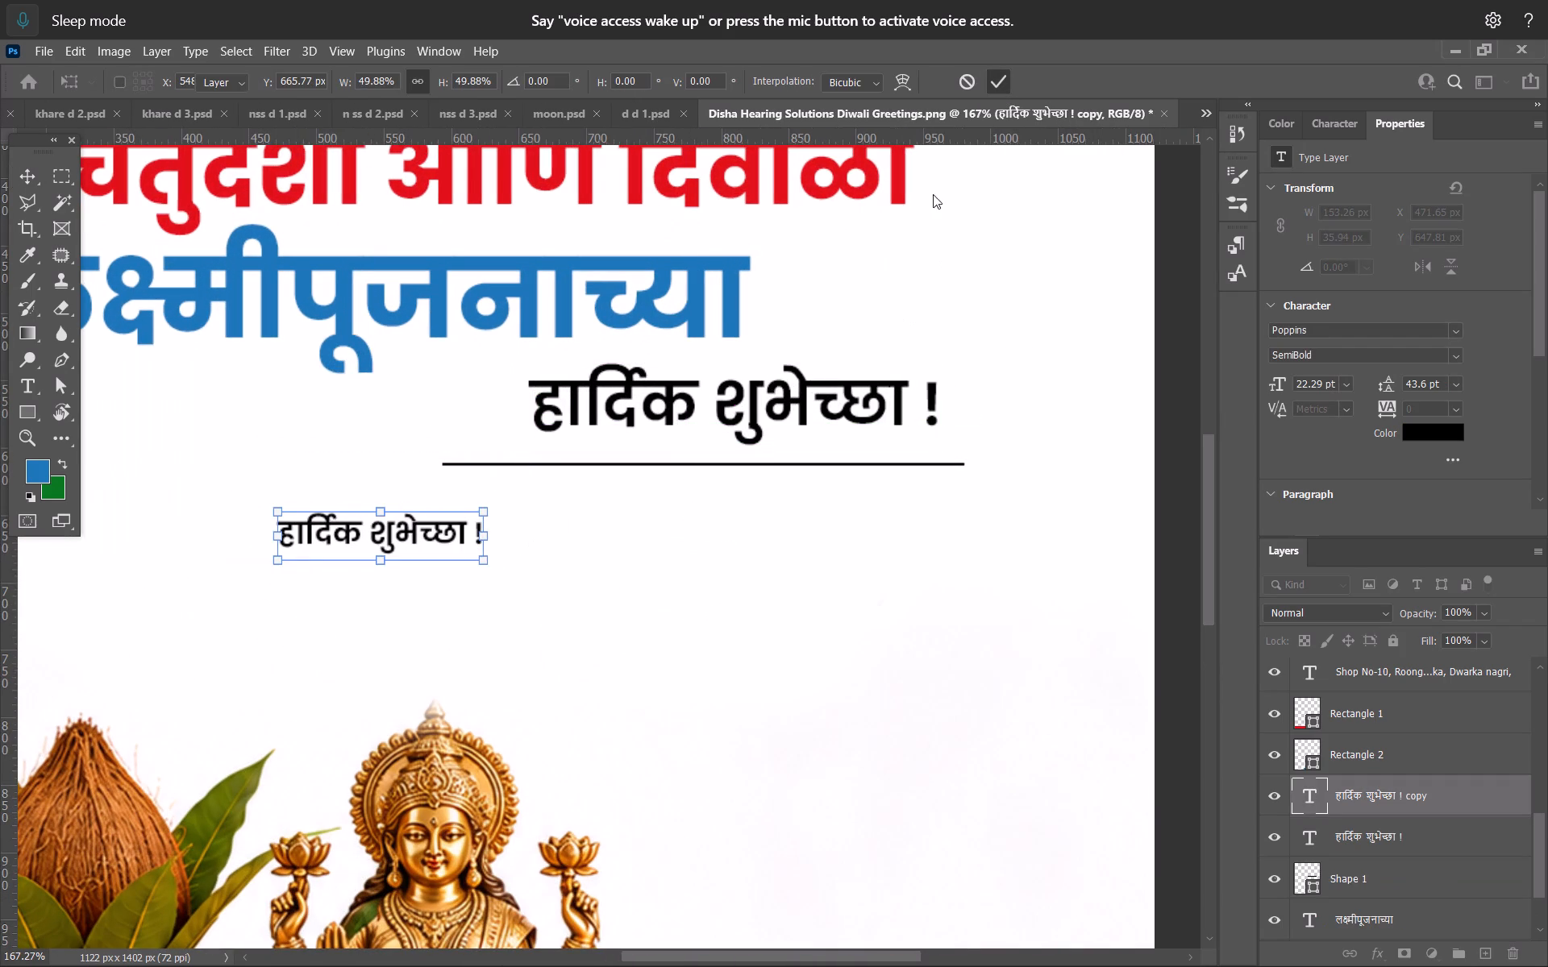
Replace the duplicated greeting's text with the copied दीपोत्सवाच्या subline.
{"action": "double_click", "coordinate": [393, 532]}
{"action": "key", "text": "ctrl+v"}
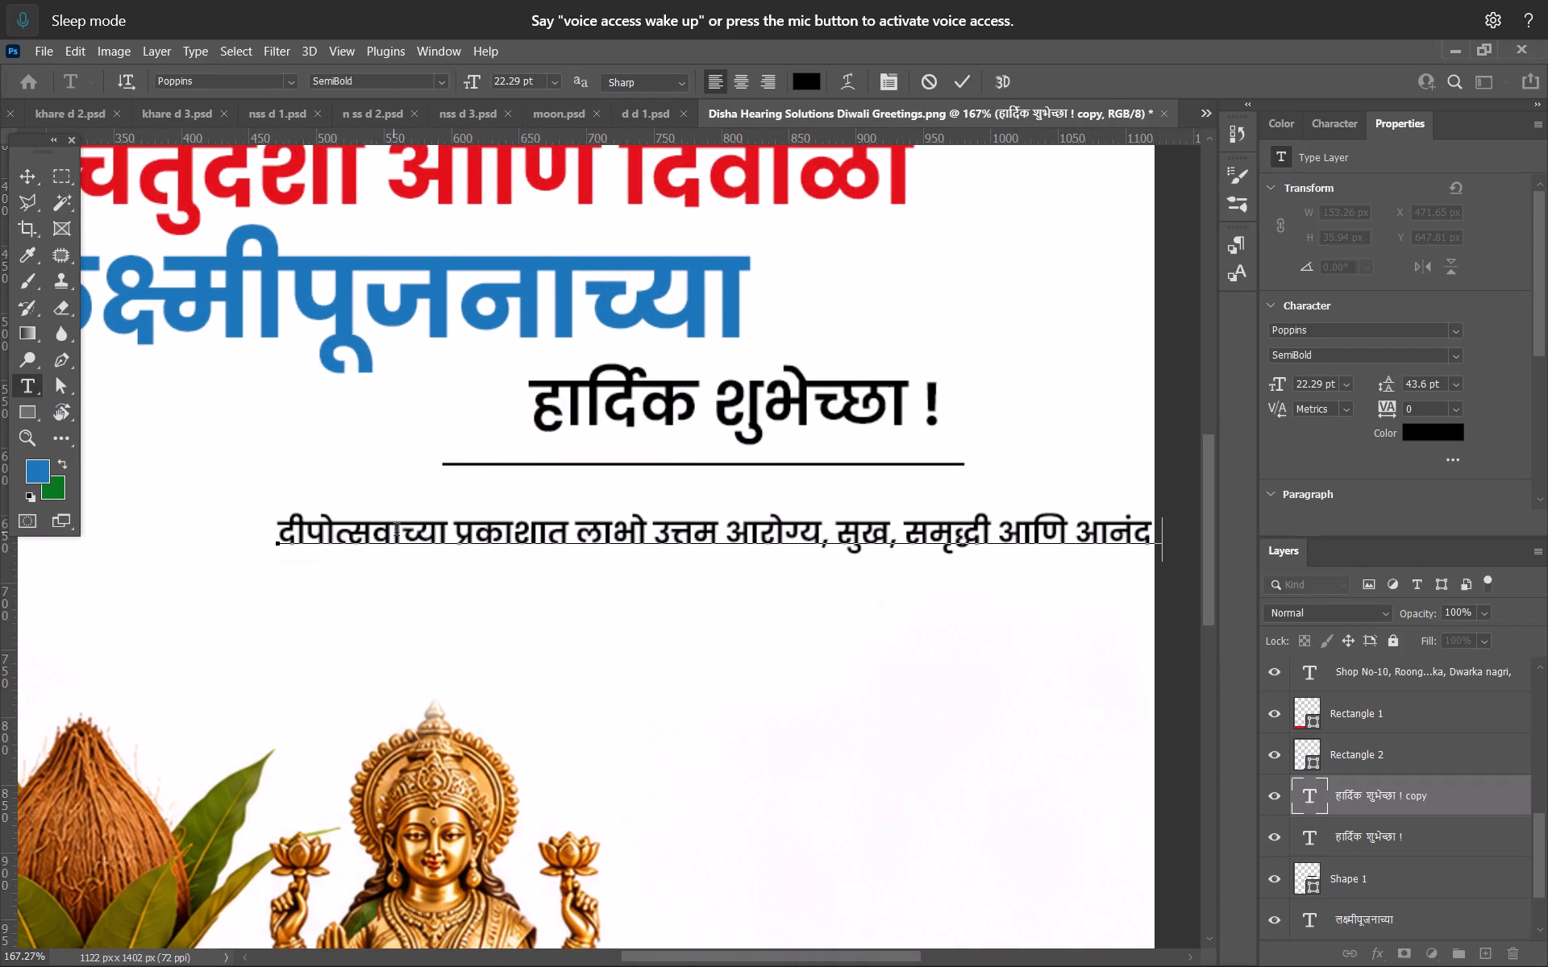
{"action": "left_click", "coordinate": [1086, 543]}
{"action": "left_click", "coordinate": [23, 172]}
Scale the subline up to 129.31% and centre it between the divider line and the Lakshmi artwork, at about X 155 px.
{"action": "scroll", "coordinate": [492, 464], "scroll_direction": "down", "scroll_amount": 5, "text": "alt"}
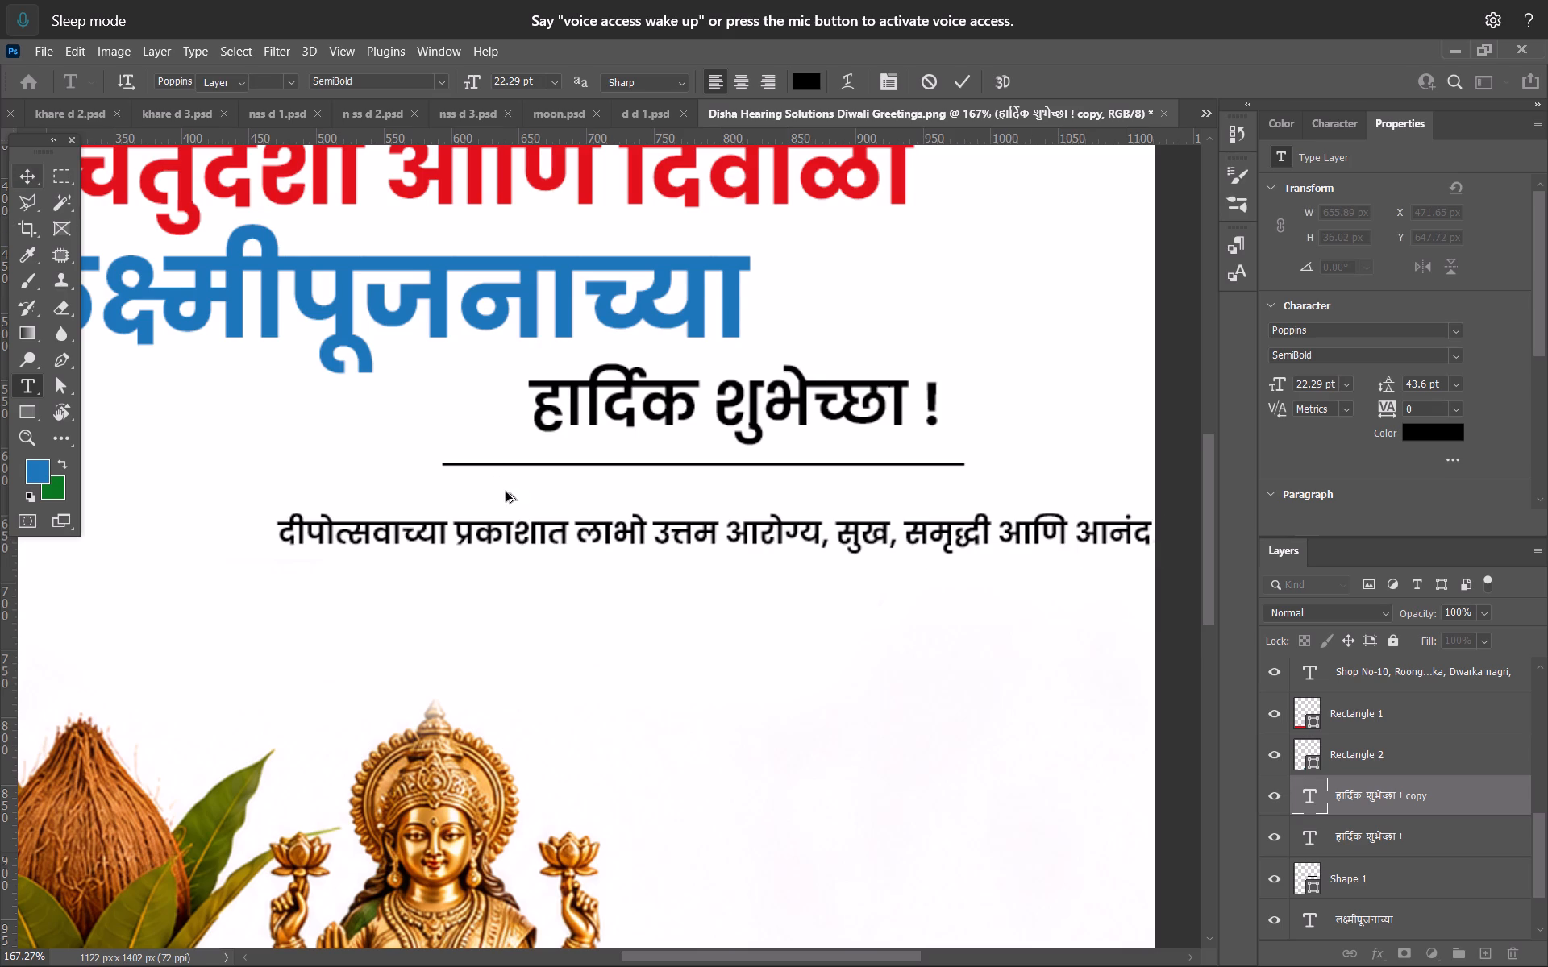
{"action": "left_click_drag", "start_coordinate": [583, 521], "coordinate": [351, 527]}
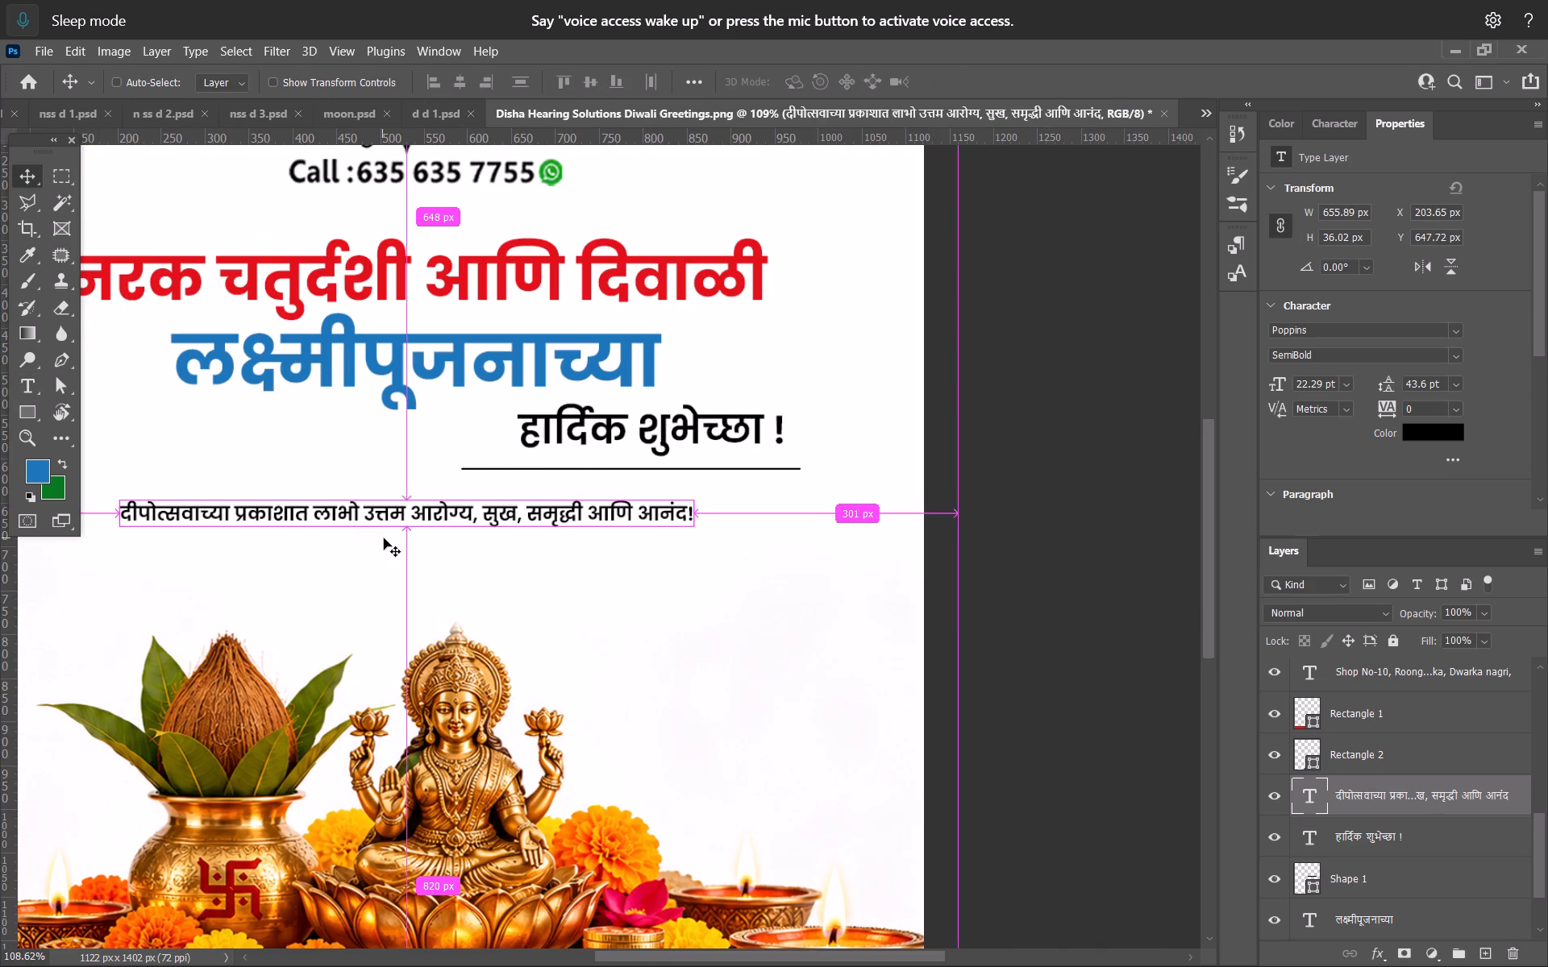
{"action": "key", "text": "ctrl+t"}
{"action": "left_click_drag", "start_coordinate": [698, 542], "coordinate": [799, 587]}
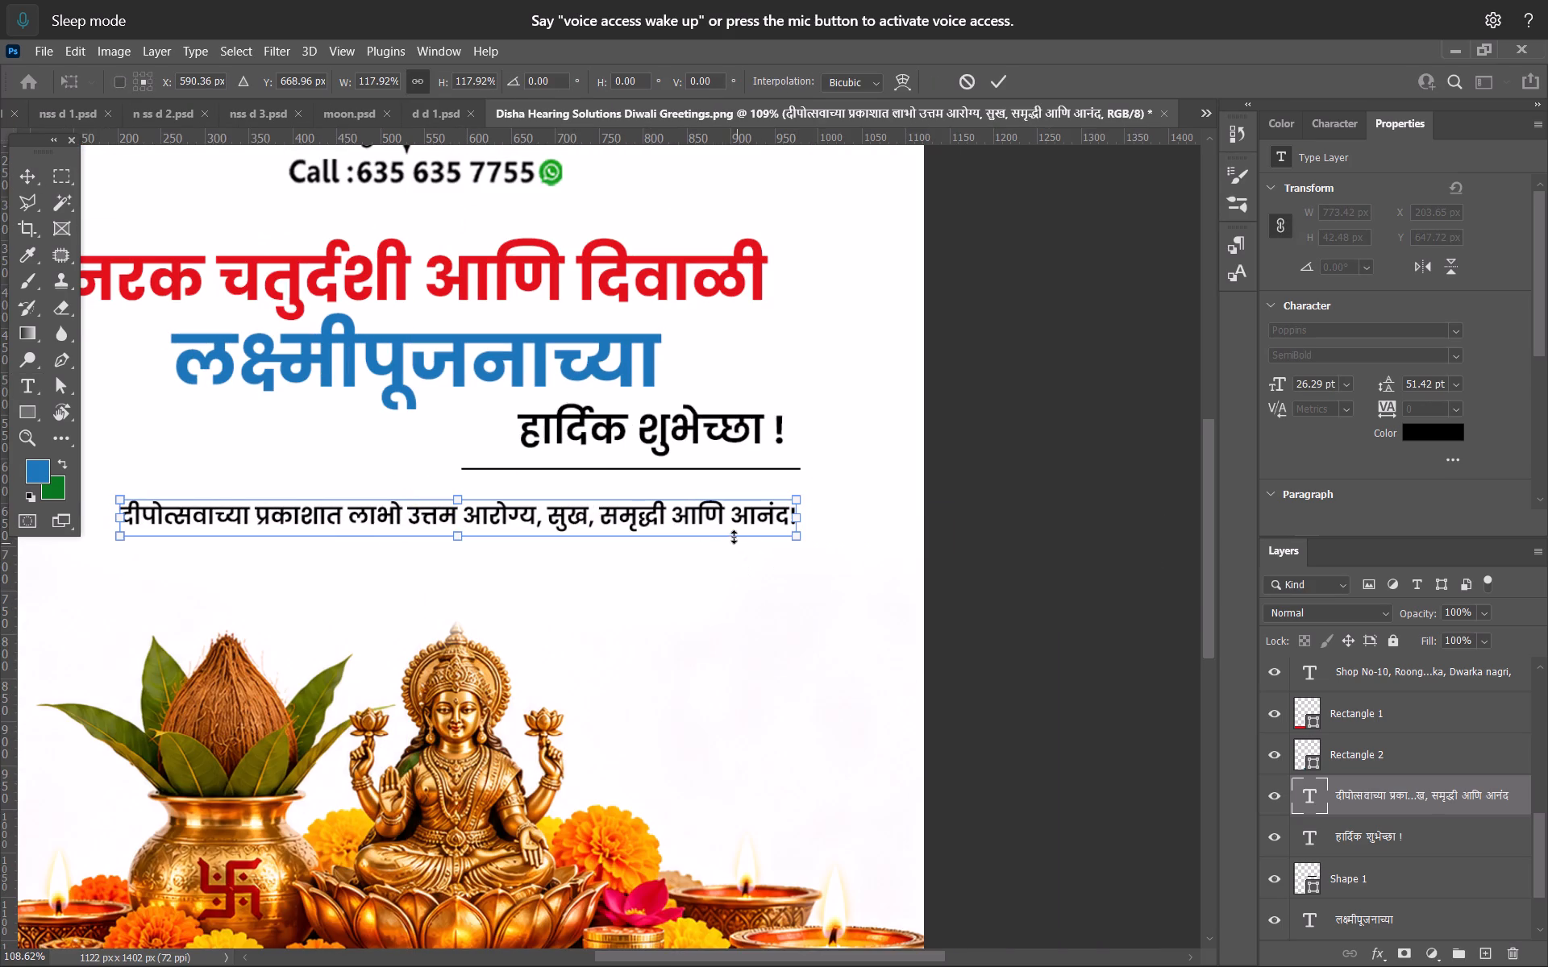
{"action": "left_click_drag", "start_coordinate": [795, 544], "coordinate": [859, 565]}
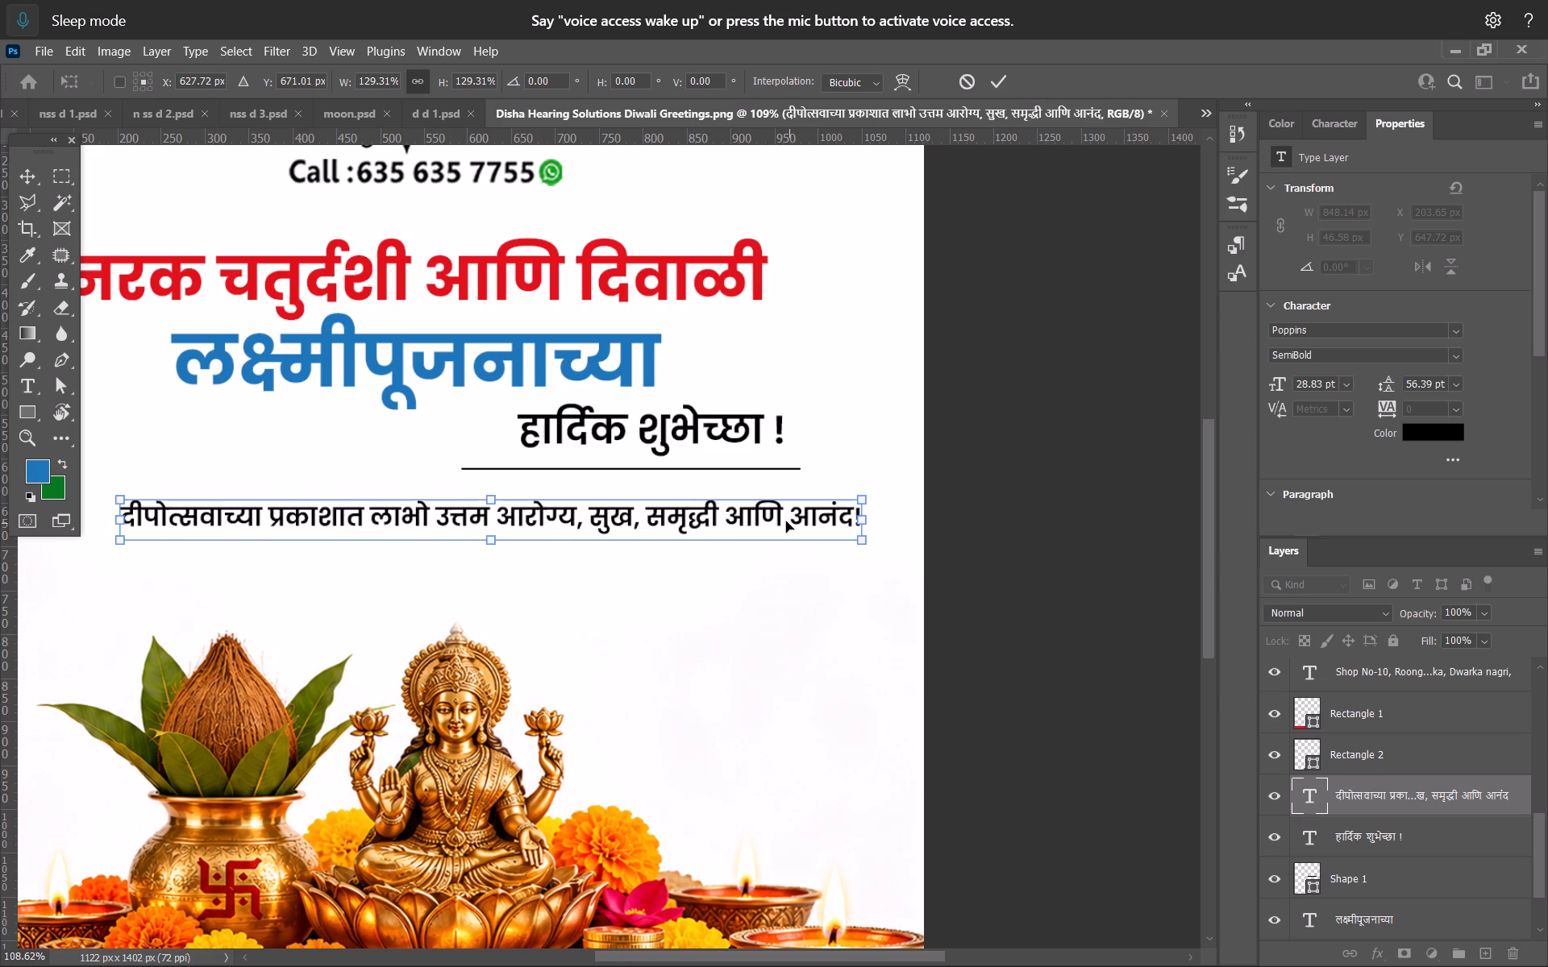
{"action": "left_click_drag", "start_coordinate": [786, 521], "coordinate": [743, 524]}
{"action": "left_click", "coordinate": [1006, 86]}
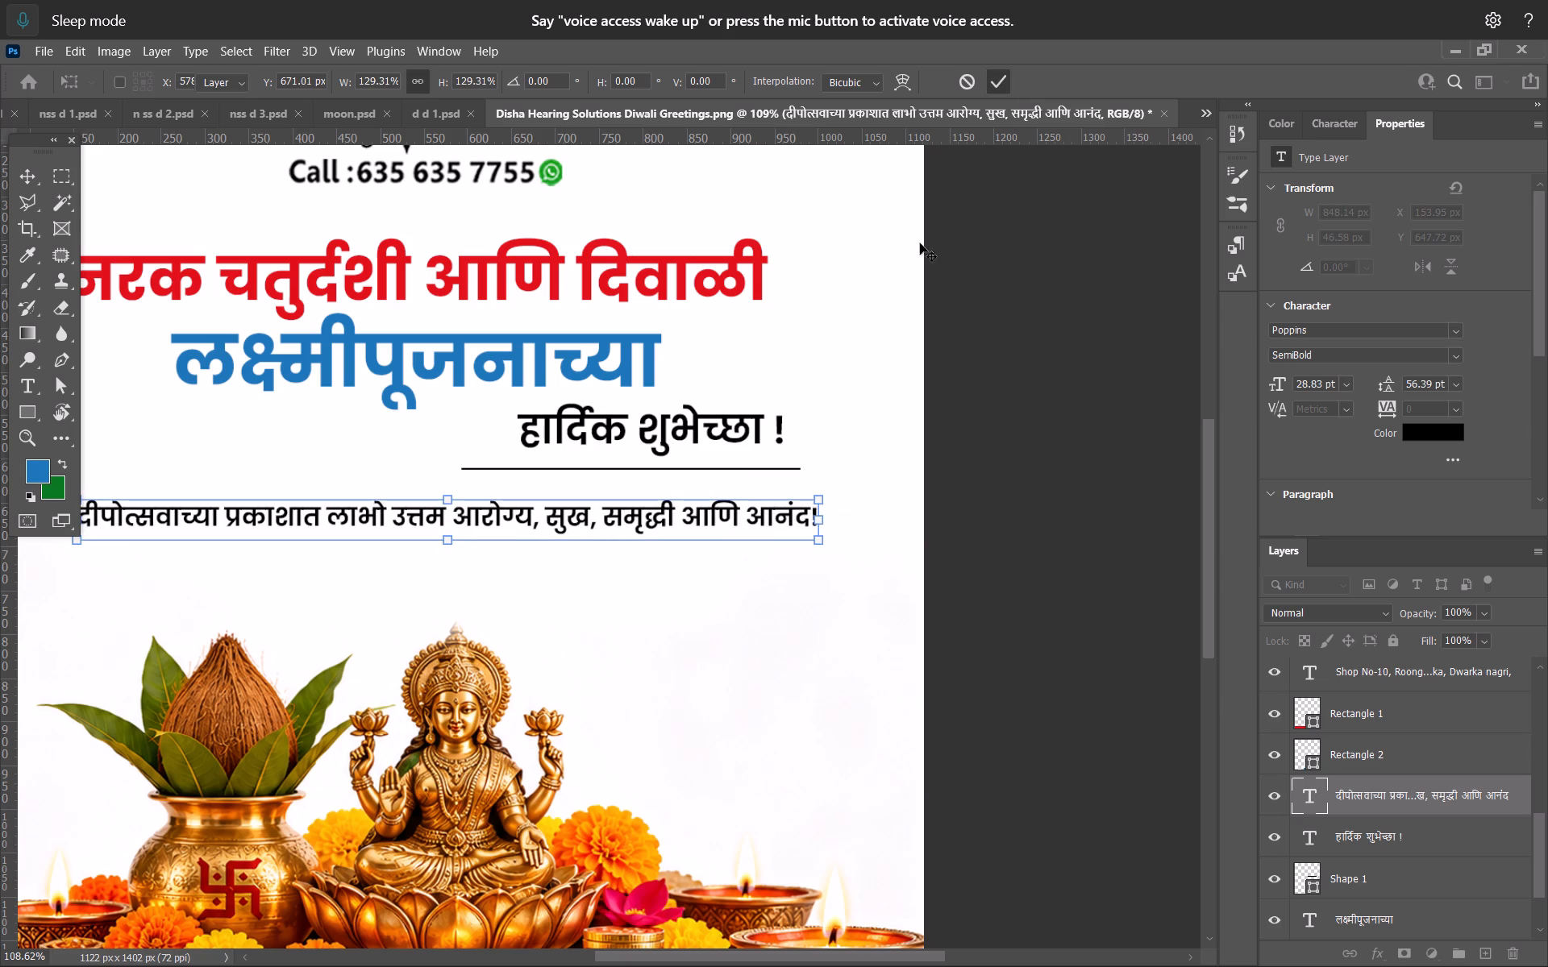
{"action": "scroll", "coordinate": [785, 516], "scroll_direction": "down", "scroll_amount": 4, "text": "alt"}
{"action": "key", "text": "Right"}
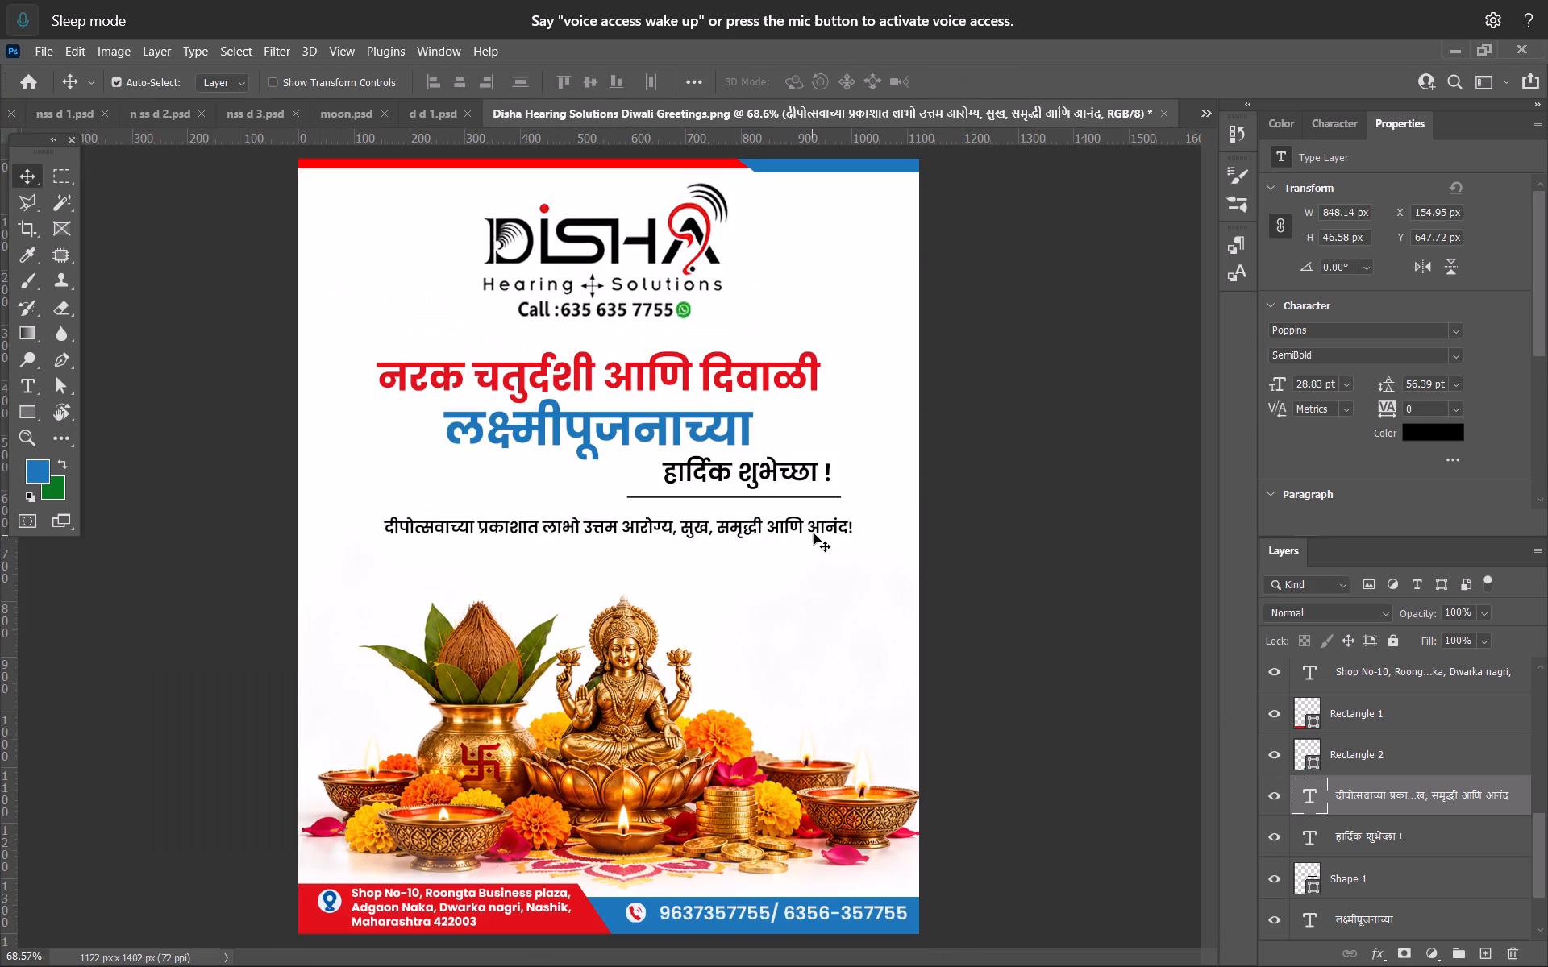
Insert a space before the exclamation mark at the end of the दीपोत्सवाच्या subline.
{"action": "double_click", "coordinate": [813, 533]}
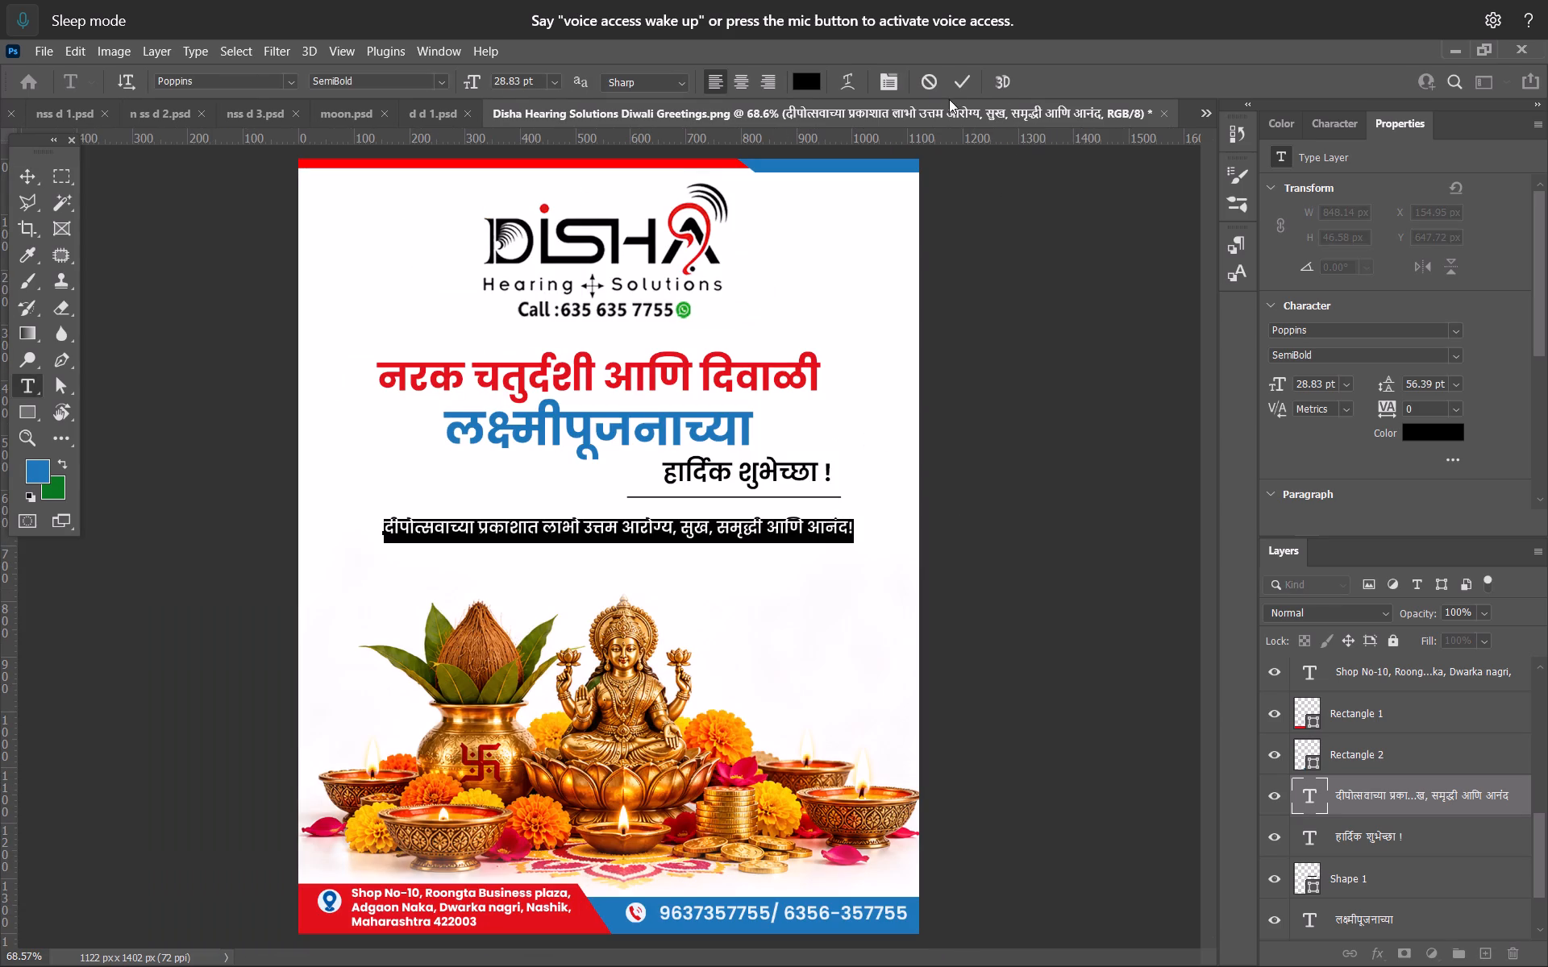
{"action": "left_click", "coordinate": [961, 89]}
{"action": "scroll", "coordinate": [885, 550], "scroll_direction": "up", "scroll_amount": 3, "text": "alt"}
{"action": "double_click", "coordinate": [837, 516]}
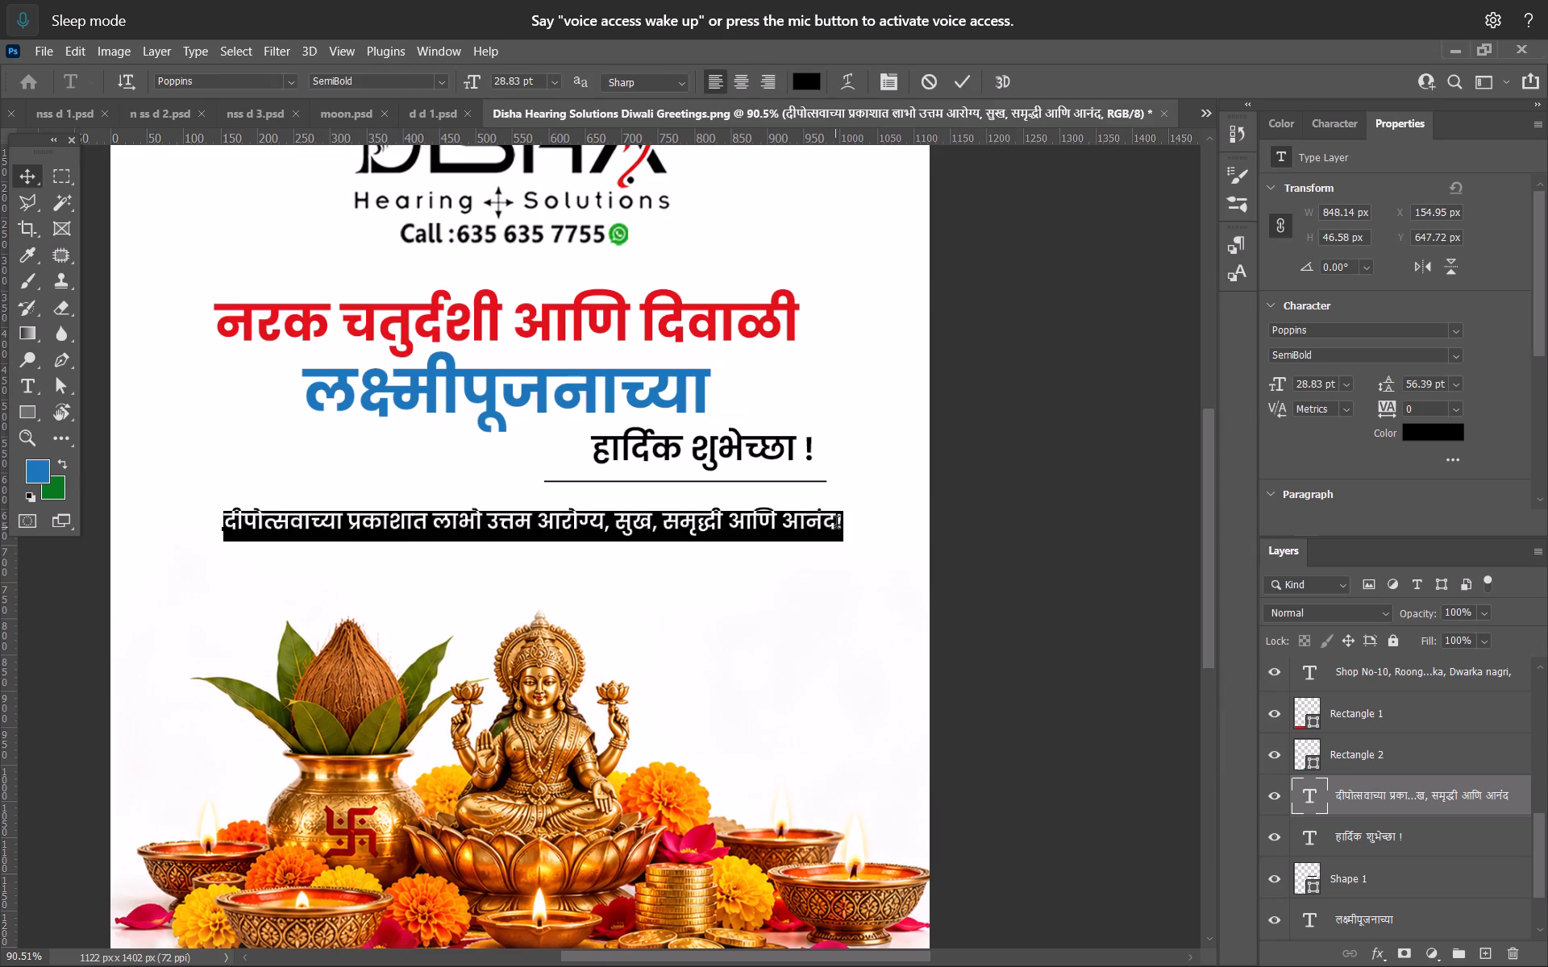
{"action": "left_click", "coordinate": [838, 525]}
{"action": "key", "text": "space"}
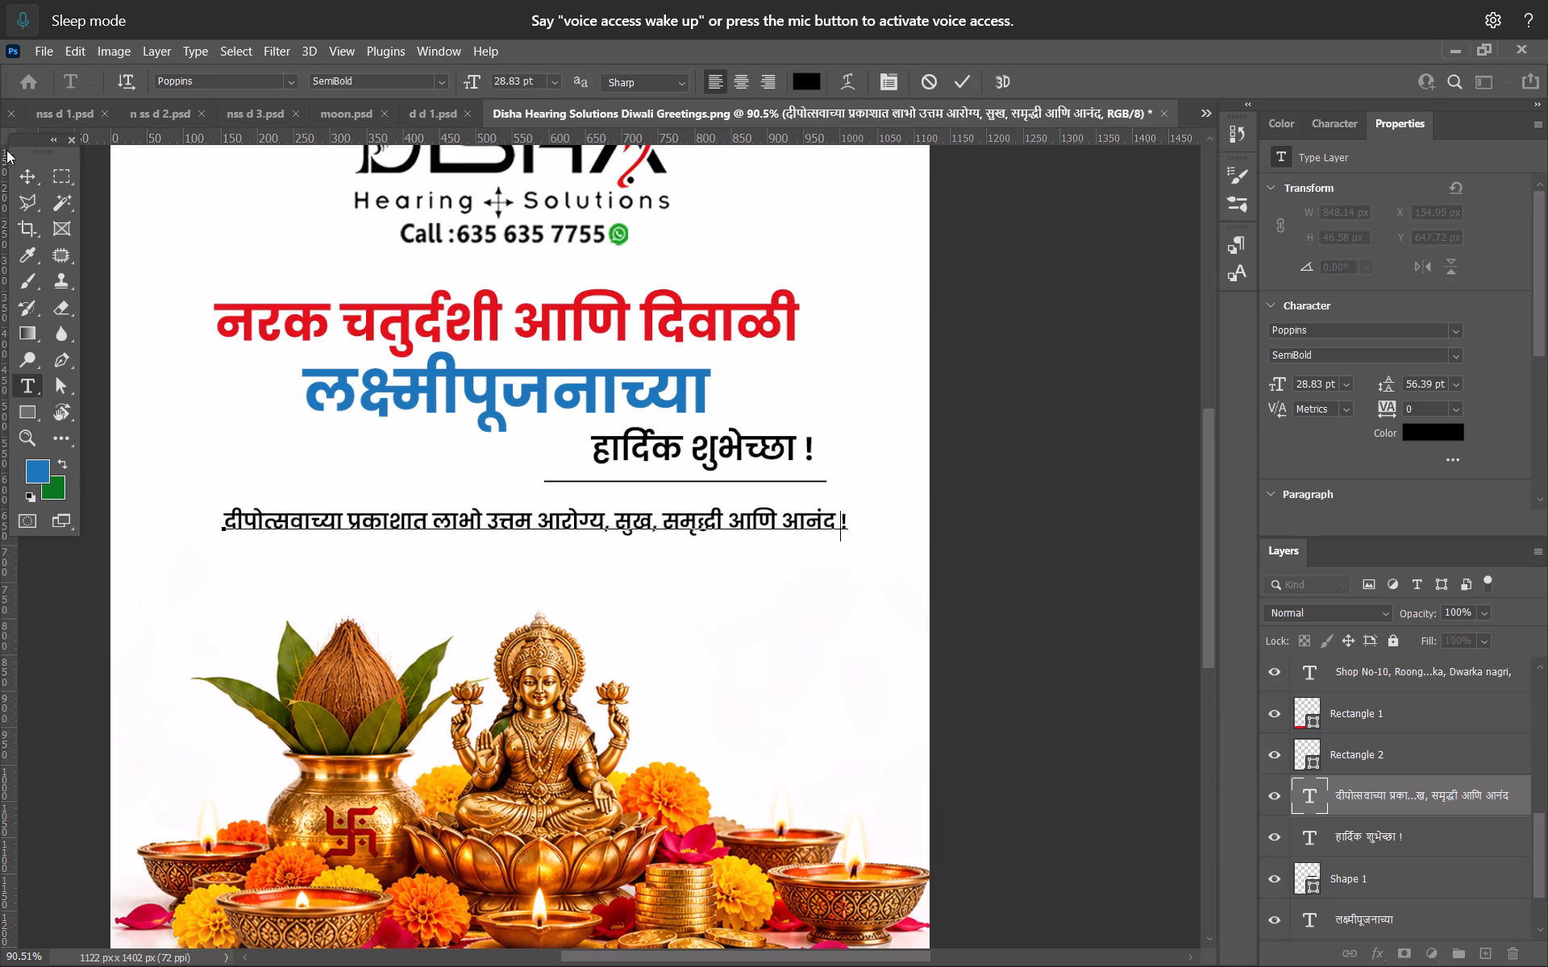
{"action": "left_click", "coordinate": [27, 169]}
Duplicate the thin divider line from under हार्दिक शुभेच्छा ! and place the copy beneath the दीपोत्सवाच्या subline.
{"action": "scroll", "coordinate": [439, 466], "scroll_direction": "down", "scroll_amount": 7, "text": "alt"}
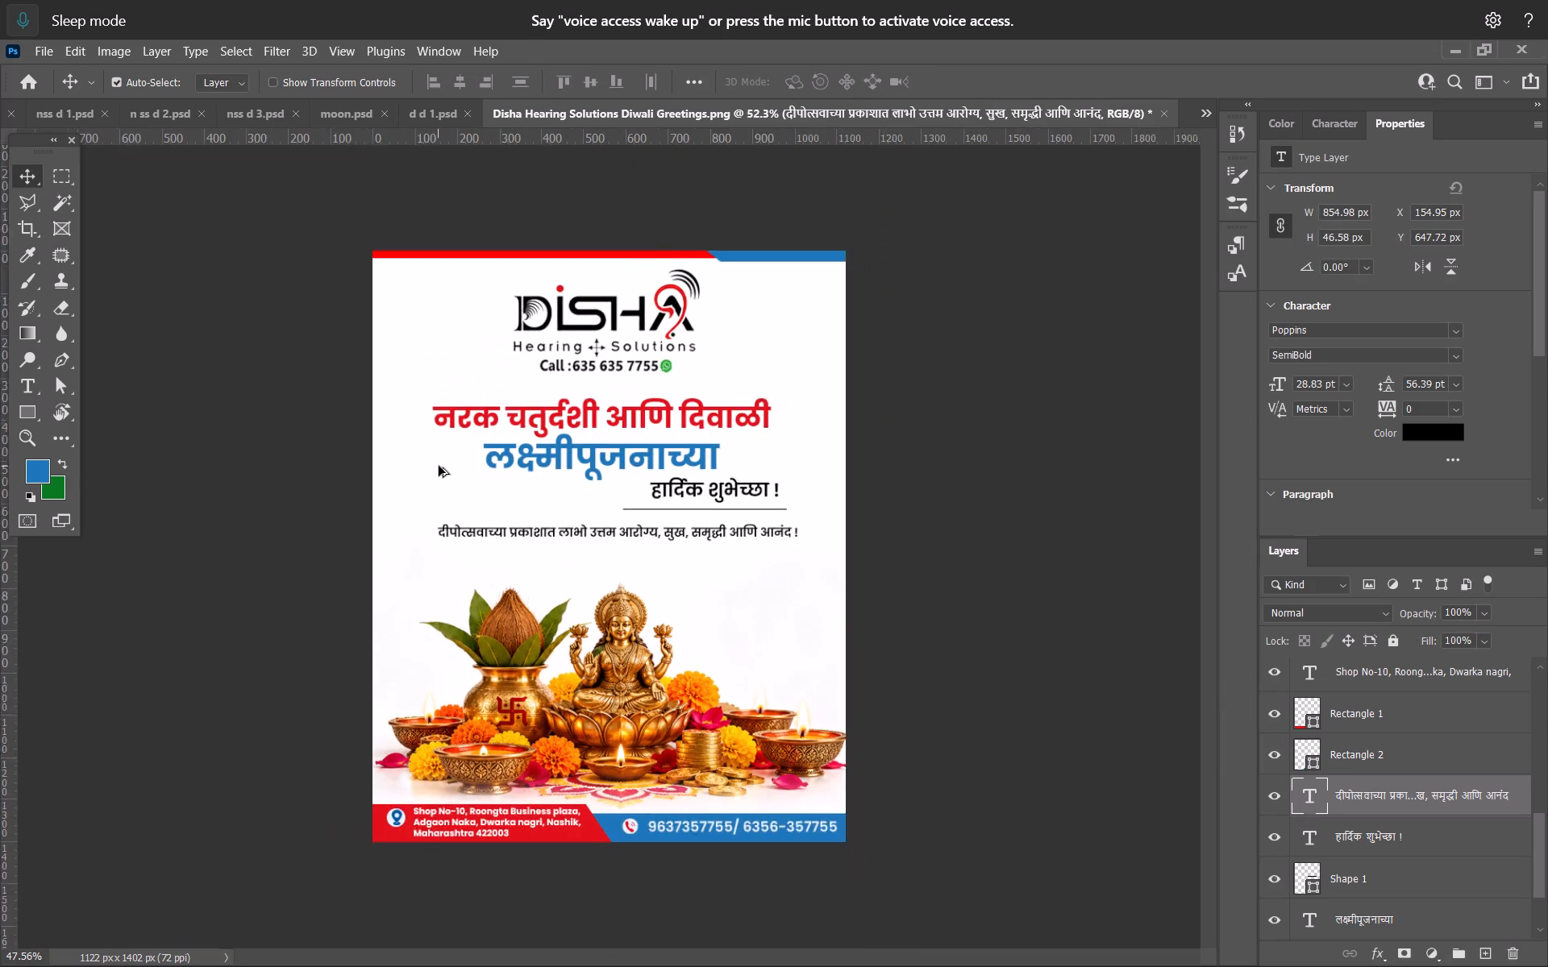
{"action": "key", "text": "space"}
{"action": "key", "text": "space"}
{"action": "key", "text": "space"}
{"action": "key", "text": "space"}
{"action": "key", "text": "space"}
{"action": "key", "text": "space"}
{"action": "key", "text": "space"}
{"action": "key", "text": "space"}
{"action": "key", "text": "space"}
{"action": "key", "text": "space"}
{"action": "key", "text": "space"}
{"action": "key", "text": "space"}
{"action": "key", "text": "space"}
{"action": "key", "text": "space"}
{"action": "key", "text": "space"}
{"action": "key", "text": "space"}
{"action": "key", "text": "space"}
{"action": "key", "text": "space"}
{"action": "key", "text": "space"}
{"action": "key", "text": "space"}
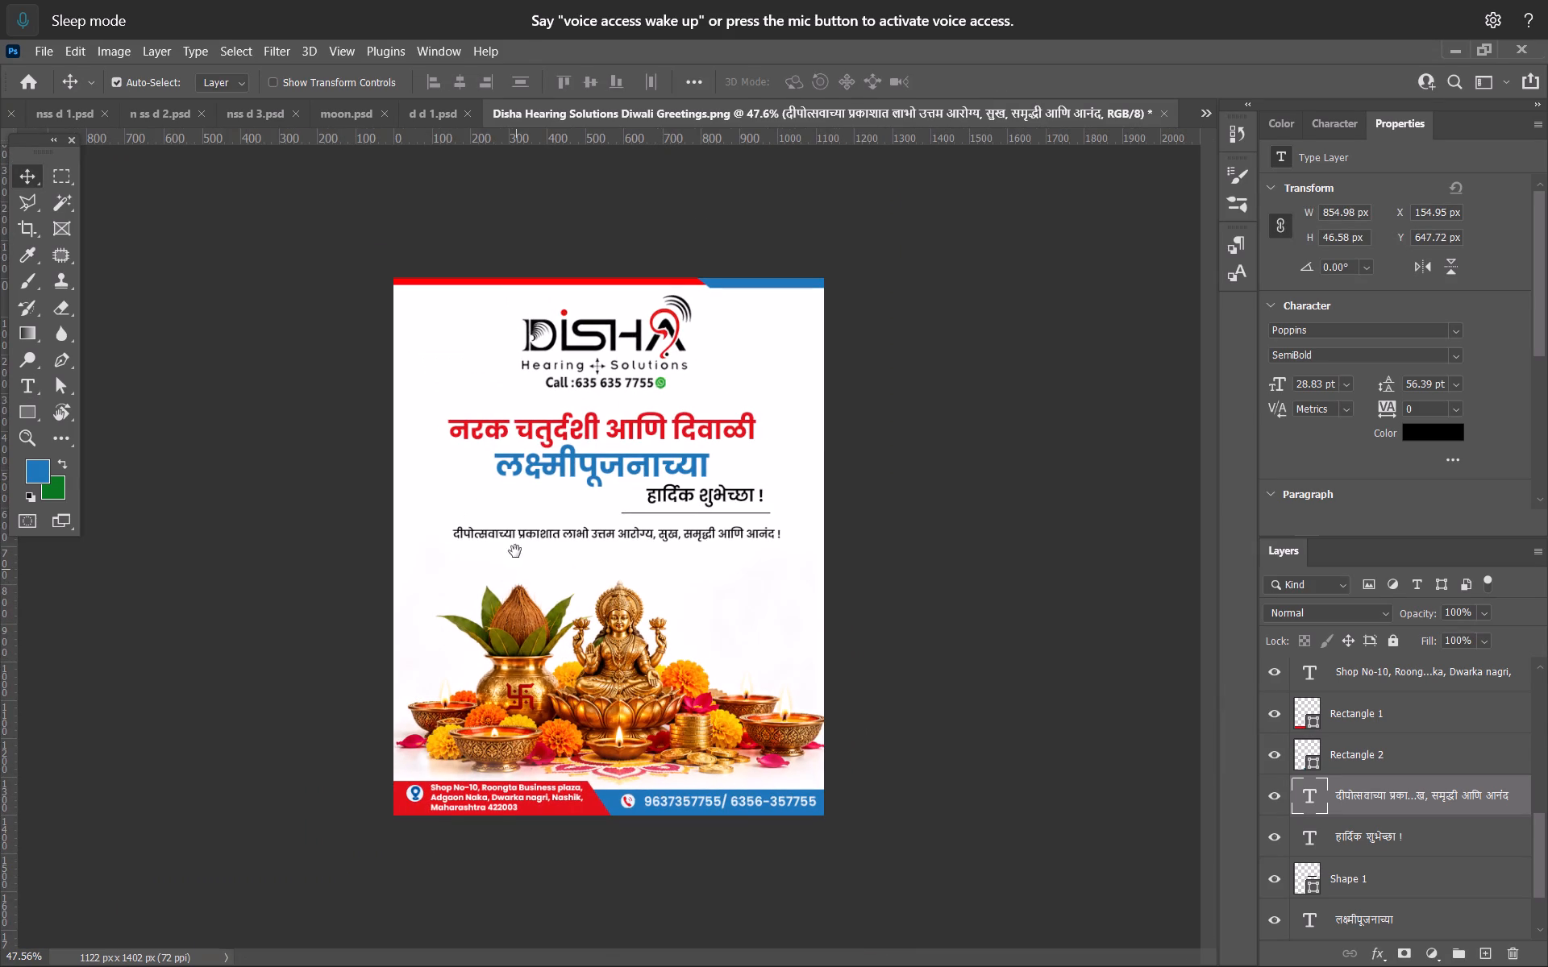
{"action": "left_click_drag", "start_coordinate": [522, 521], "coordinate": [563, 576]}
{"action": "scroll", "coordinate": [620, 558], "scroll_direction": "up", "scroll_amount": 7, "text": "alt"}
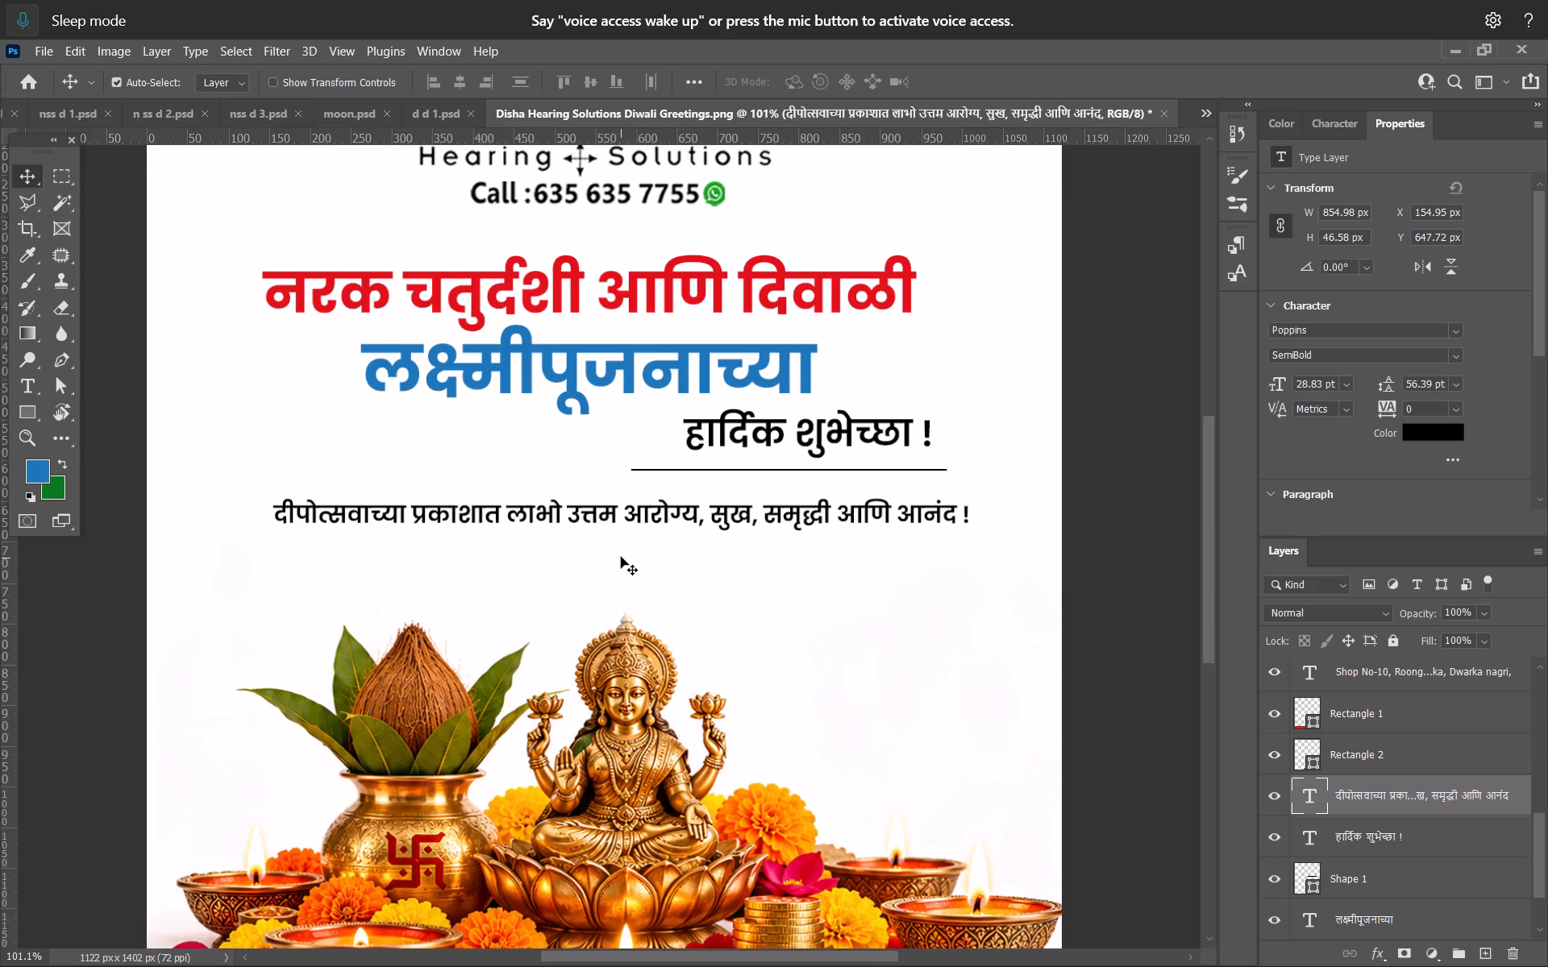
{"action": "scroll", "coordinate": [621, 557], "scroll_direction": "down", "scroll_amount": 5, "text": "alt"}
{"action": "scroll", "coordinate": [637, 526], "scroll_direction": "up", "scroll_amount": 10, "text": "alt"}
{"action": "left_click_drag", "start_coordinate": [673, 474], "coordinate": [563, 557], "text": "alt"}
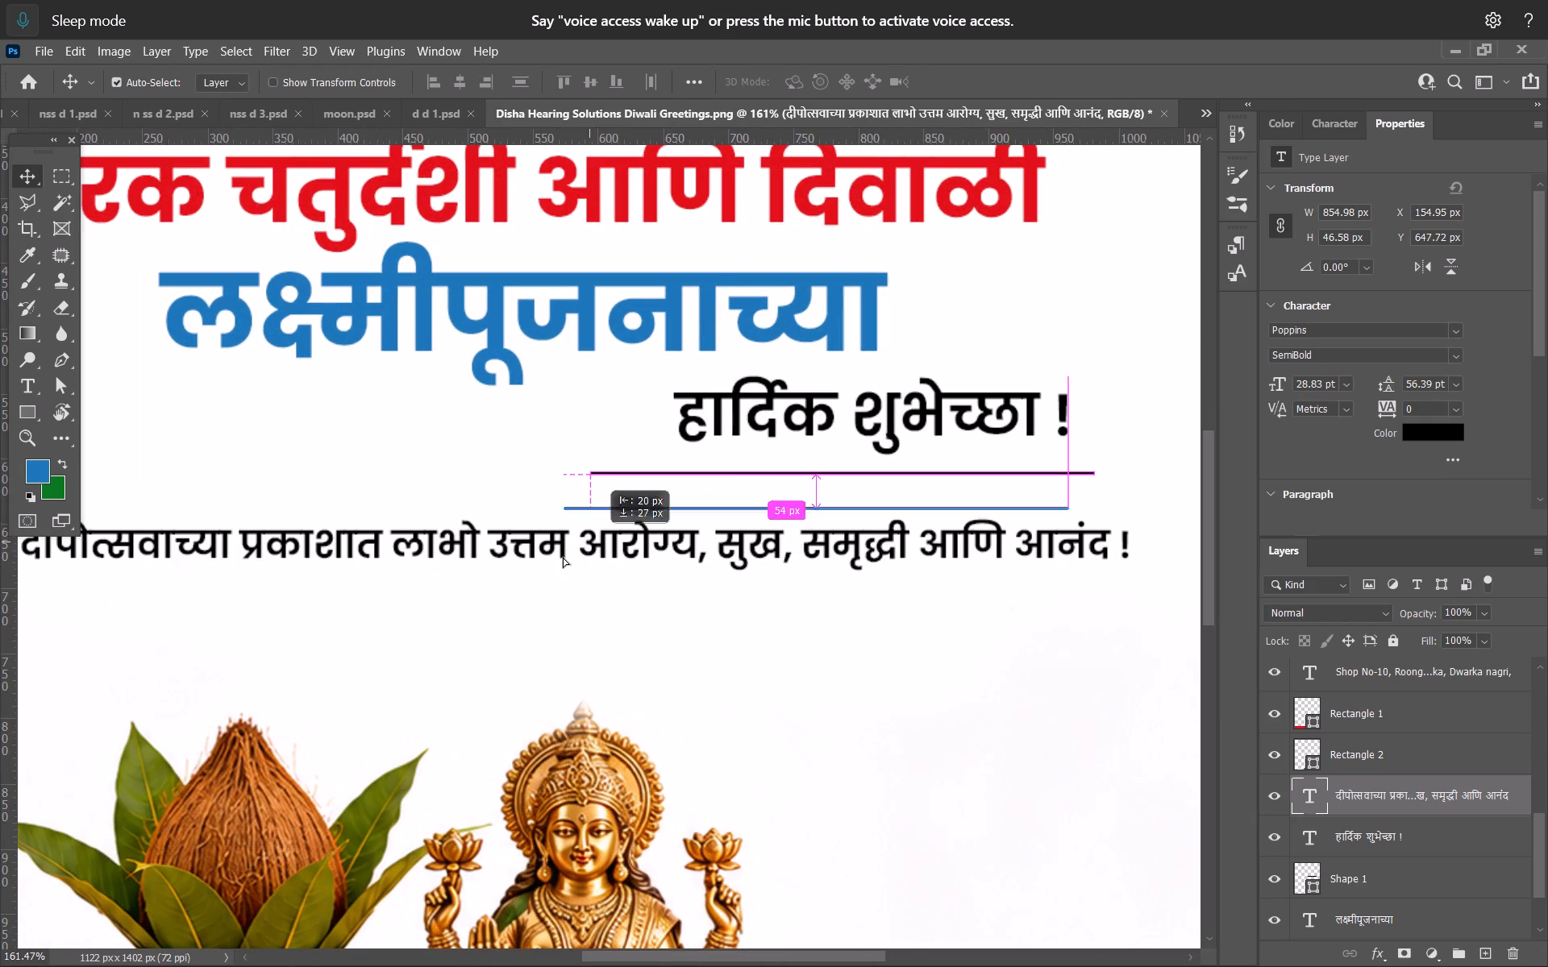
{"action": "left_click_drag", "start_coordinate": [563, 557], "coordinate": [327, 577], "text": "alt"}
Nudge the duplicated line slightly down and right under the subline, then deselect it.
{"action": "scroll", "coordinate": [425, 582], "scroll_direction": "down", "scroll_amount": 7, "text": "alt"}
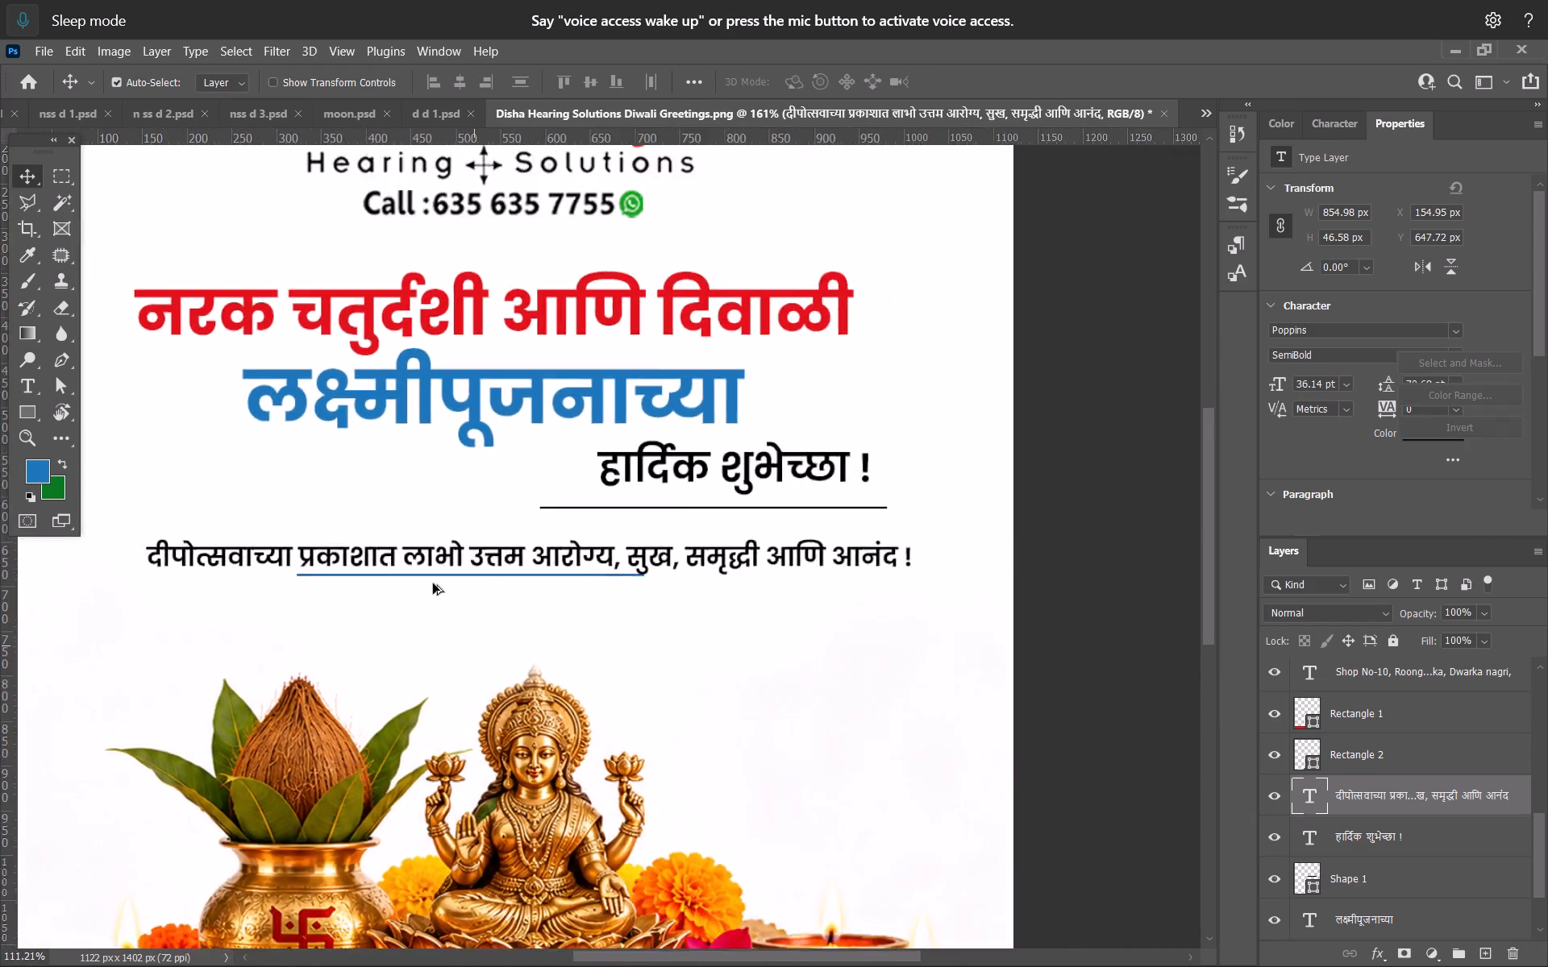
{"action": "scroll", "coordinate": [433, 583], "scroll_direction": "down", "scroll_amount": 2, "text": "alt"}
{"action": "key", "text": "Down"}
{"action": "key", "text": "Down"}
{"action": "key", "text": "Down"}
{"action": "key", "text": "Down"}
{"action": "key", "text": "Down"}
{"action": "key", "text": "Right"}
{"action": "key", "text": "Right"}
{"action": "key", "text": "Right"}
{"action": "key", "text": "Right"}
{"action": "key", "text": "Right"}
{"action": "key", "text": "Right"}
{"action": "key", "text": "Right"}
{"action": "key", "text": "Right"}
{"action": "key", "text": "Right"}
{"action": "key", "text": "Right"}
{"action": "key", "text": "Right"}
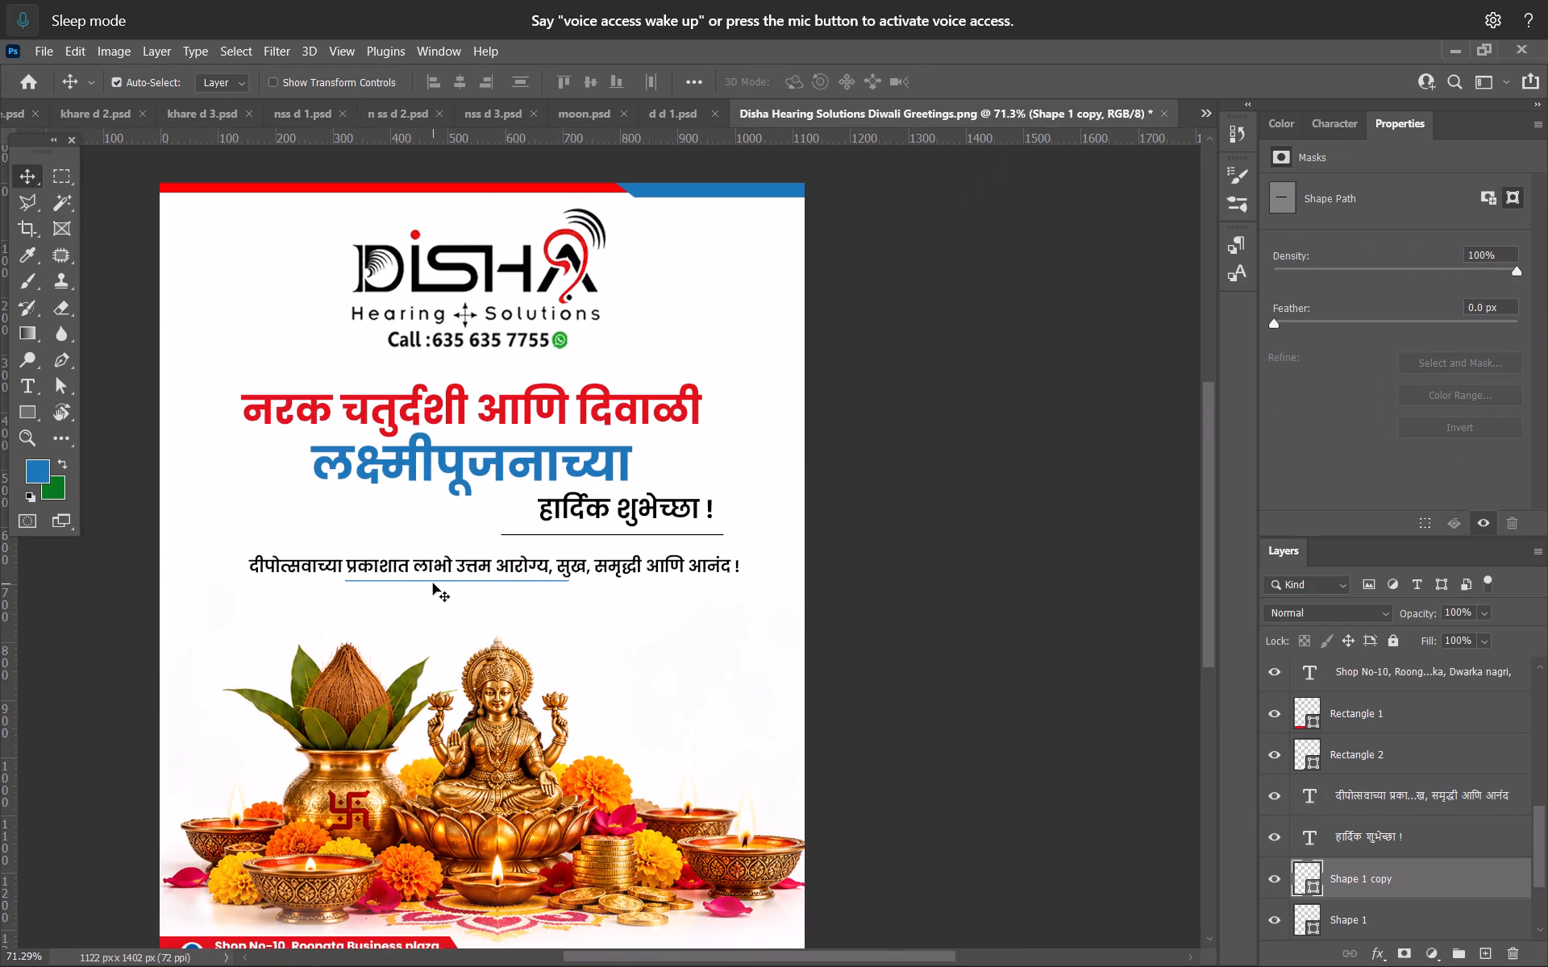
{"action": "scroll", "coordinate": [519, 693], "scroll_direction": "down", "scroll_amount": 5, "text": "alt"}
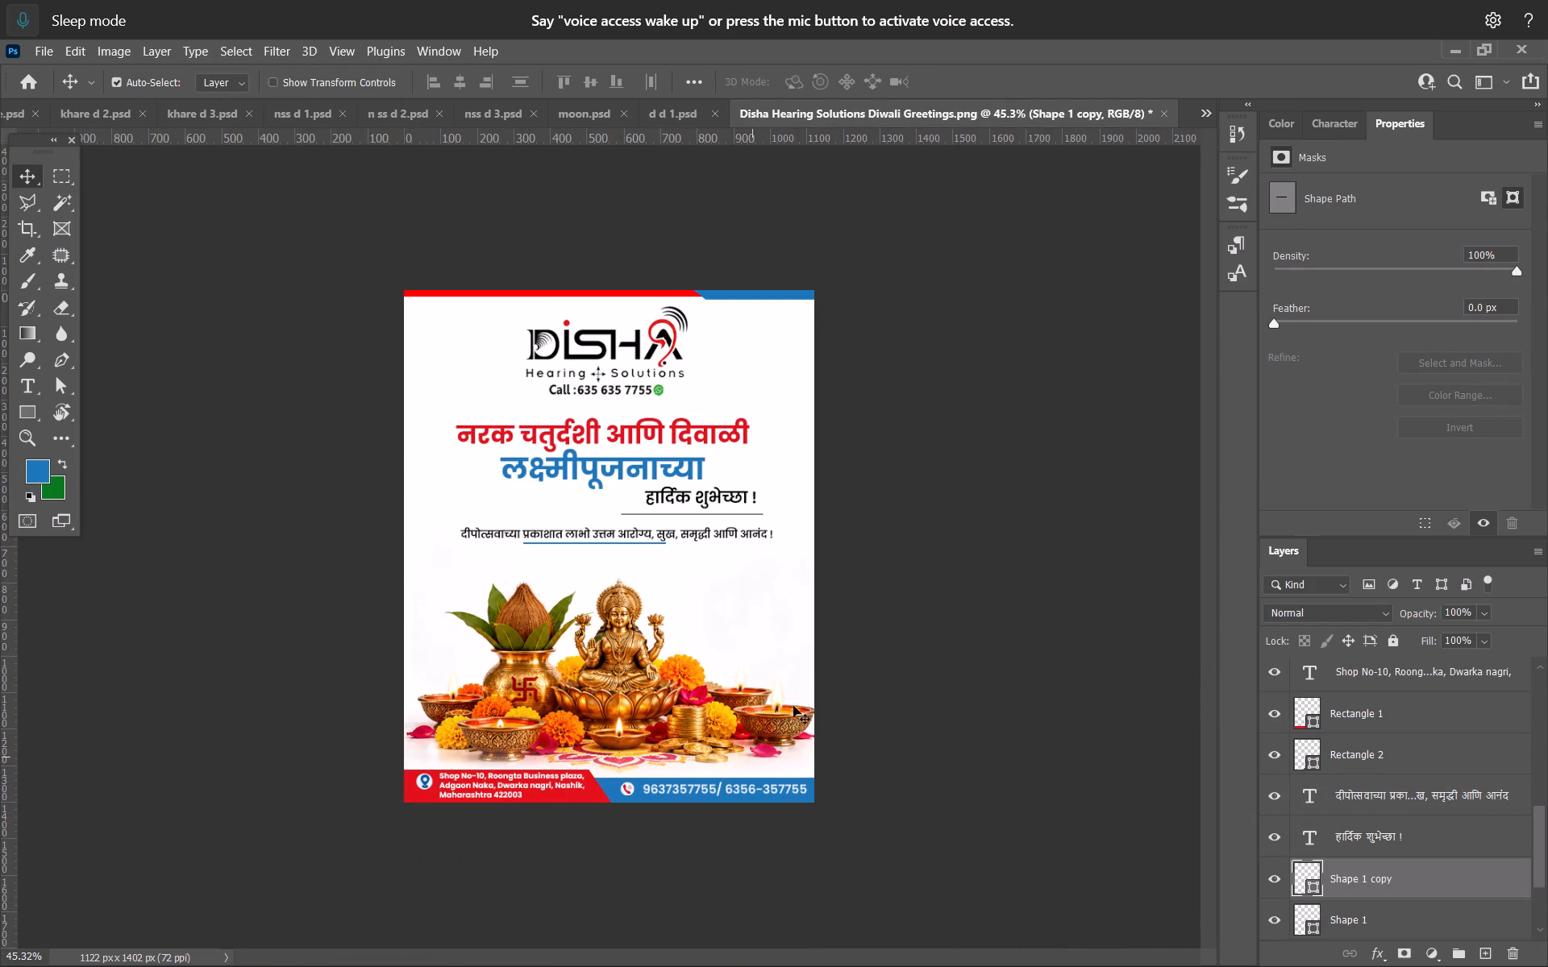
{"action": "left_click", "coordinate": [937, 466]}
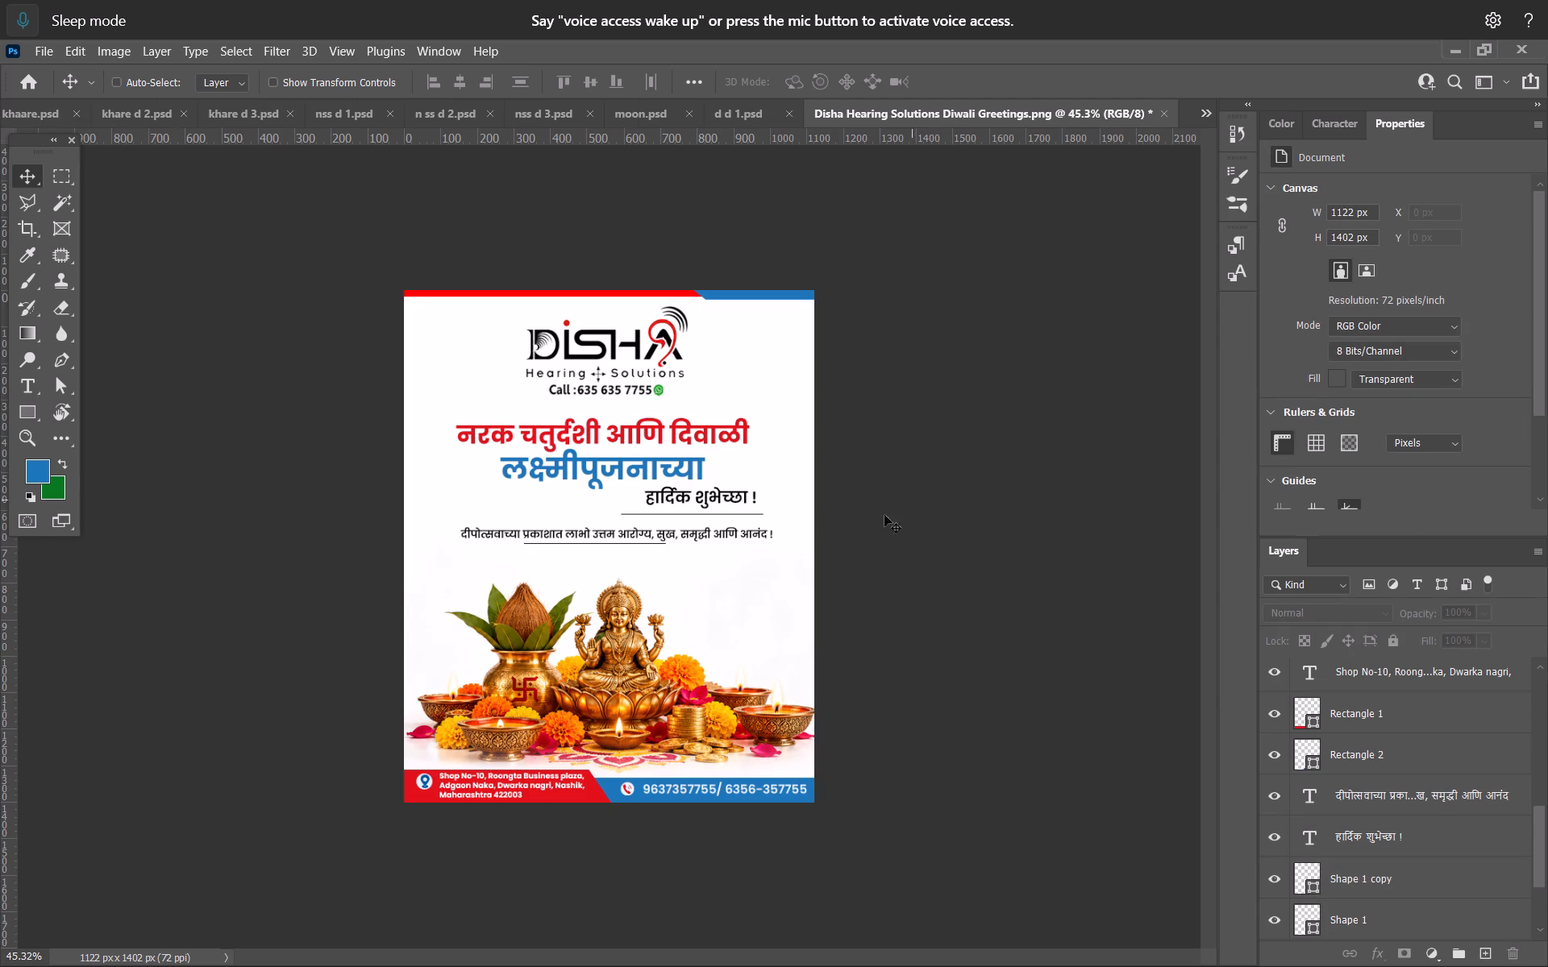
Save the post as a layered Photoshop file named "d d 2" in the job folder, with Maximize Compatibility on.
{"action": "key", "text": "ctrl+s"}
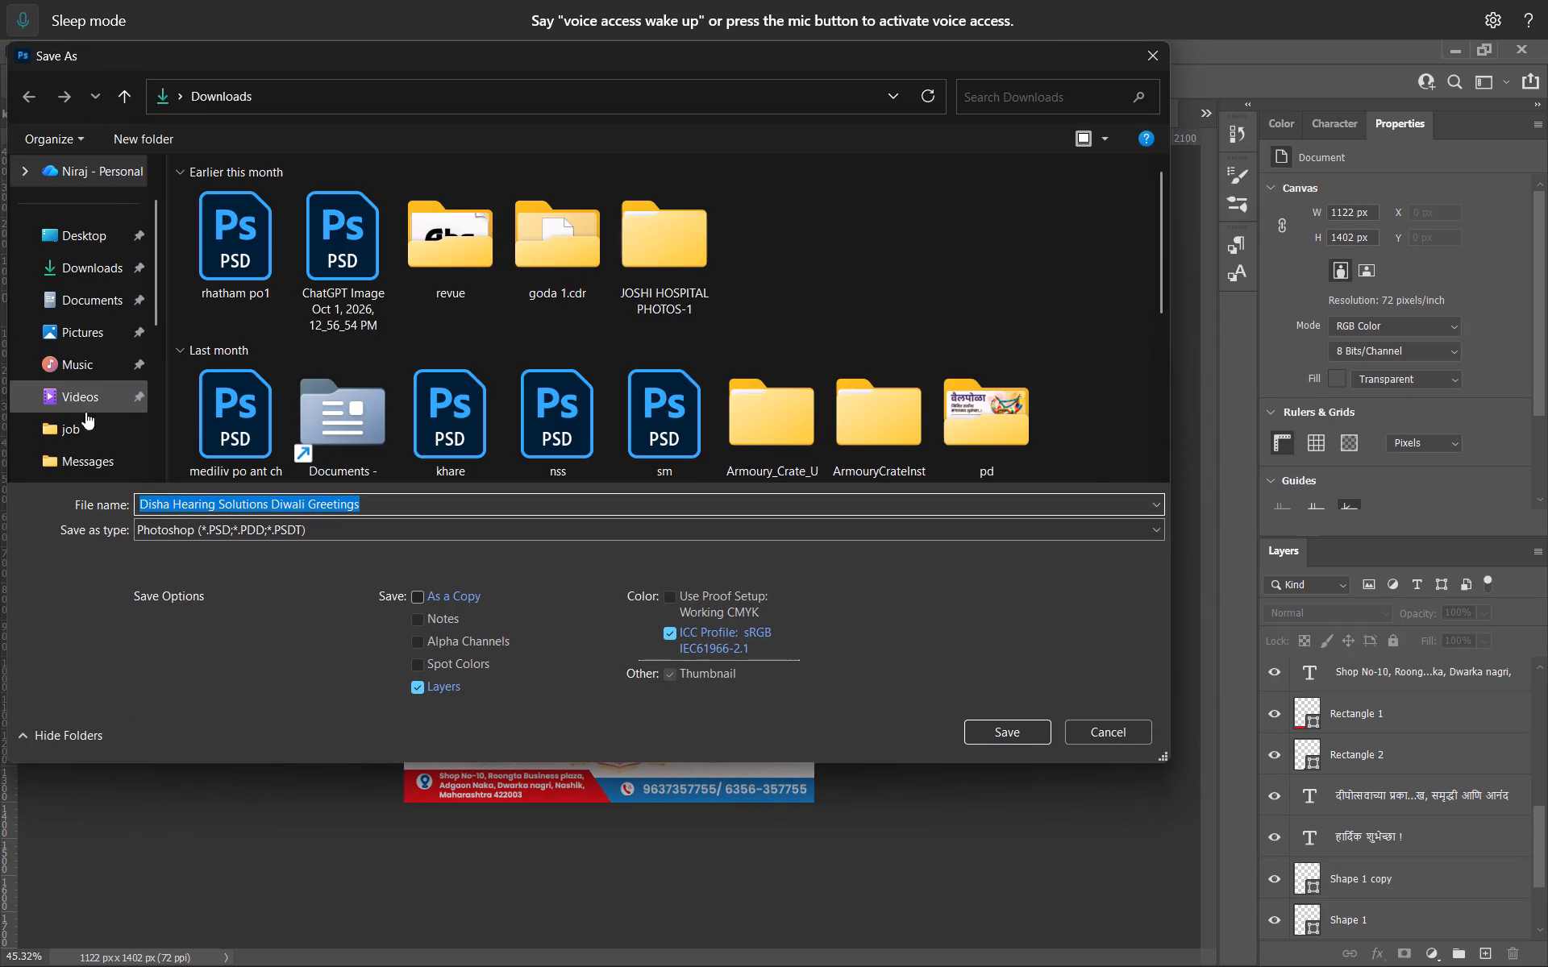
{"action": "left_click", "coordinate": [85, 413]}
{"action": "left_click", "coordinate": [169, 499]}
{"action": "key", "text": "d"}
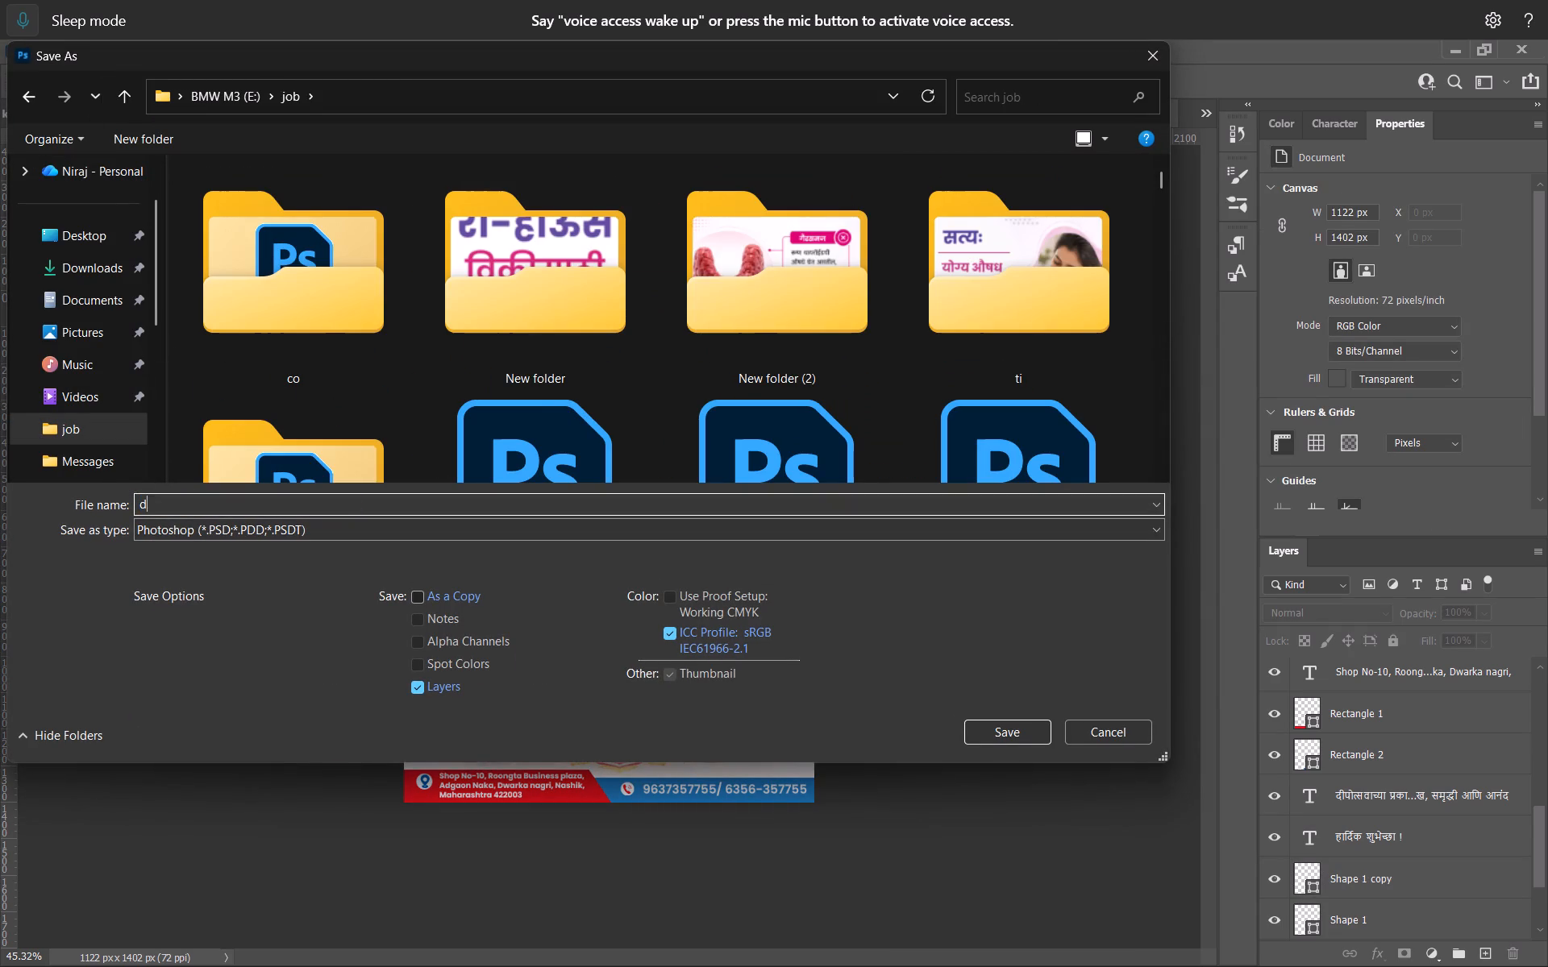
{"action": "key", "text": "space"}
{"action": "key", "text": "d"}
{"action": "key", "text": "space"}
{"action": "type", "text": "2"}
{"action": "left_click", "coordinate": [988, 730]}
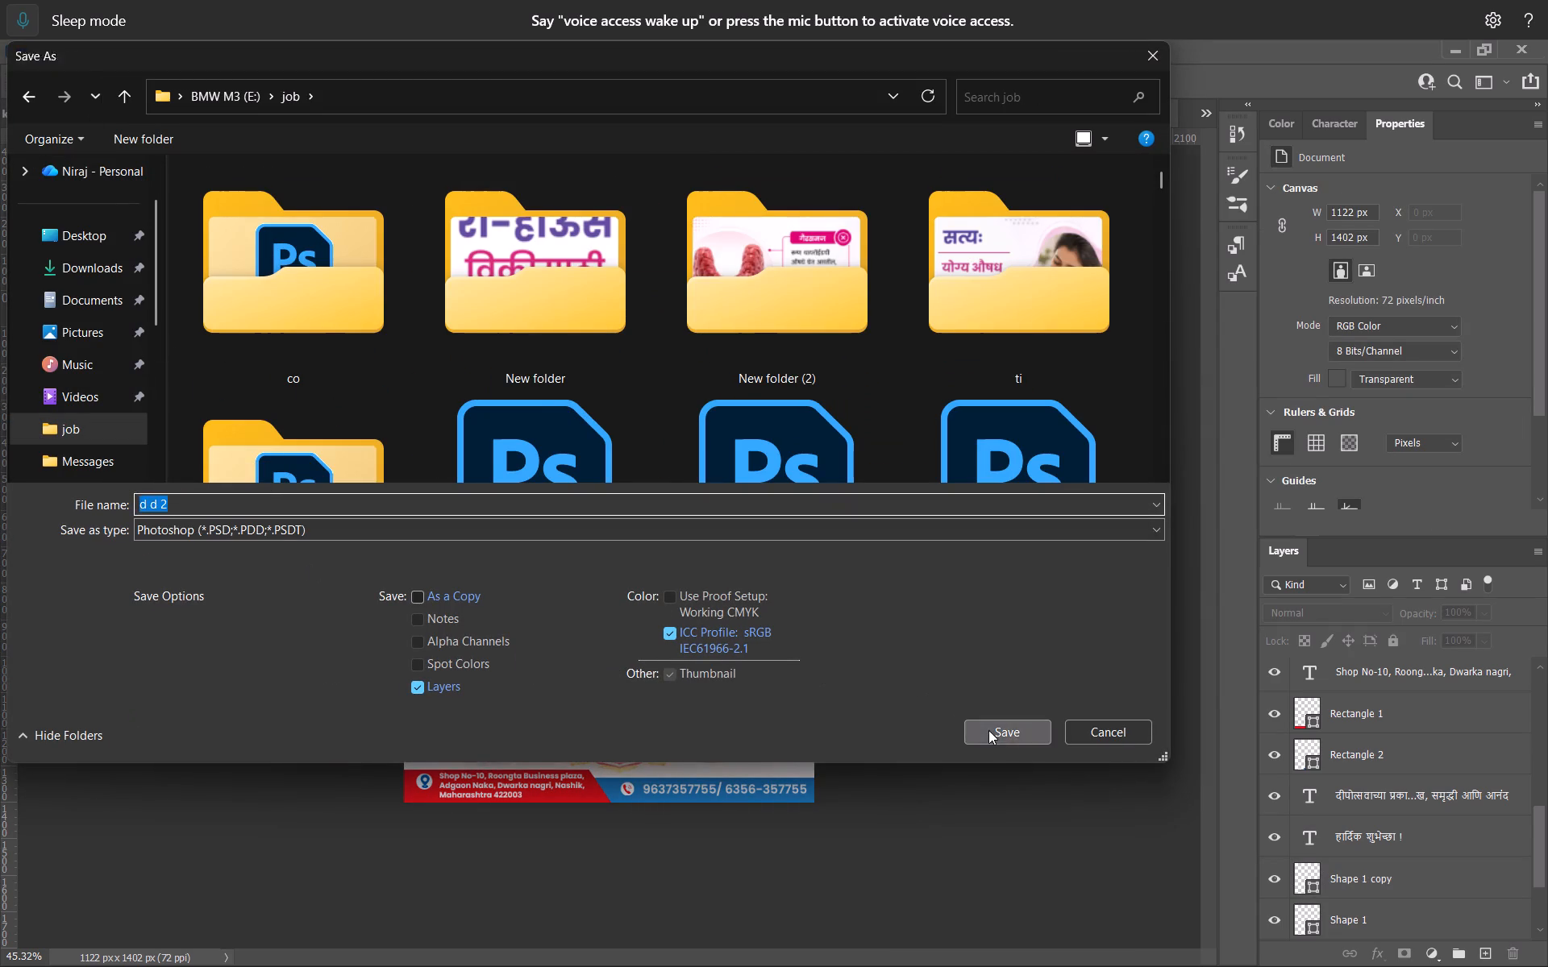
{"action": "left_click", "coordinate": [658, 287]}
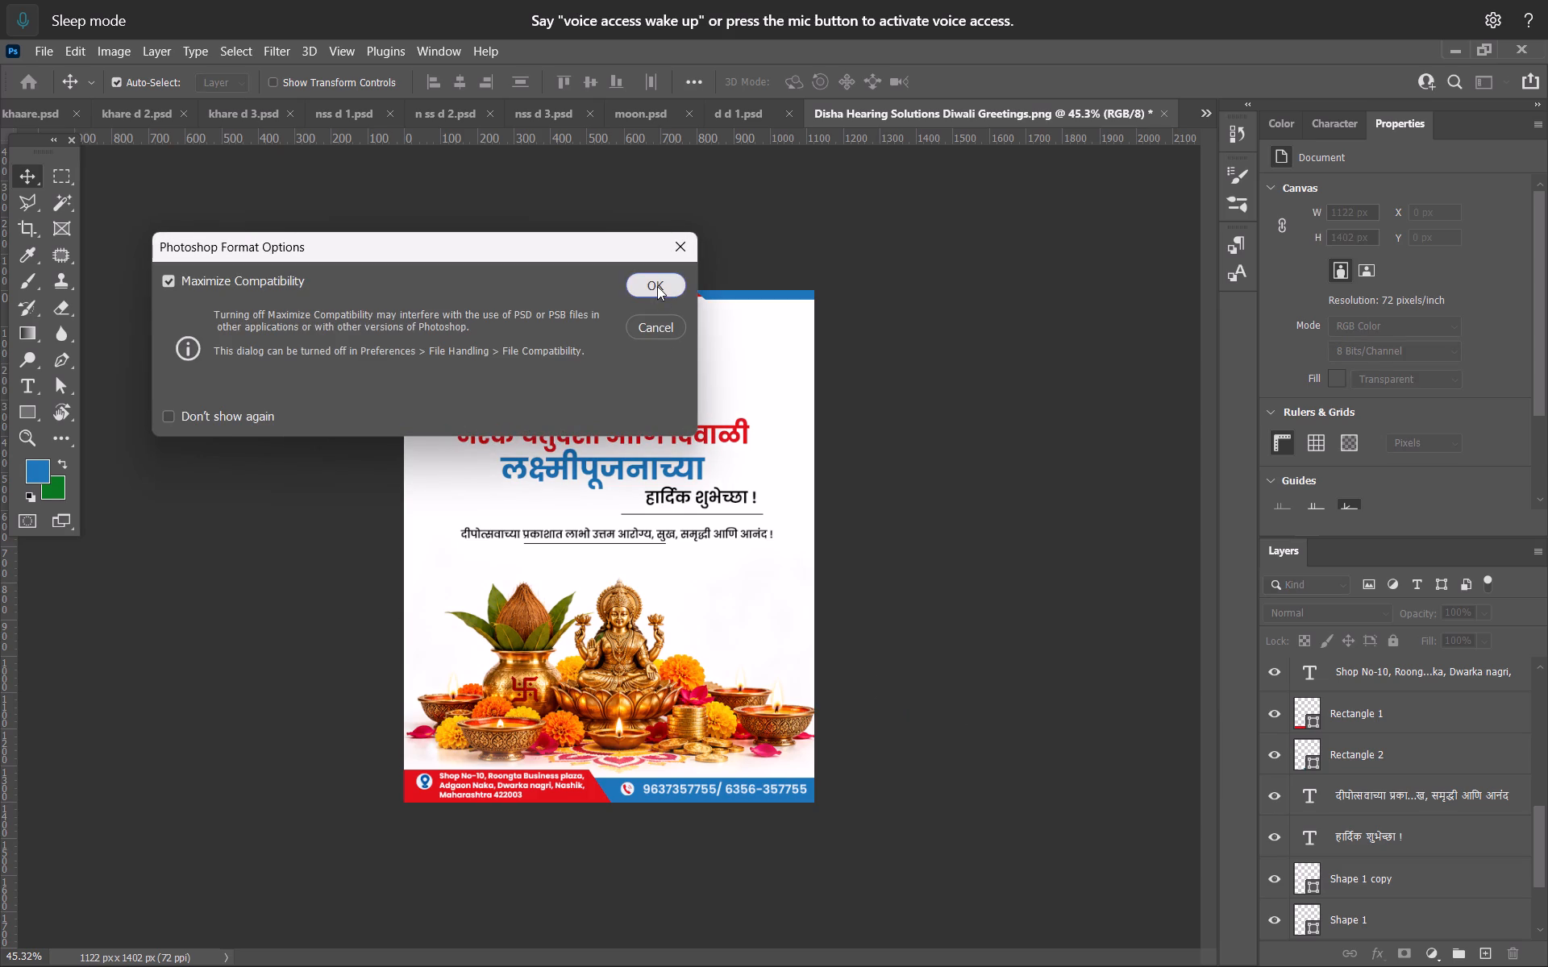
{"action": "key", "text": "alt+Tab"}
{"action": "key", "text": "alt+Tab"}
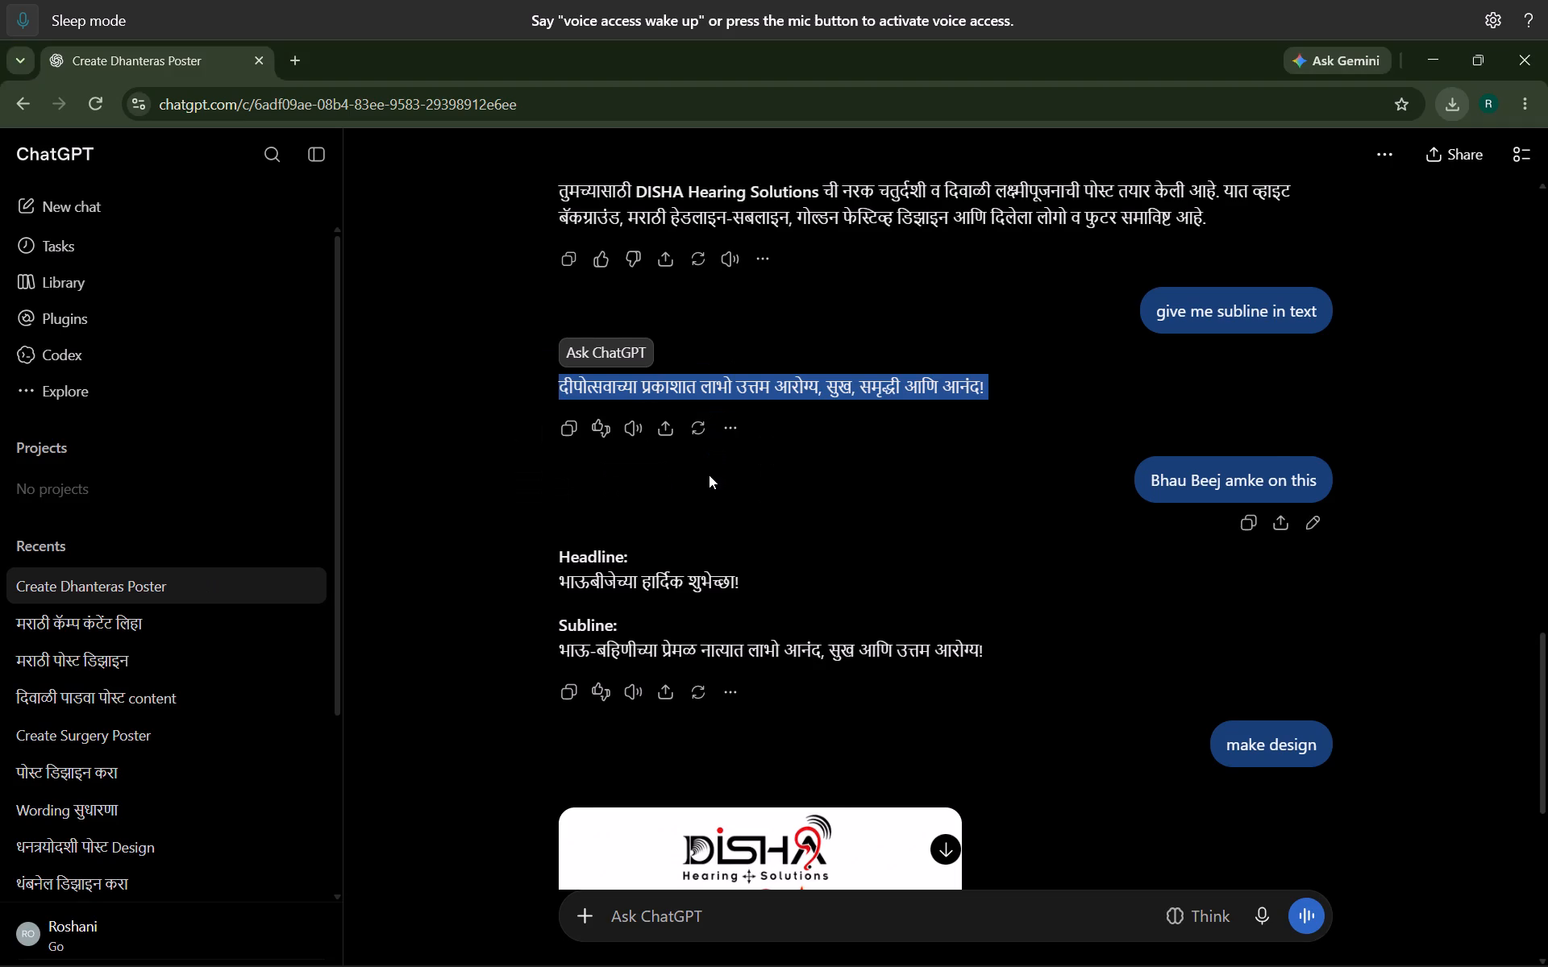
Export the d d 2 post as a JPG at 100% quality and 1122 x 1402 px.
{"action": "left_click", "coordinate": [55, 56]}
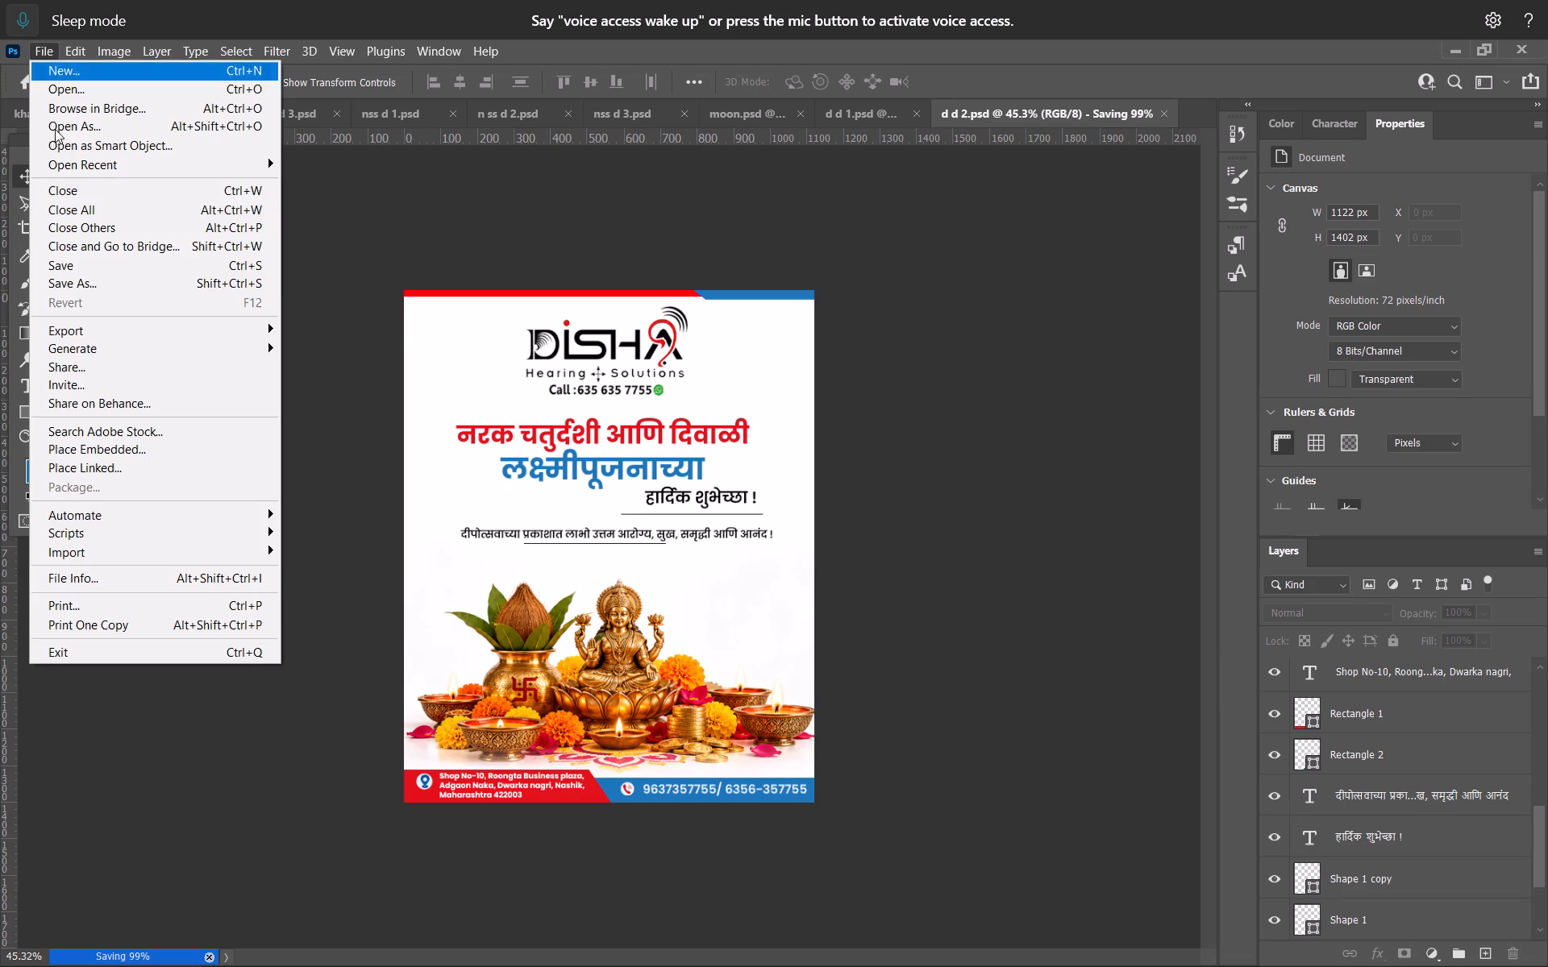
{"action": "left_click", "coordinate": [65, 334]}
{"action": "left_click", "coordinate": [298, 355]}
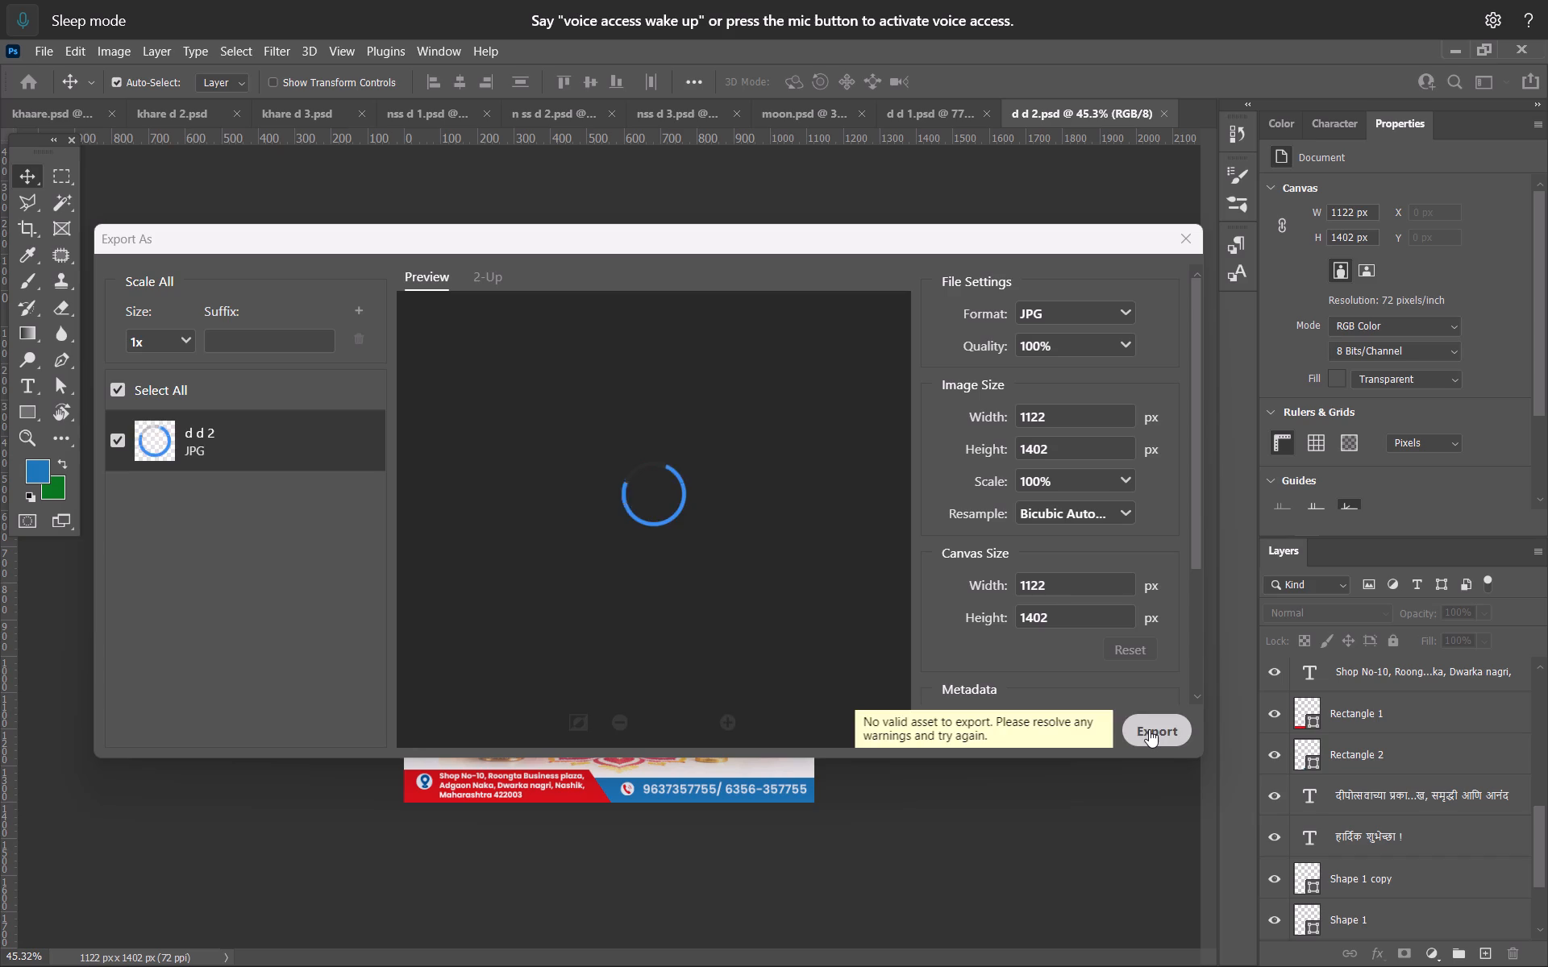
{"action": "left_click", "coordinate": [1154, 733]}
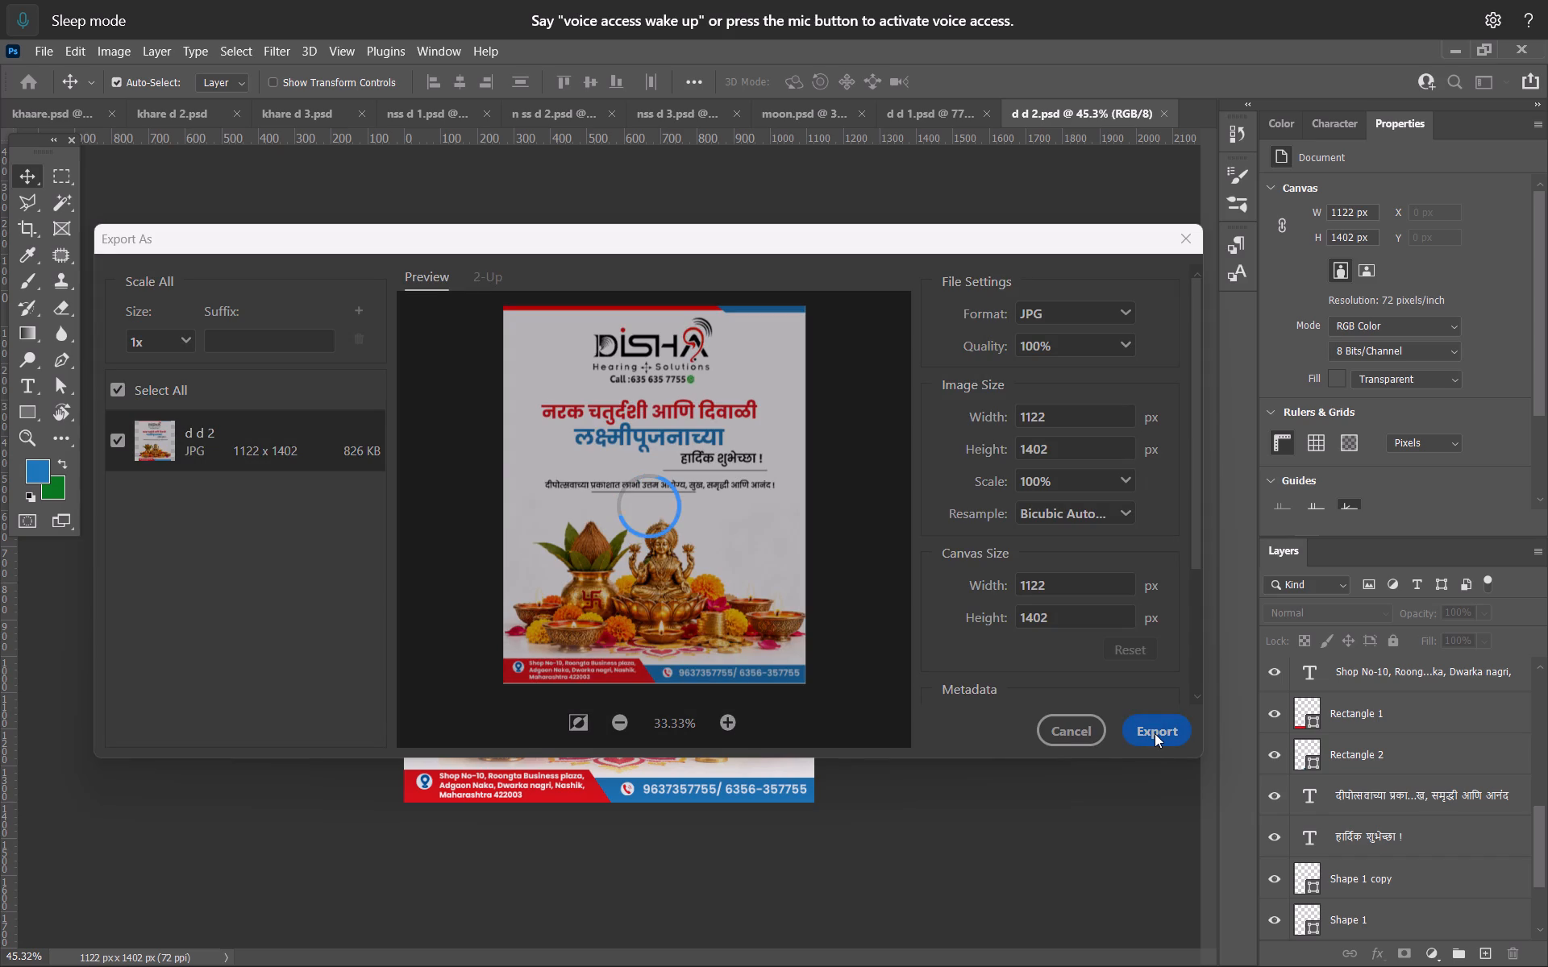
{"action": "left_click", "coordinate": [1007, 622]}
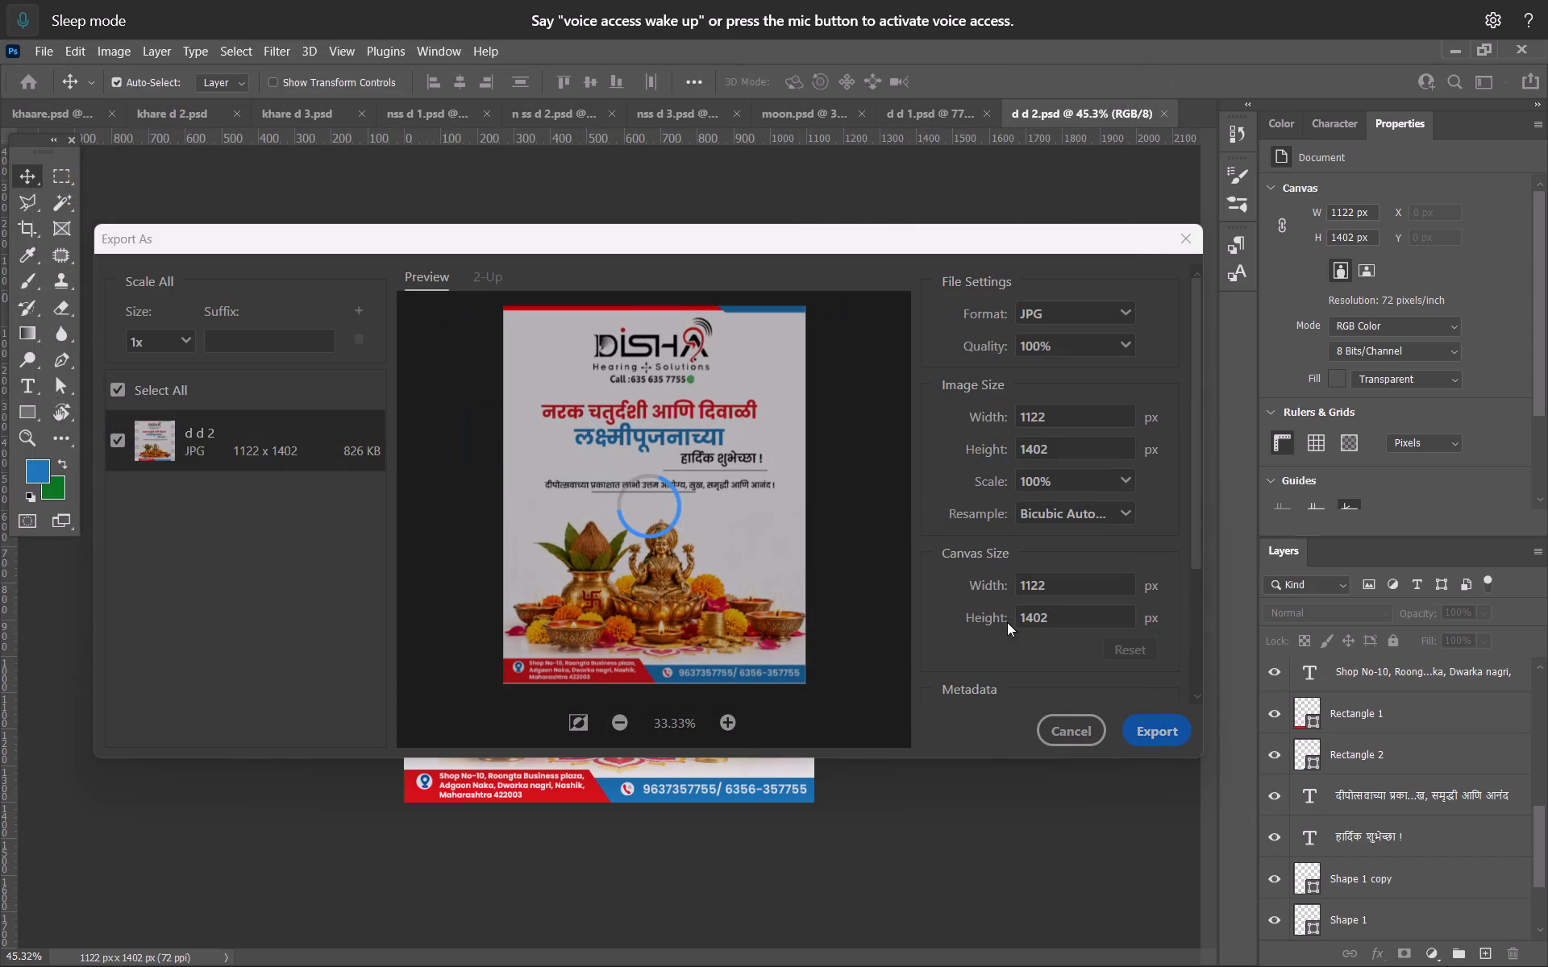
{"action": "key", "text": "alt+Tab"}
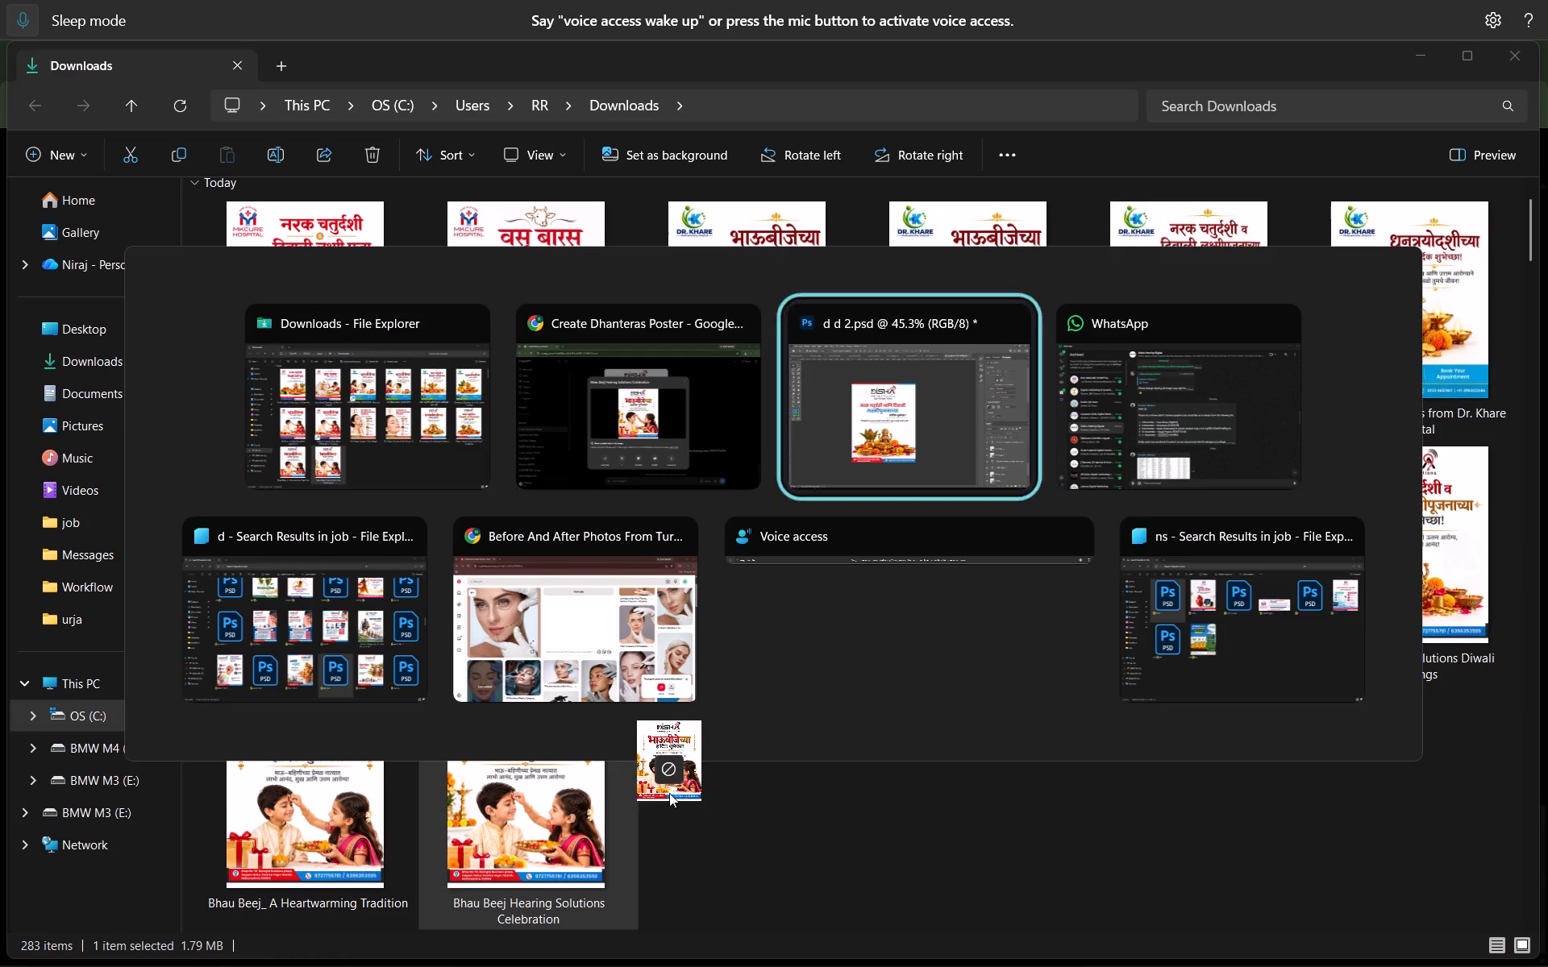
{"action": "left_click_drag", "start_coordinate": [669, 793], "coordinate": [1186, 107]}
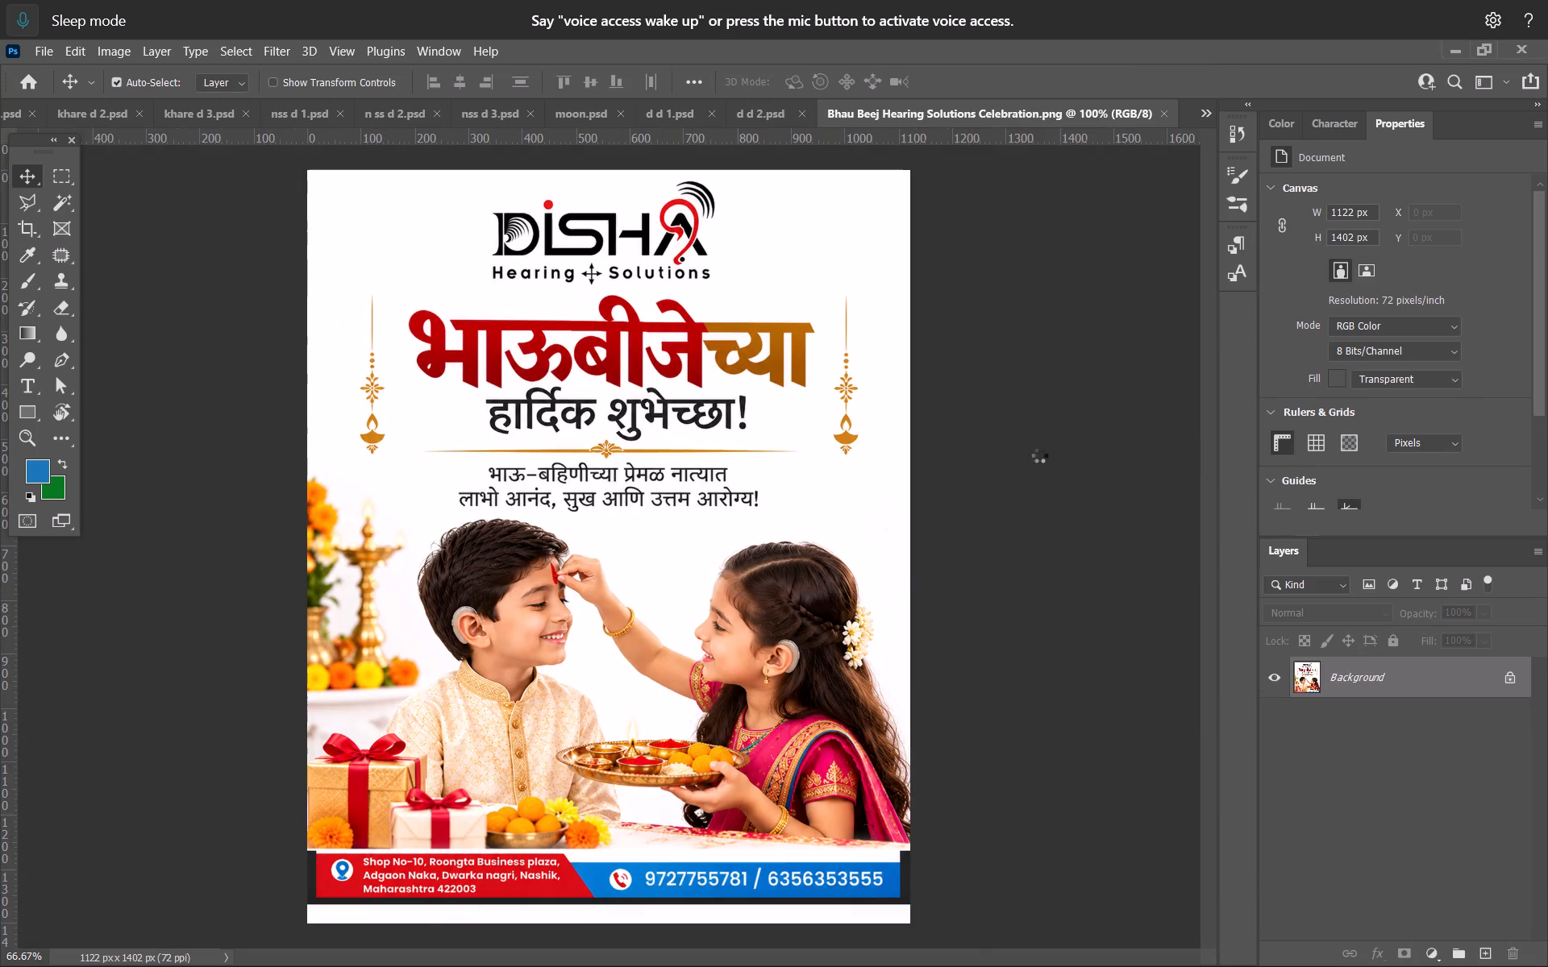
Paint white over the poster's logo, भाऊबीजेच्या headline, हार्दिक शुभेच्छा line and side ornaments with a soft 263 px brush.
{"action": "scroll", "coordinate": [530, 426], "scroll_direction": "up", "scroll_amount": 4, "text": "alt"}
{"action": "key", "text": "space"}
{"action": "key", "text": "space"}
{"action": "key", "text": "space"}
{"action": "key", "text": "space"}
{"action": "key", "text": "space"}
{"action": "left_click_drag", "start_coordinate": [530, 391], "coordinate": [593, 533]}
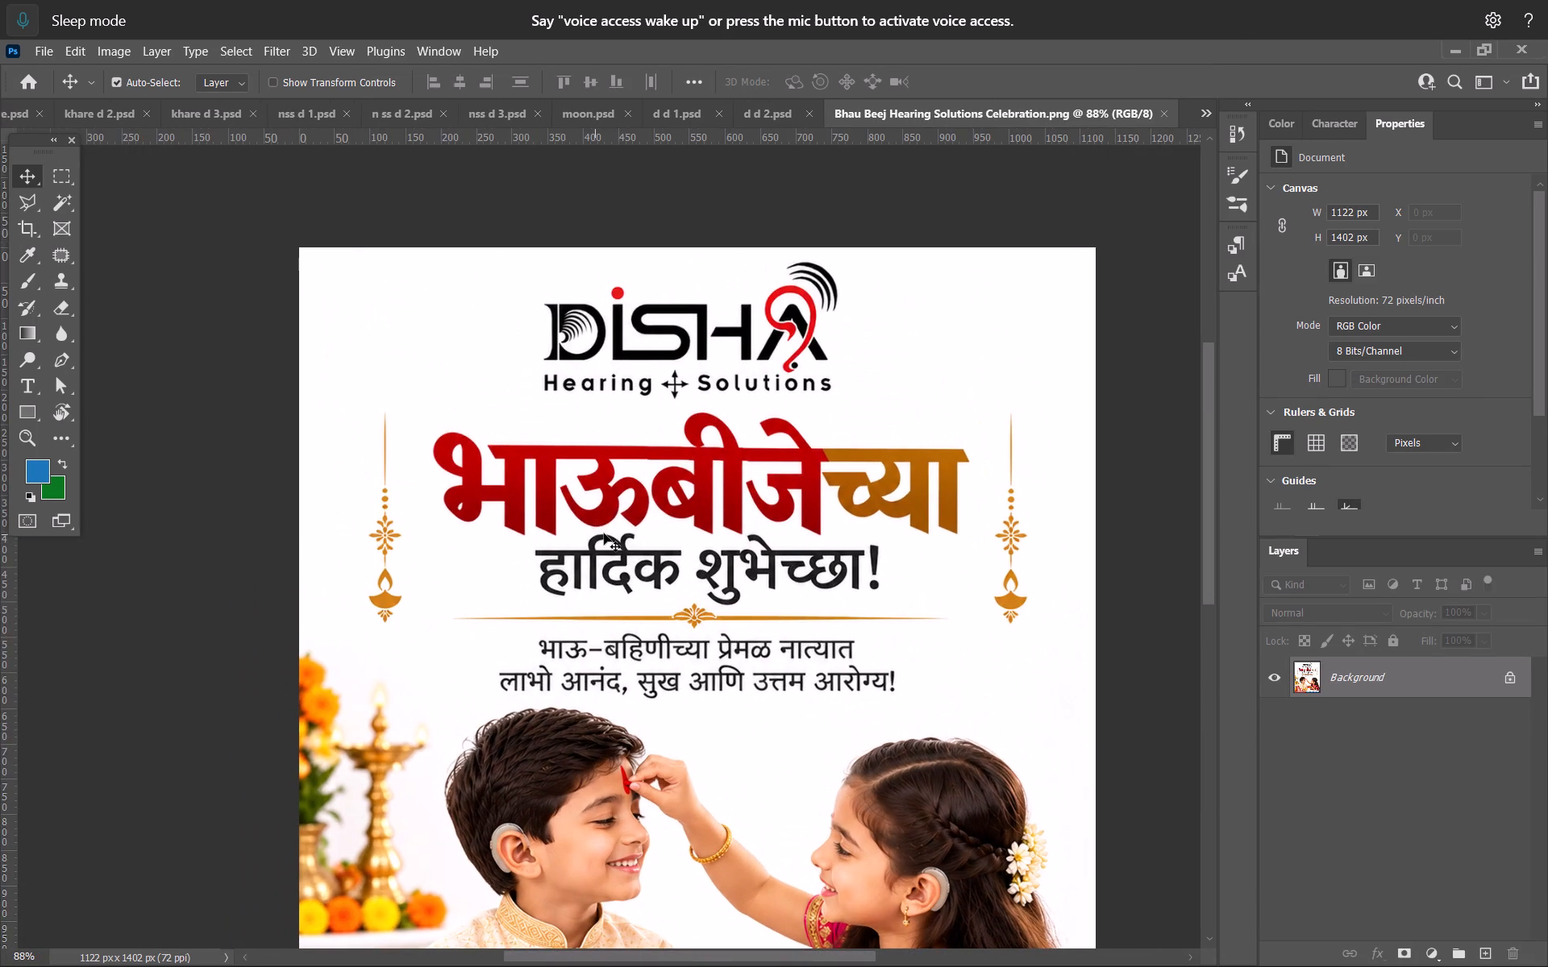
{"action": "key", "text": "b"}
{"action": "left_click", "coordinate": [410, 342], "text": "alt"}
{"action": "right_click_drag", "start_coordinate": [418, 331], "coordinate": [508, 350], "text": "alt"}
{"action": "left_click_drag", "start_coordinate": [415, 344], "coordinate": [1115, 343]}
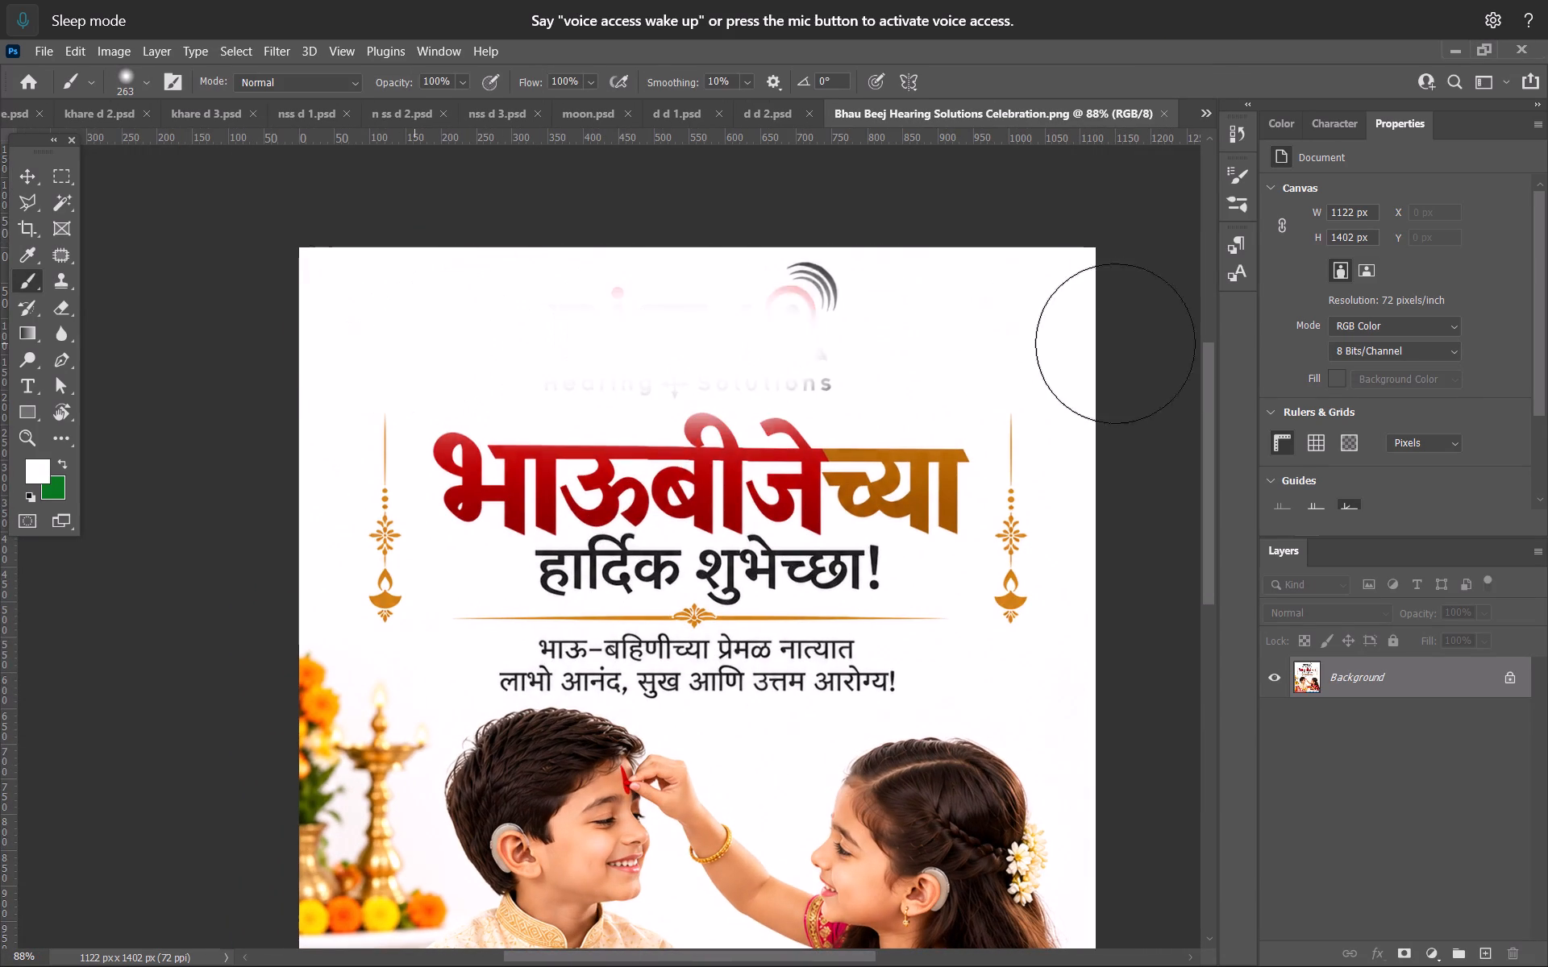
{"action": "left_click_drag", "start_coordinate": [1115, 343], "coordinate": [621, 571]}
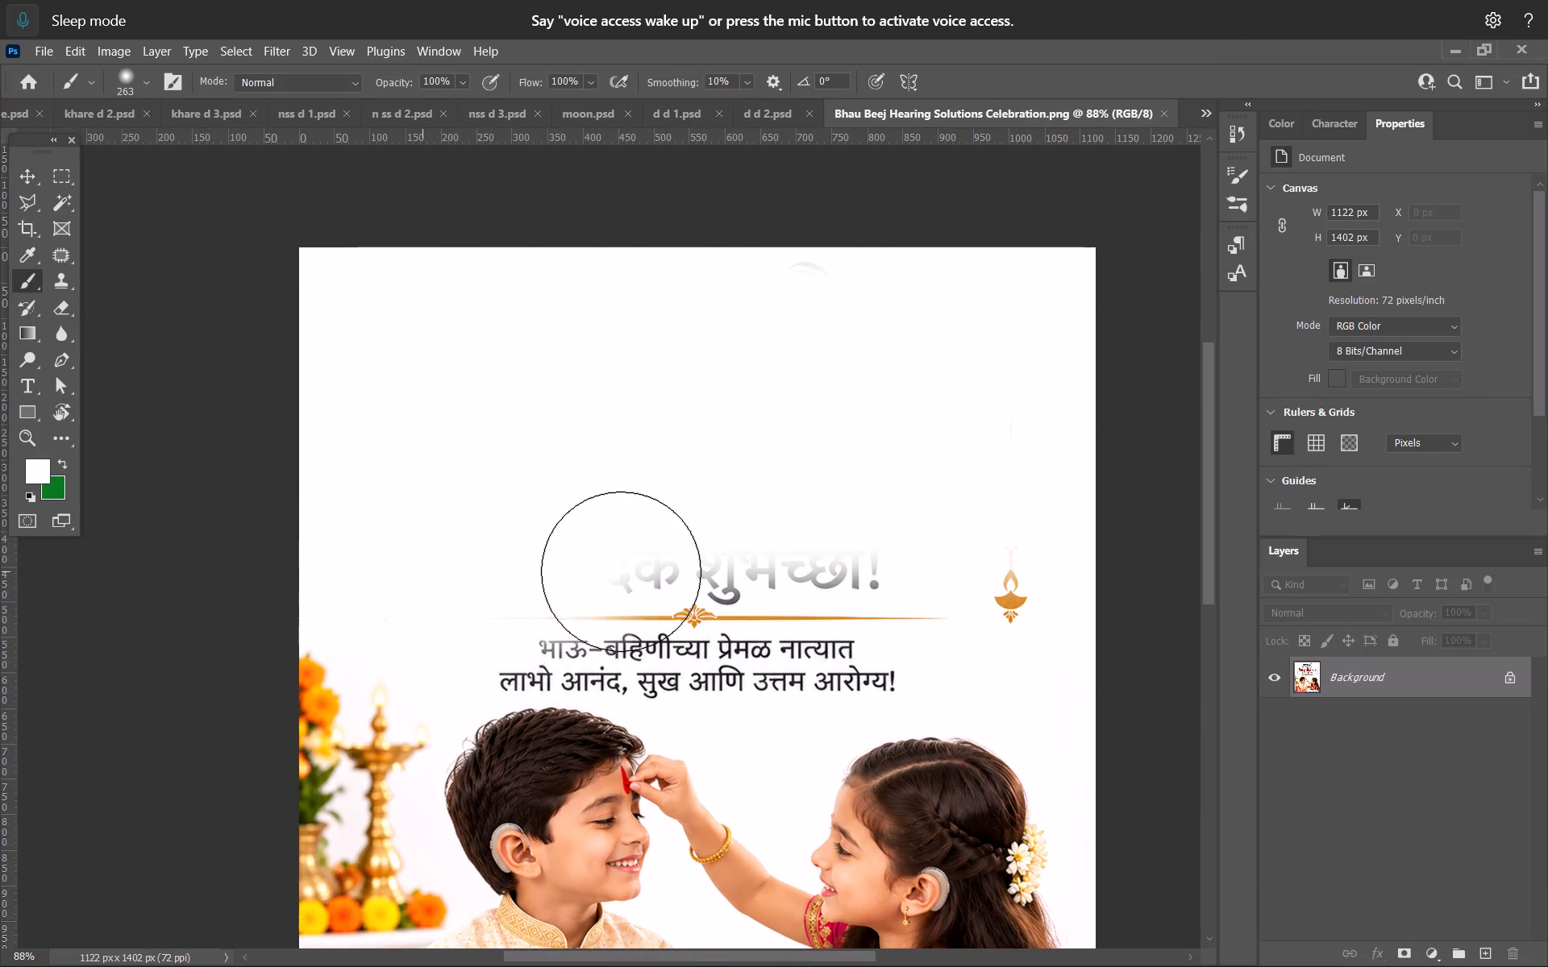
{"action": "left_click_drag", "start_coordinate": [621, 571], "coordinate": [568, 575]}
Paint white over the poster's address and phone footer strip, reducing the brush to 127 px near the gifts and tablecloth.
{"action": "key", "text": "space"}
{"action": "key", "text": "space"}
{"action": "key", "text": "space"}
{"action": "key", "text": "space"}
{"action": "key", "text": "space"}
{"action": "key", "text": "space"}
{"action": "key", "text": "space"}
{"action": "key", "text": "space"}
{"action": "key", "text": "space"}
{"action": "key", "text": "space"}
{"action": "key", "text": "space"}
{"action": "left_click_drag", "start_coordinate": [682, 595], "coordinate": [650, 212]}
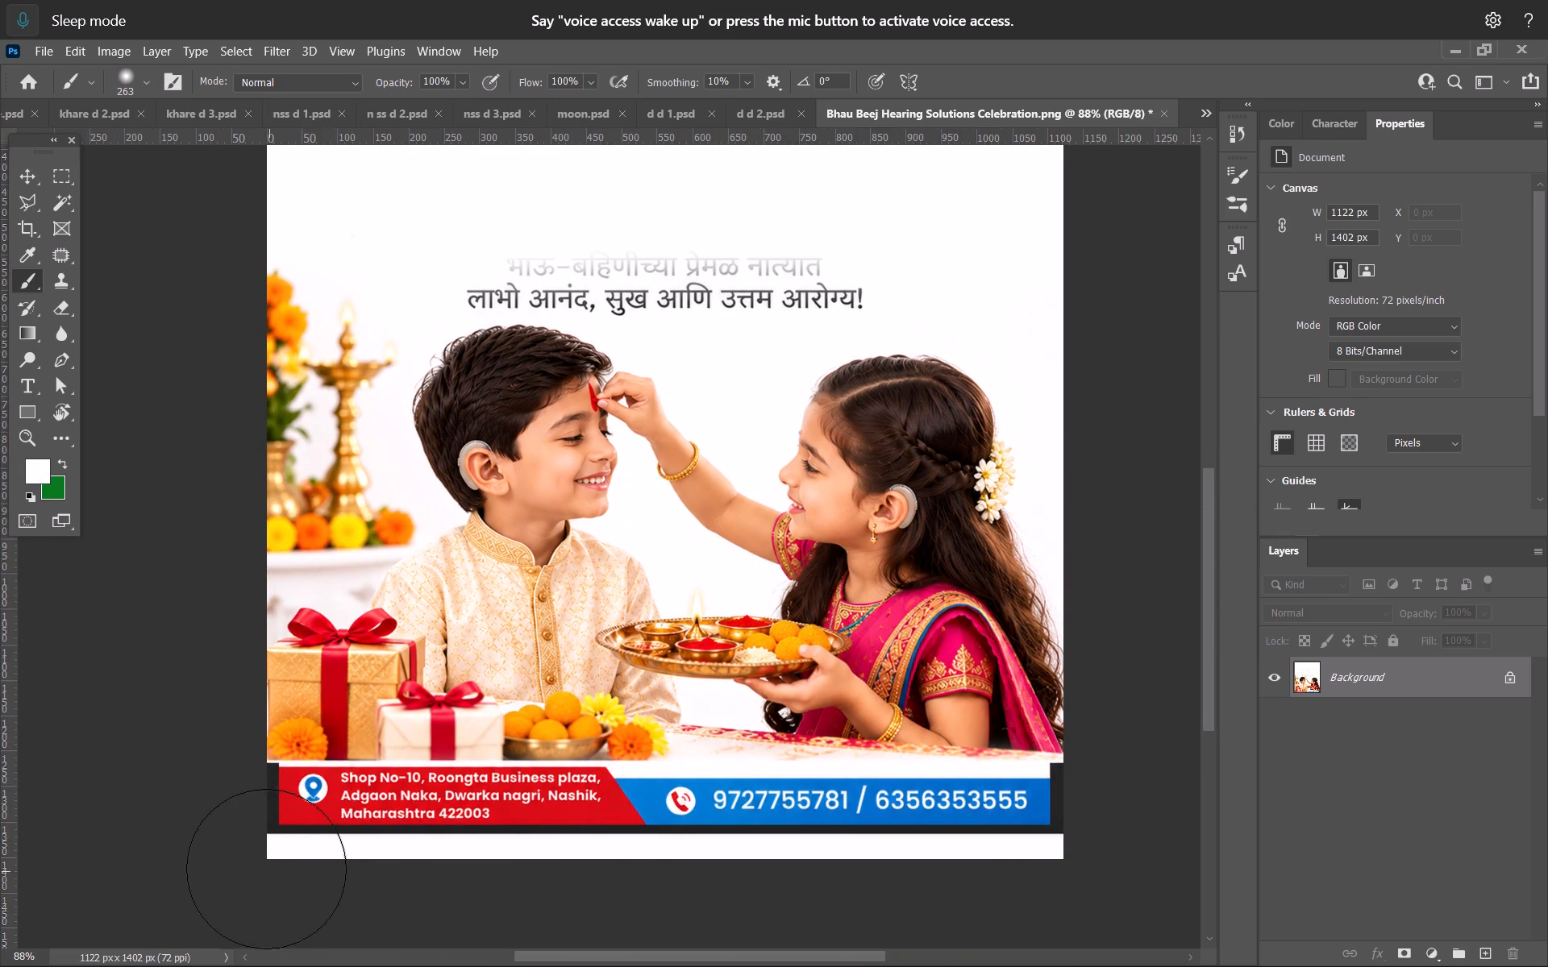
{"action": "left_click_drag", "start_coordinate": [257, 866], "coordinate": [156, 867]}
{"action": "key", "text": "space"}
{"action": "key", "text": "space"}
{"action": "key", "text": "space"}
{"action": "key", "text": "space"}
{"action": "key", "text": "space"}
{"action": "key", "text": "space"}
{"action": "left_click_drag", "start_coordinate": [379, 863], "coordinate": [389, 663]}
{"action": "scroll", "coordinate": [822, 658], "scroll_direction": "up", "scroll_amount": 4, "text": "alt"}
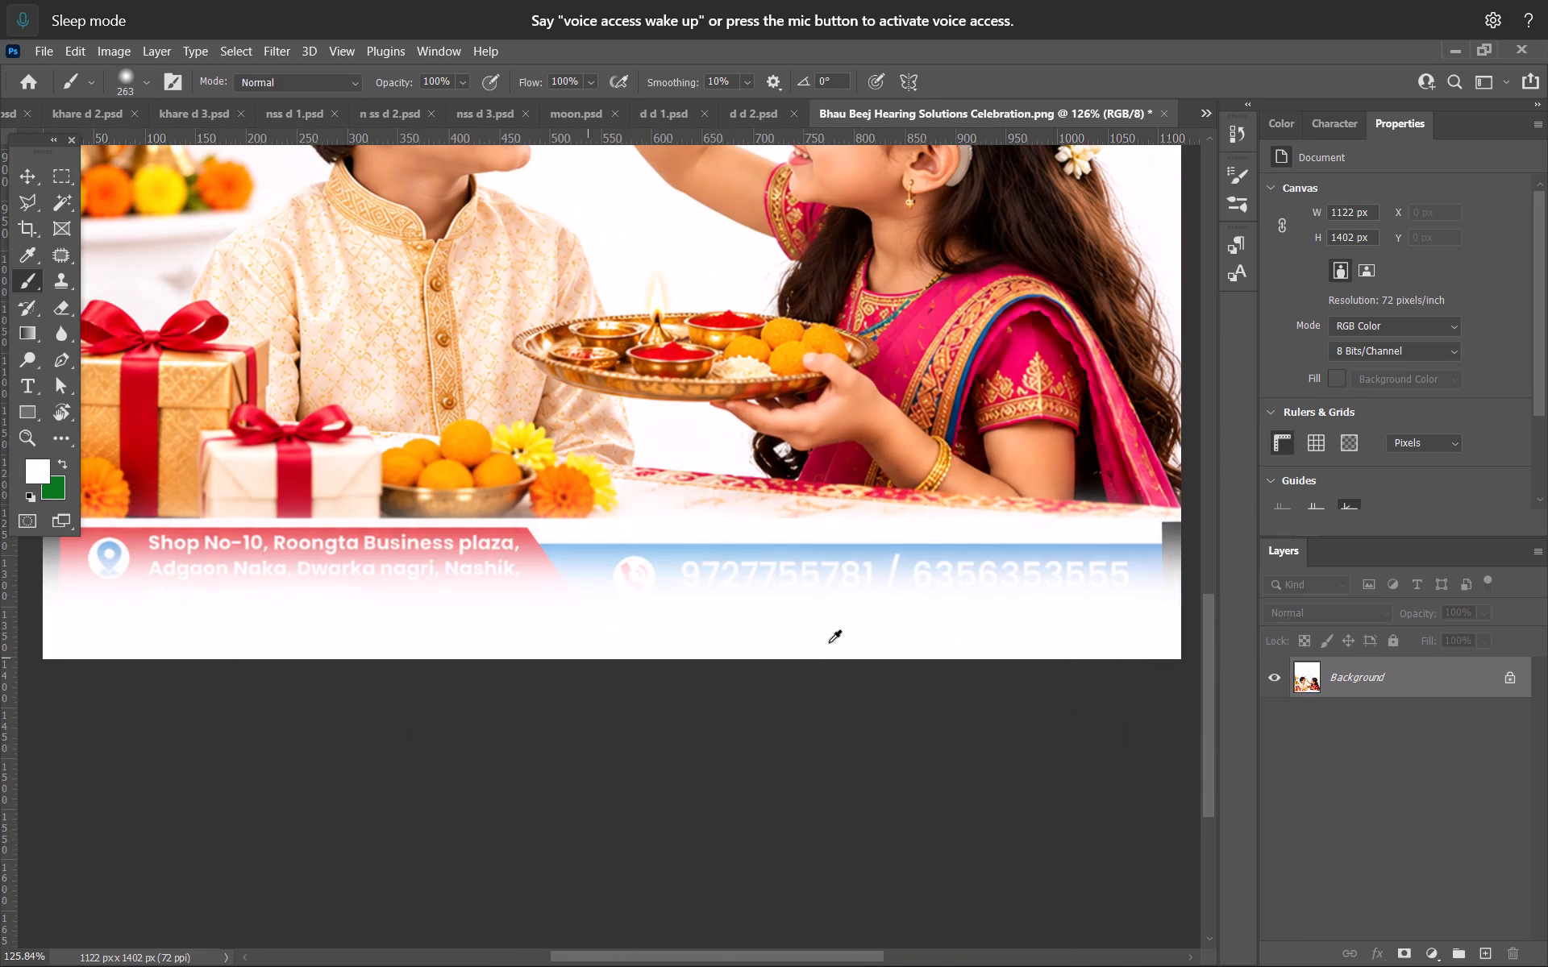
{"action": "right_click_drag", "start_coordinate": [833, 627], "coordinate": [741, 612], "text": "alt"}
{"action": "left_click_drag", "start_coordinate": [568, 585], "coordinate": [1253, 564]}
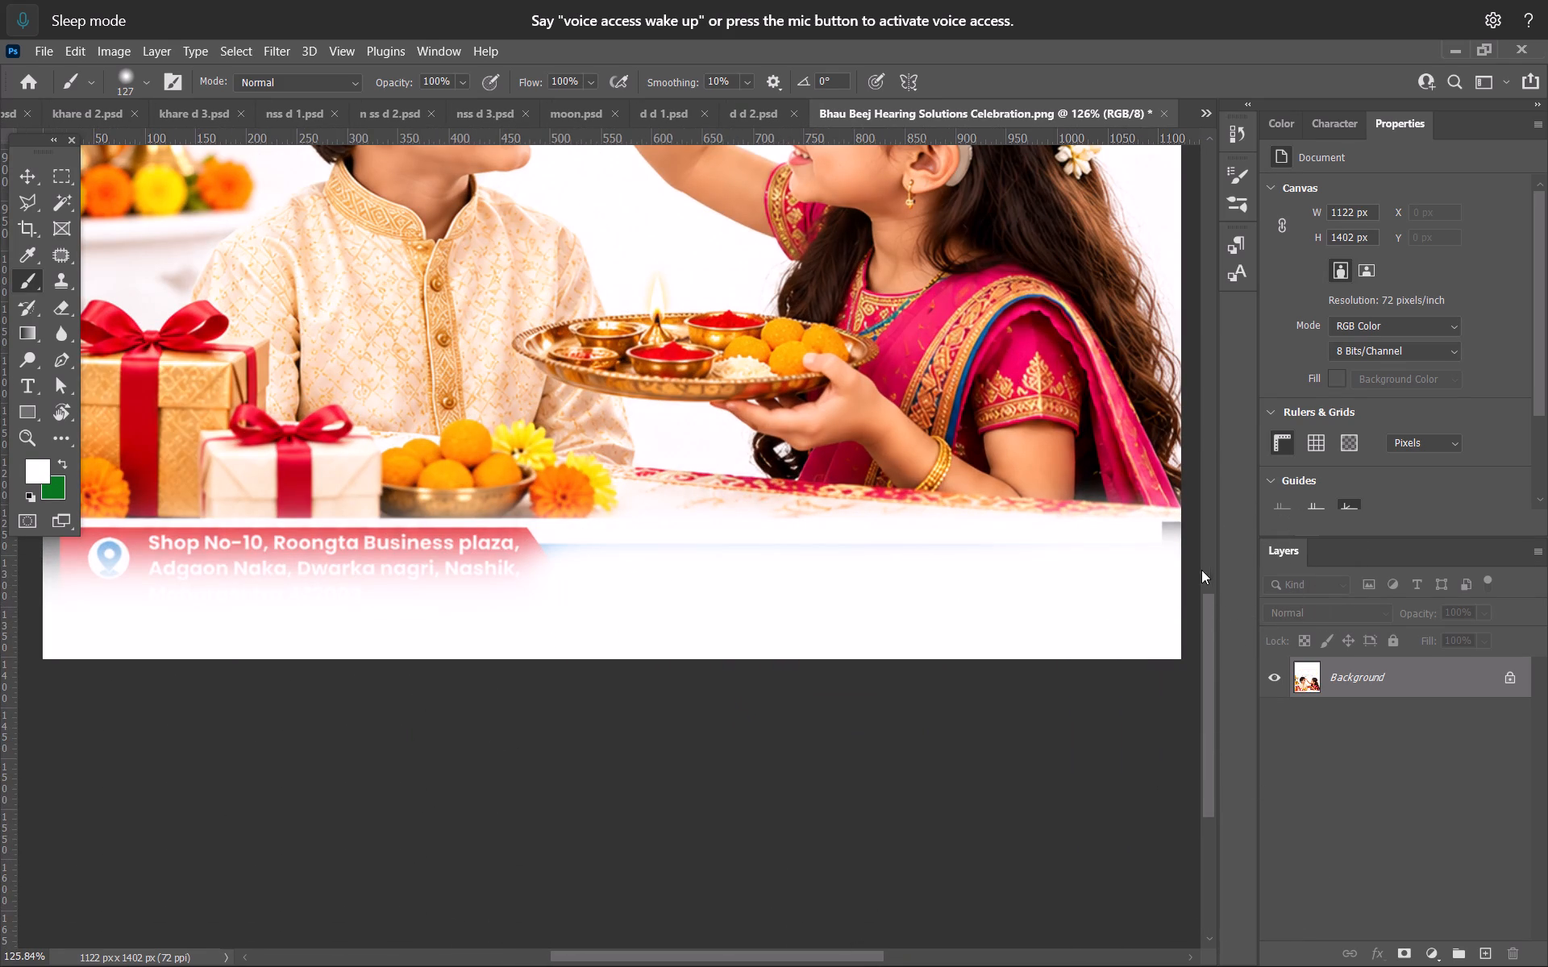
{"action": "left_click_drag", "start_coordinate": [1148, 576], "coordinate": [0, 598]}
{"action": "key", "text": "space"}
{"action": "key", "text": "space"}
{"action": "key", "text": "space"}
{"action": "key", "text": "space"}
{"action": "key", "text": "space"}
{"action": "left_click_drag", "start_coordinate": [580, 639], "coordinate": [883, 639]}
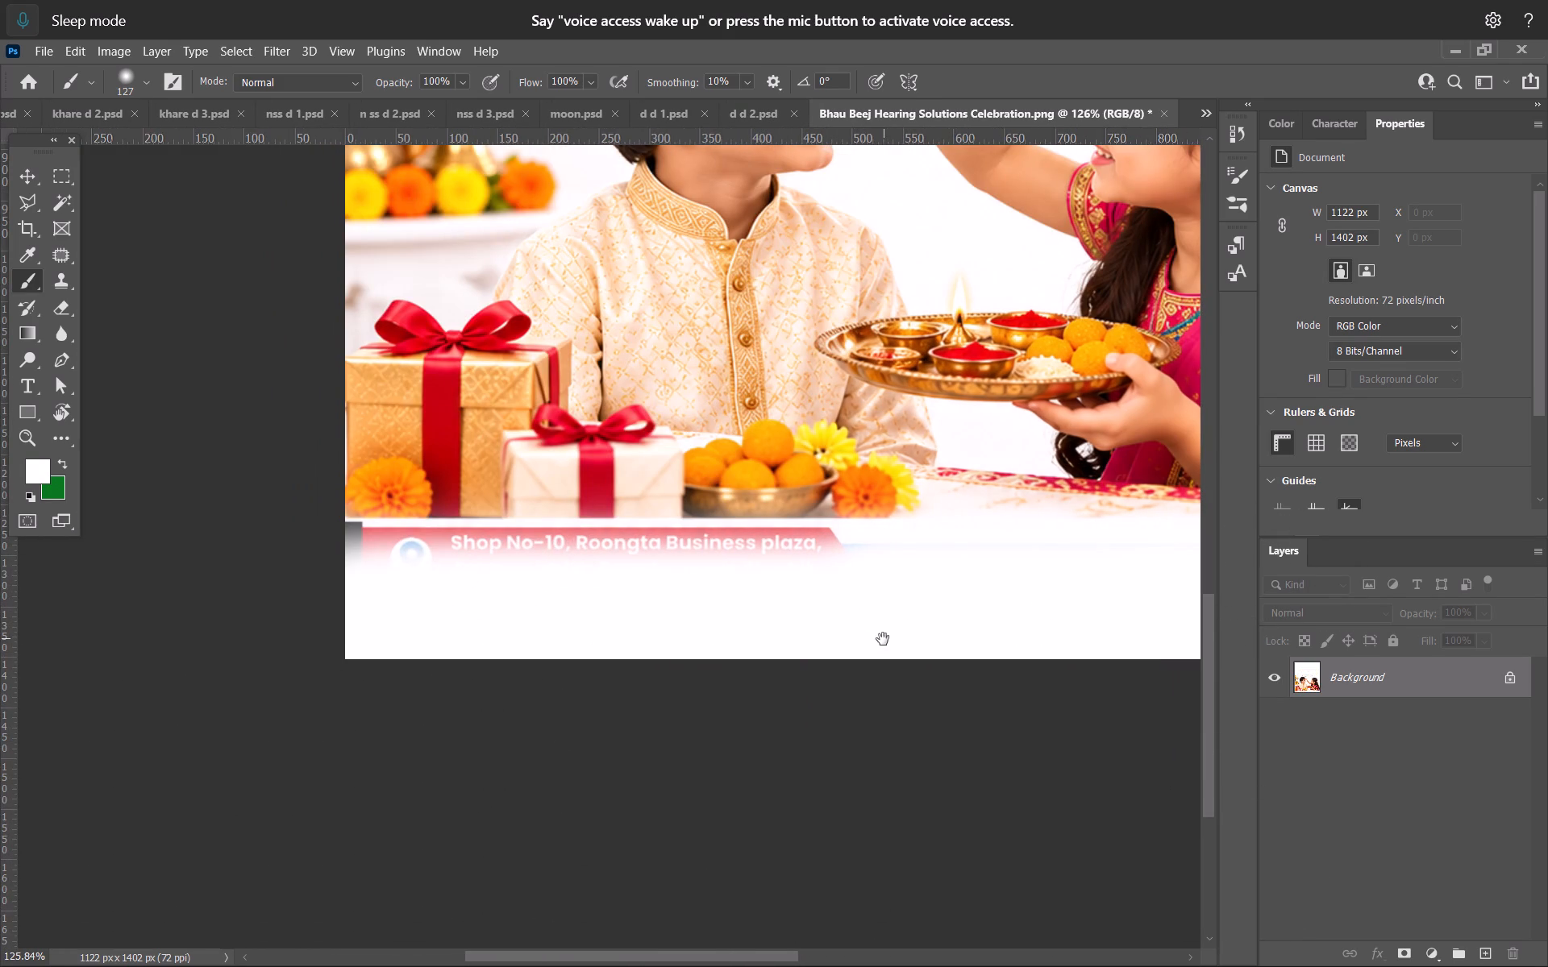
{"action": "left_click_drag", "start_coordinate": [883, 639], "coordinate": [883, 640]}
{"action": "left_click_drag", "start_coordinate": [354, 576], "coordinate": [945, 568]}
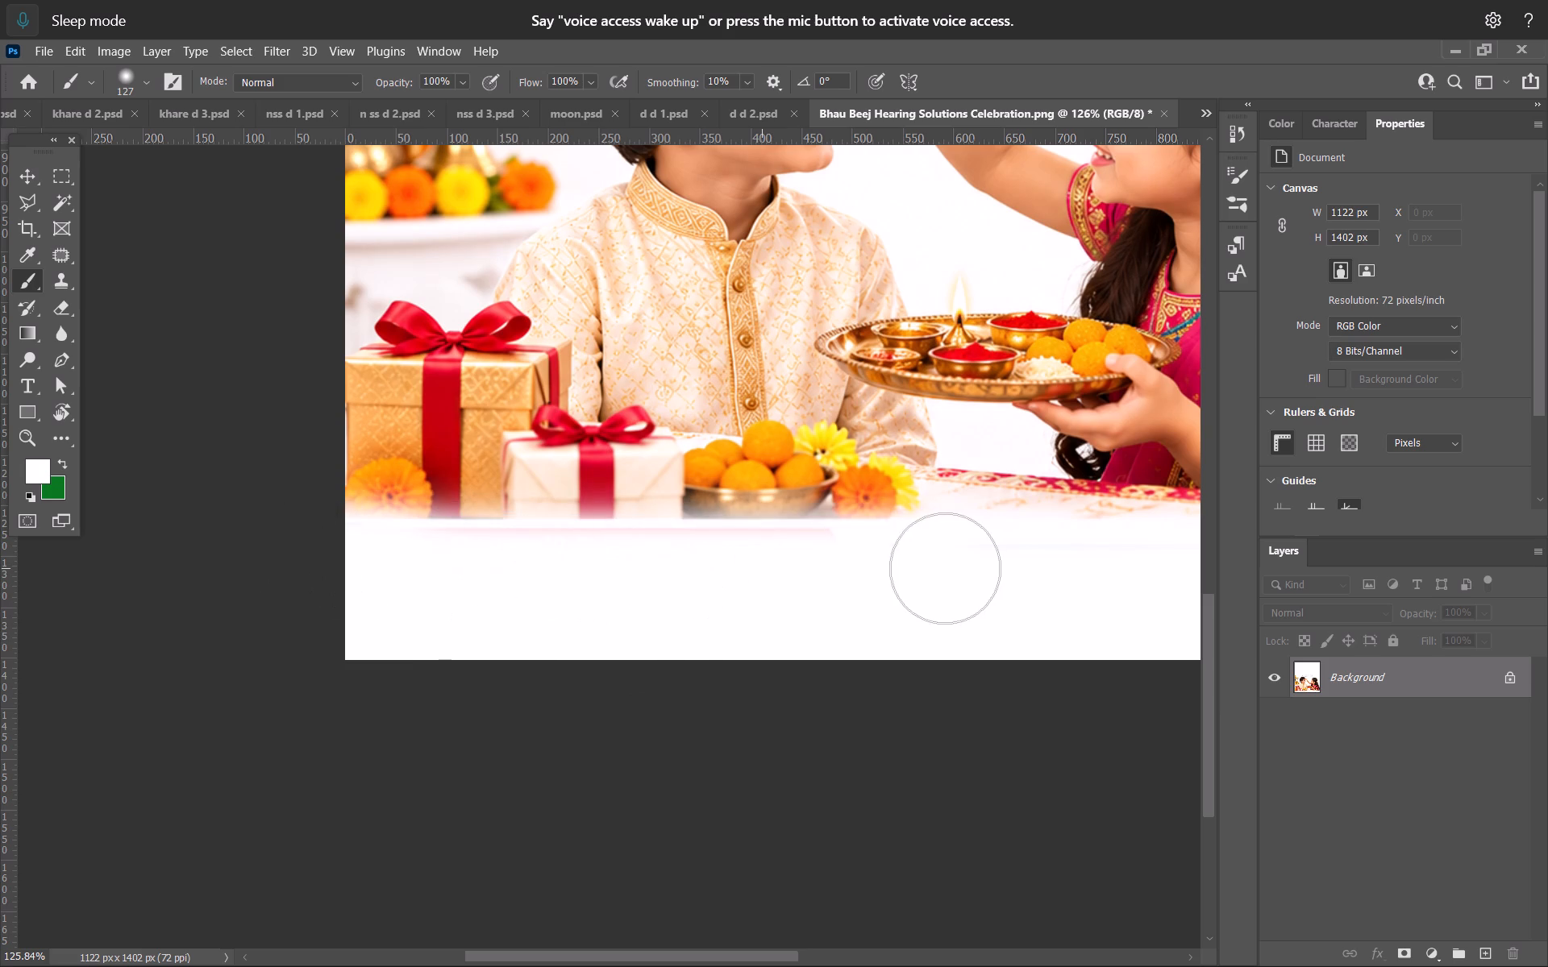
{"action": "left_click_drag", "start_coordinate": [945, 568], "coordinate": [195, 573]}
Paint white over the two-line Marathi greeting above the children's heads with the 127 px brush.
{"action": "key", "text": "space"}
{"action": "key", "text": "space"}
{"action": "key", "text": "space"}
{"action": "key", "text": "space"}
{"action": "key", "text": "space"}
{"action": "key", "text": "space"}
{"action": "key", "text": "space"}
{"action": "key", "text": "space"}
{"action": "key", "text": "space"}
{"action": "left_click_drag", "start_coordinate": [664, 413], "coordinate": [439, 966]}
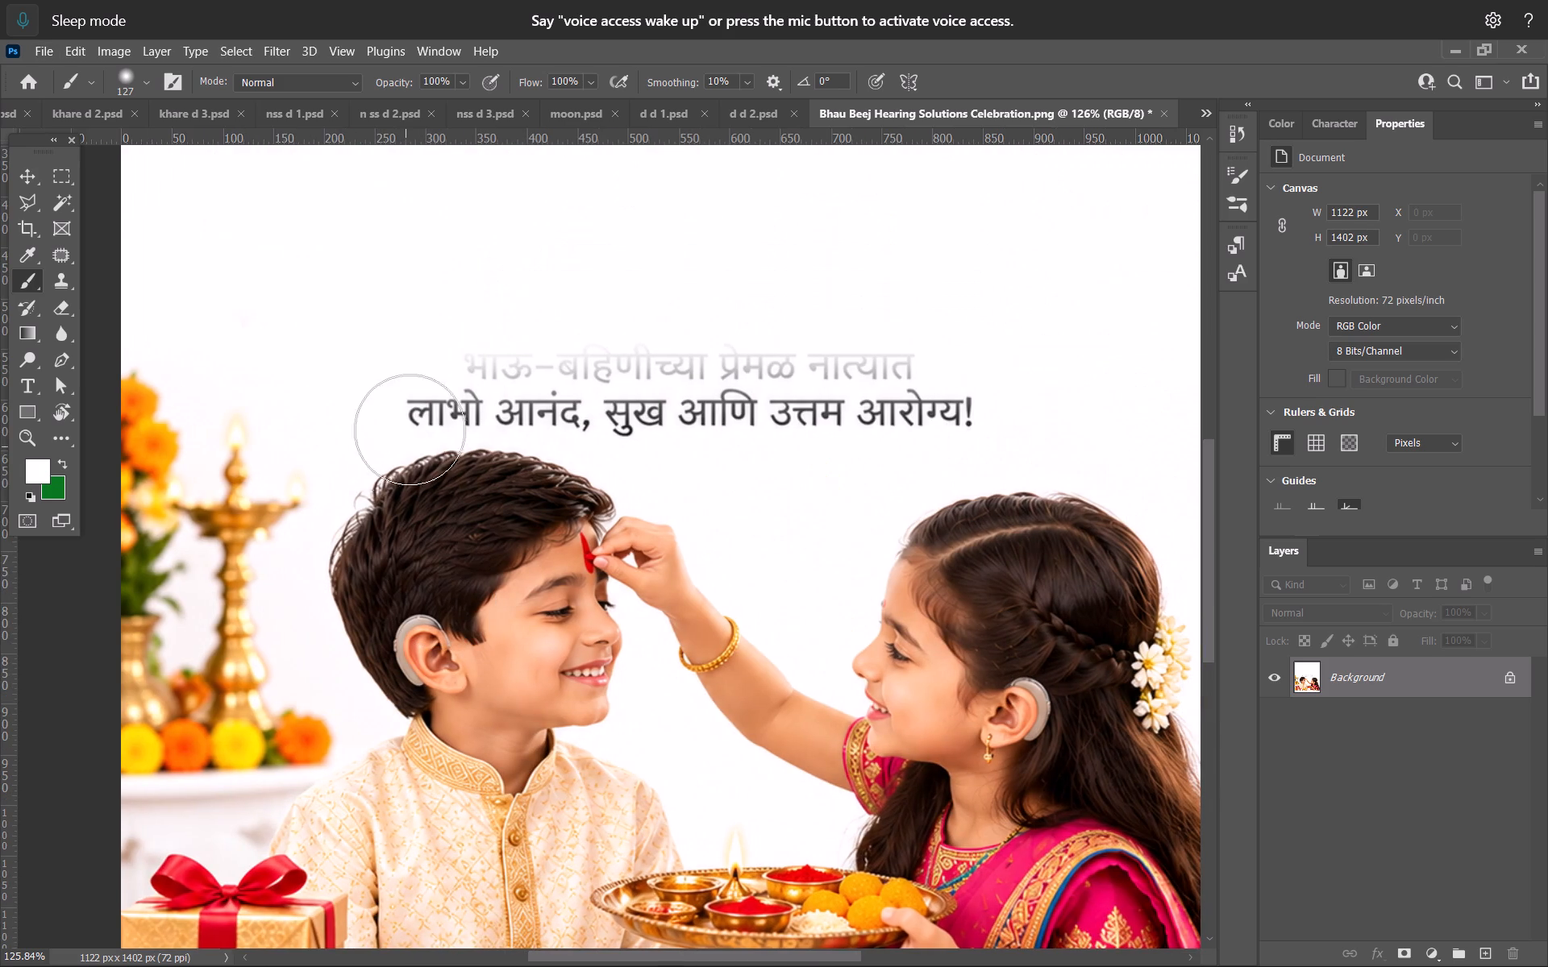
{"action": "left_click_drag", "start_coordinate": [408, 384], "coordinate": [375, 392]}
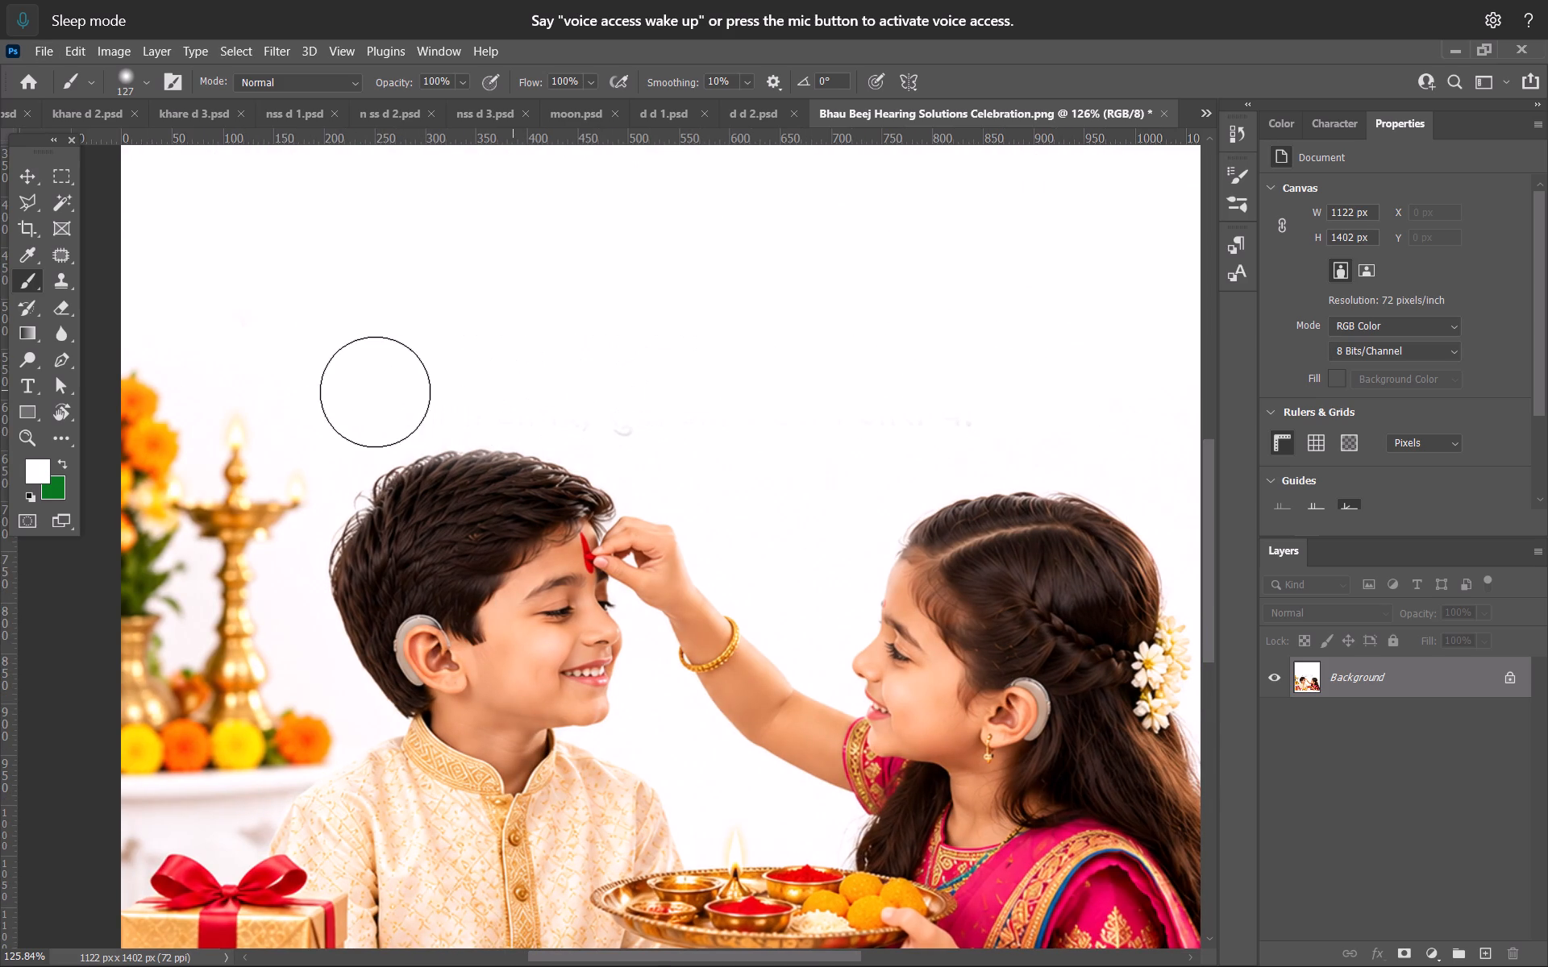
{"action": "left_click_drag", "start_coordinate": [375, 392], "coordinate": [1029, 392]}
{"action": "scroll", "coordinate": [820, 412], "scroll_direction": "down", "scroll_amount": 10, "text": "alt"}
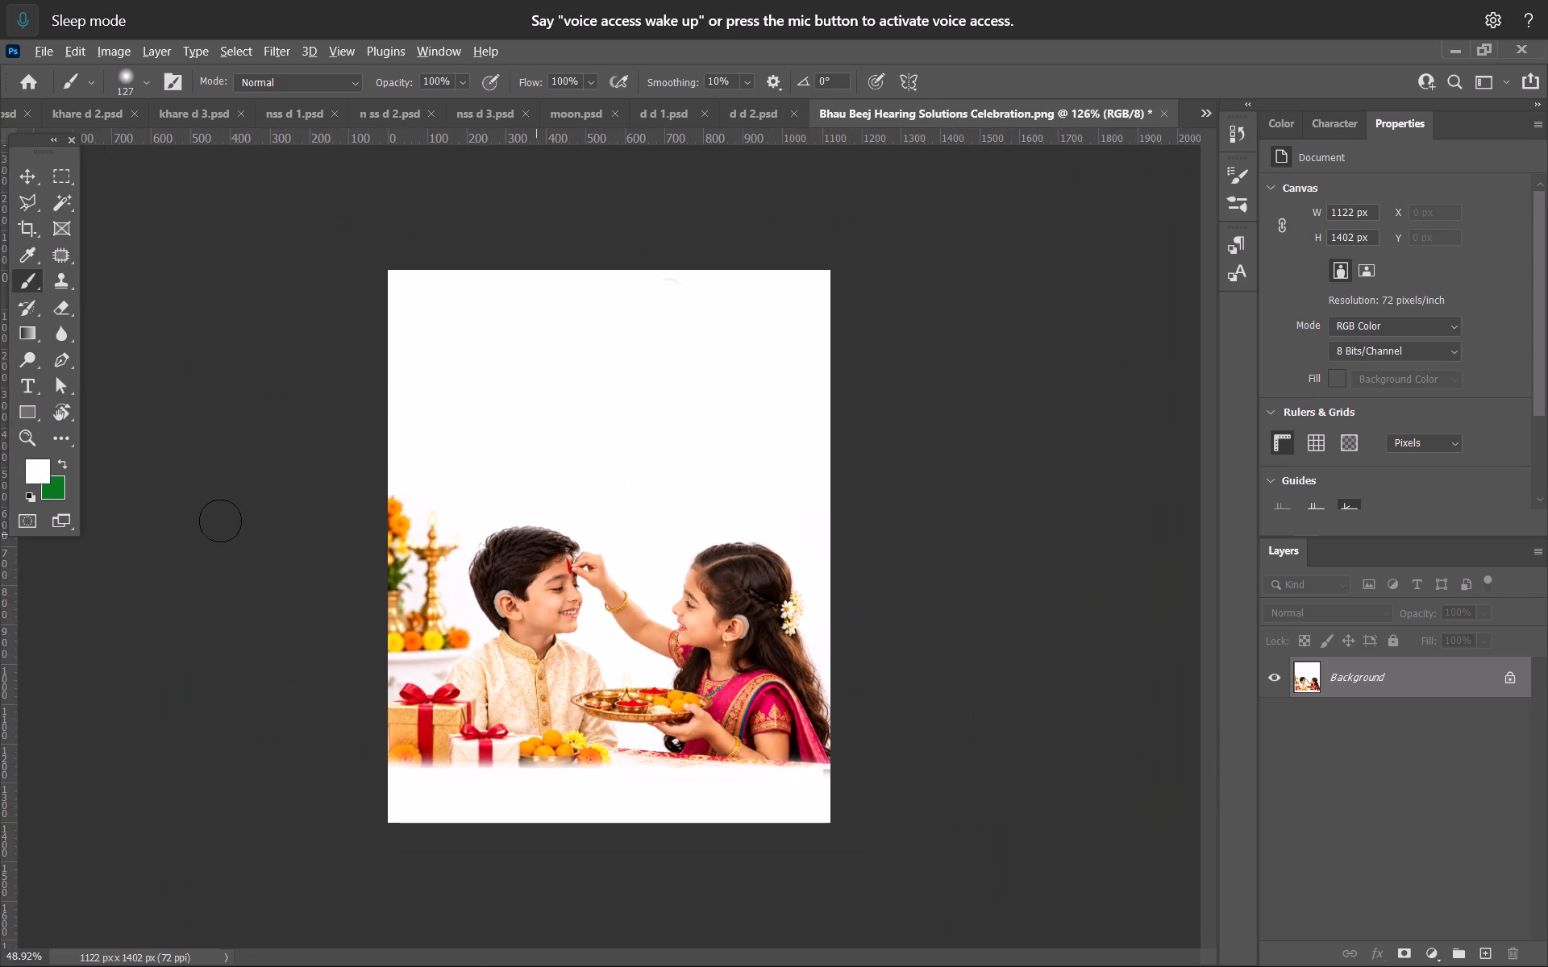
Copy the address and phone footer layers from d d 2.psd and paste them into the Bhau Beej document.
{"action": "left_click", "coordinate": [19, 179]}
{"action": "left_click", "coordinate": [718, 122]}
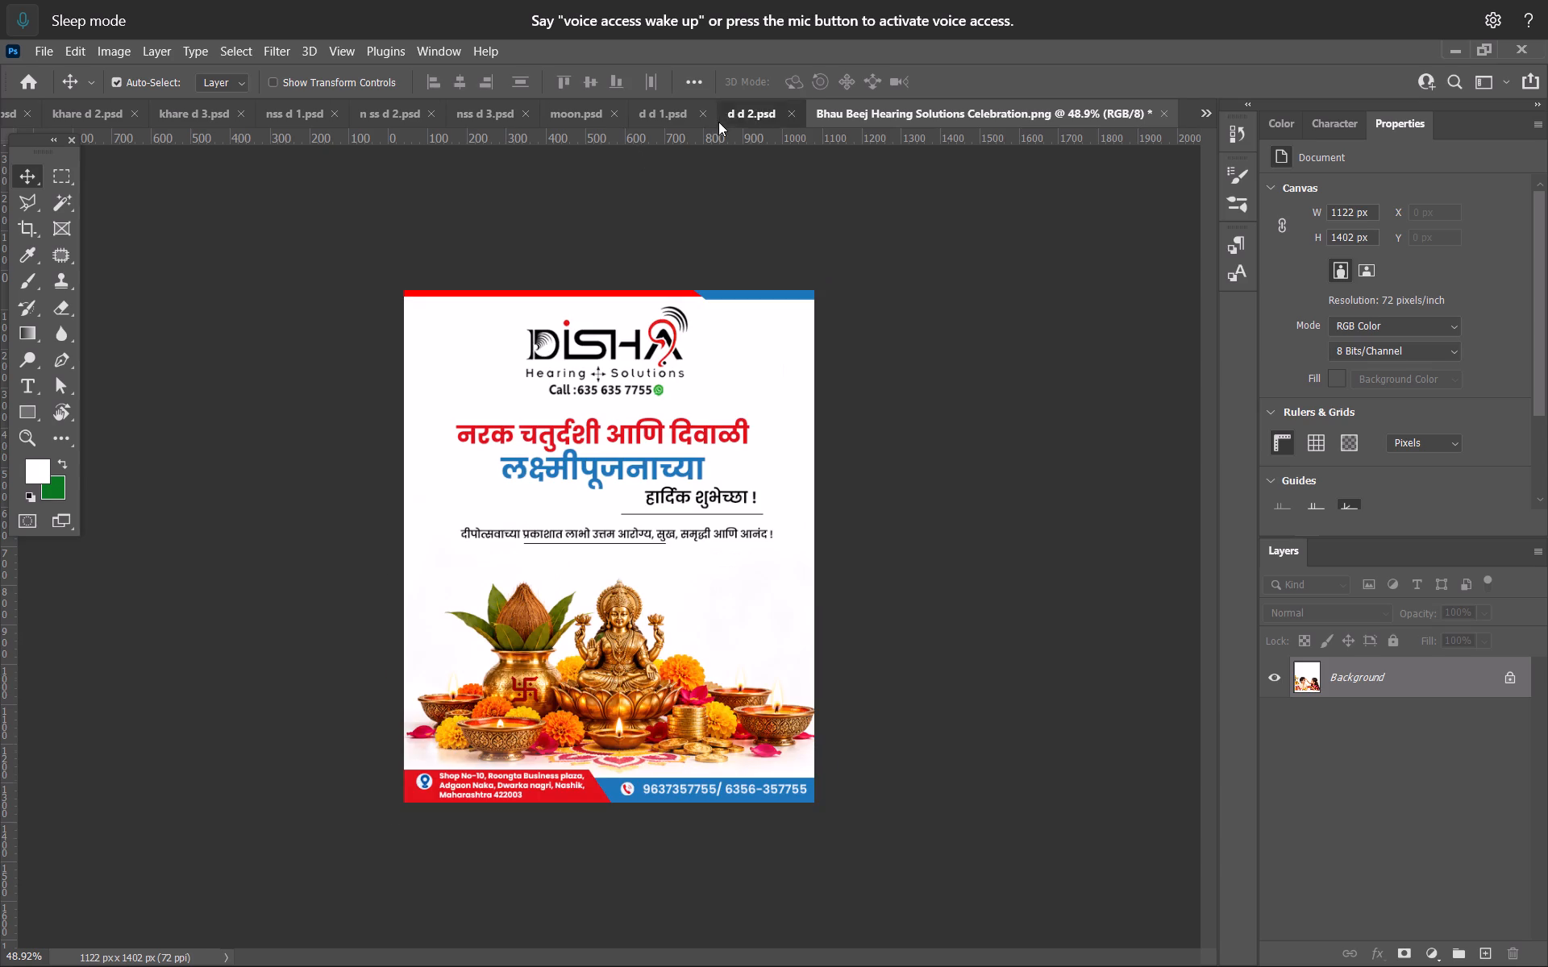
{"action": "left_click_drag", "start_coordinate": [329, 768], "coordinate": [968, 933]}
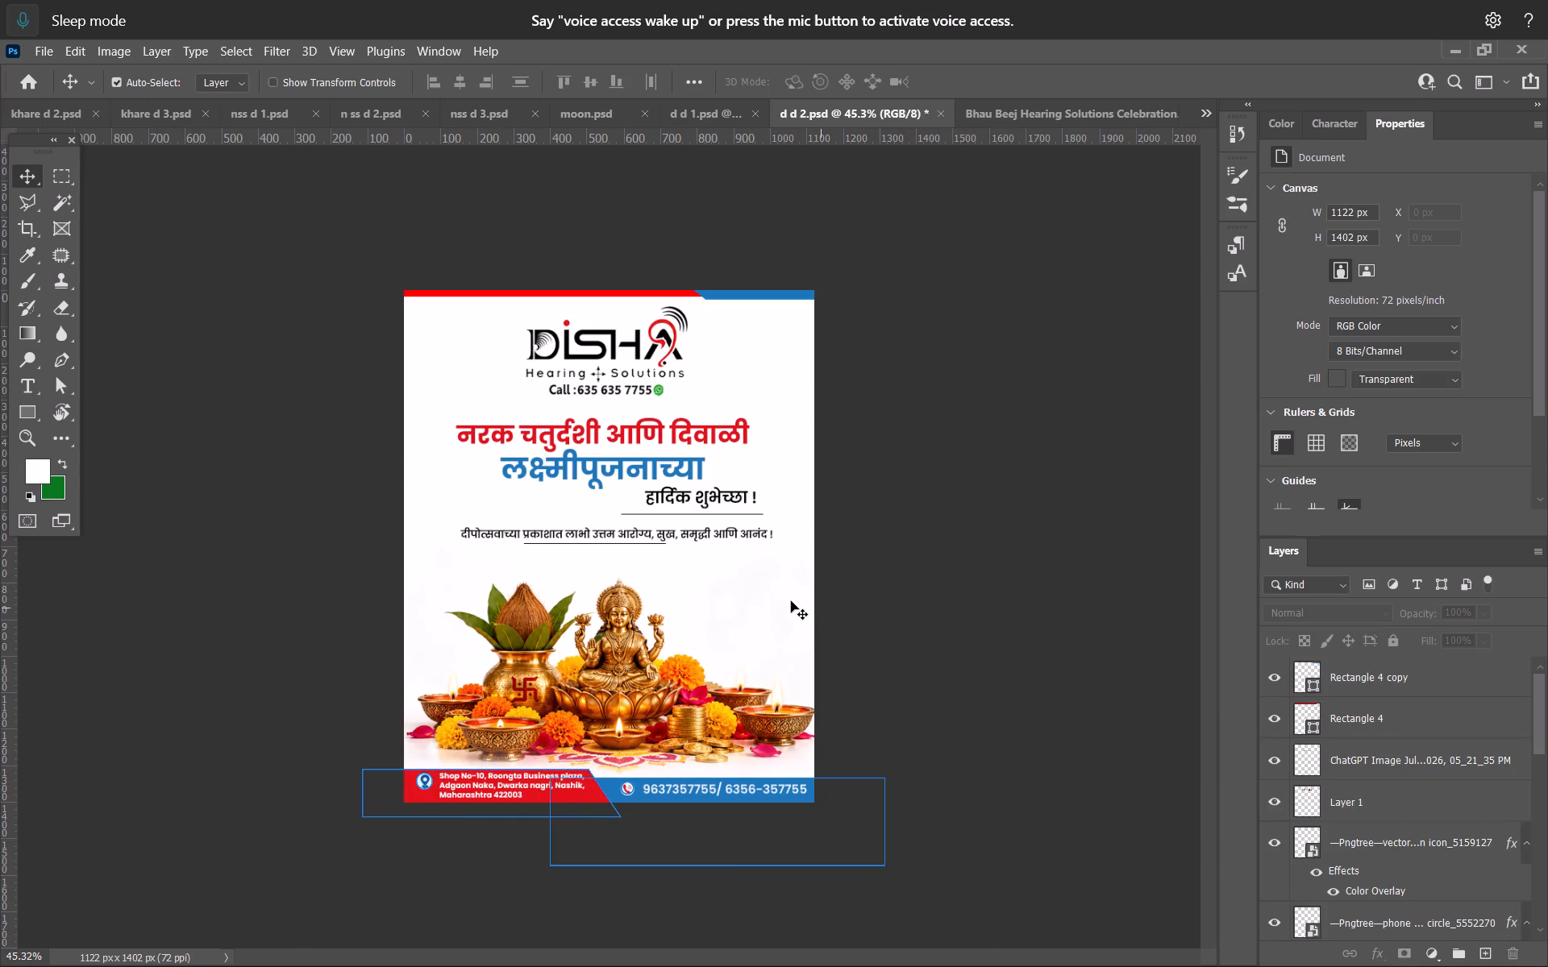
{"action": "left_click", "coordinate": [790, 601], "text": "shift"}
{"action": "key", "text": "ctrl+c"}
{"action": "left_click", "coordinate": [1040, 124]}
{"action": "key", "text": "ctrl+v"}
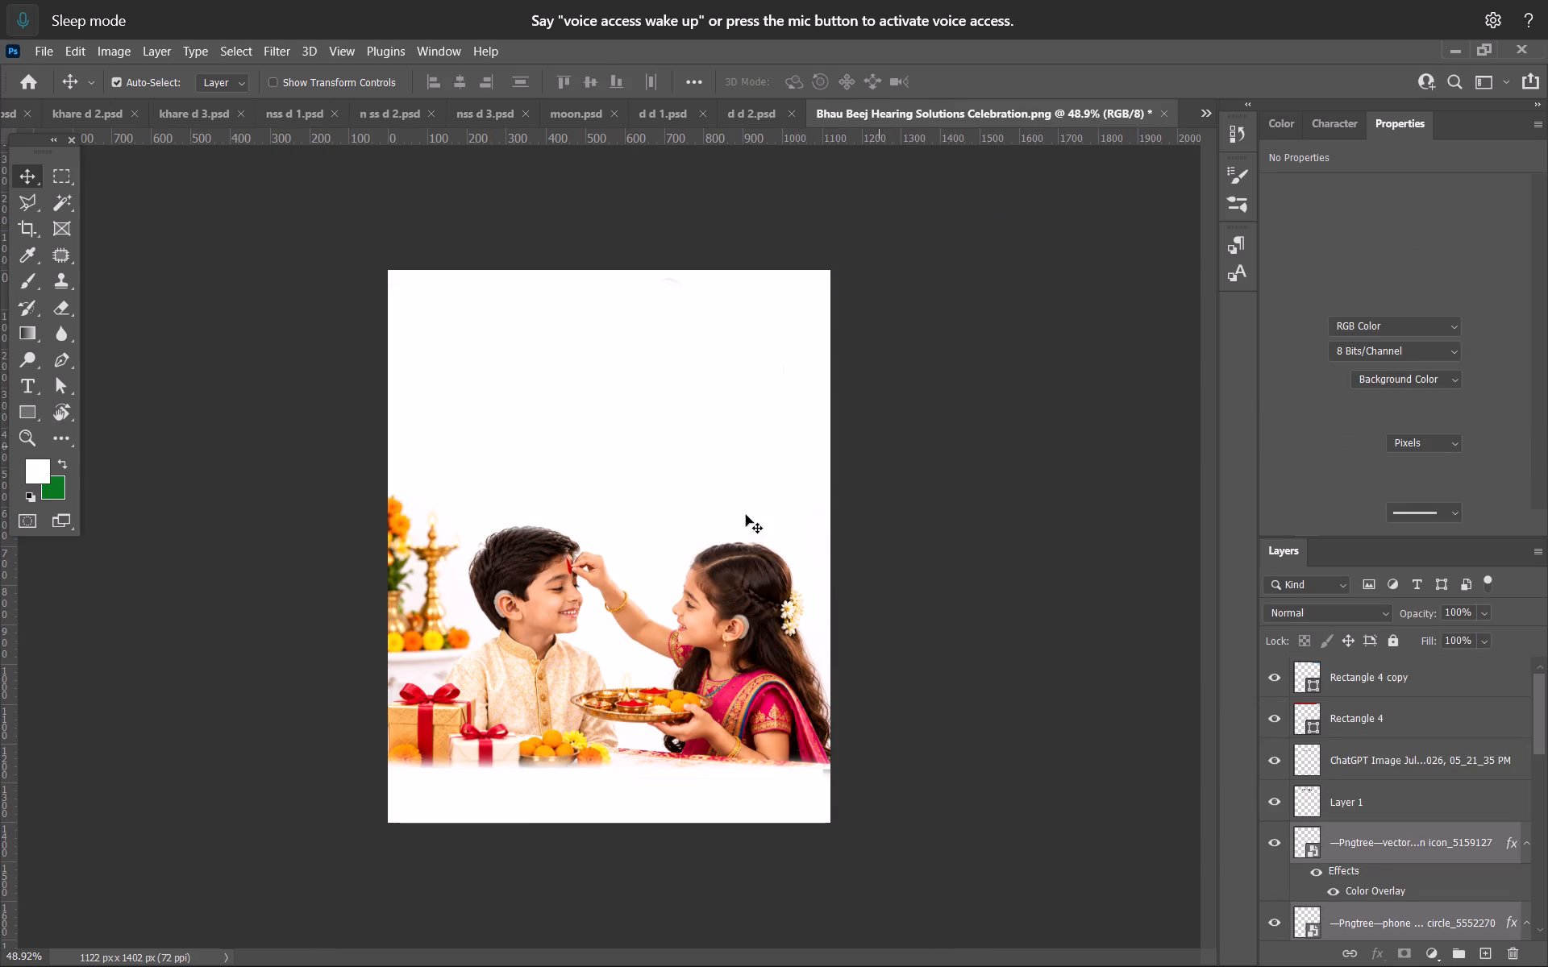
Move the pasted address and phone footer to the poster's bottom edge, shifting it left until the phone numbers fit inside the canvas.
{"action": "left_click_drag", "start_coordinate": [584, 520], "coordinate": [573, 802]}
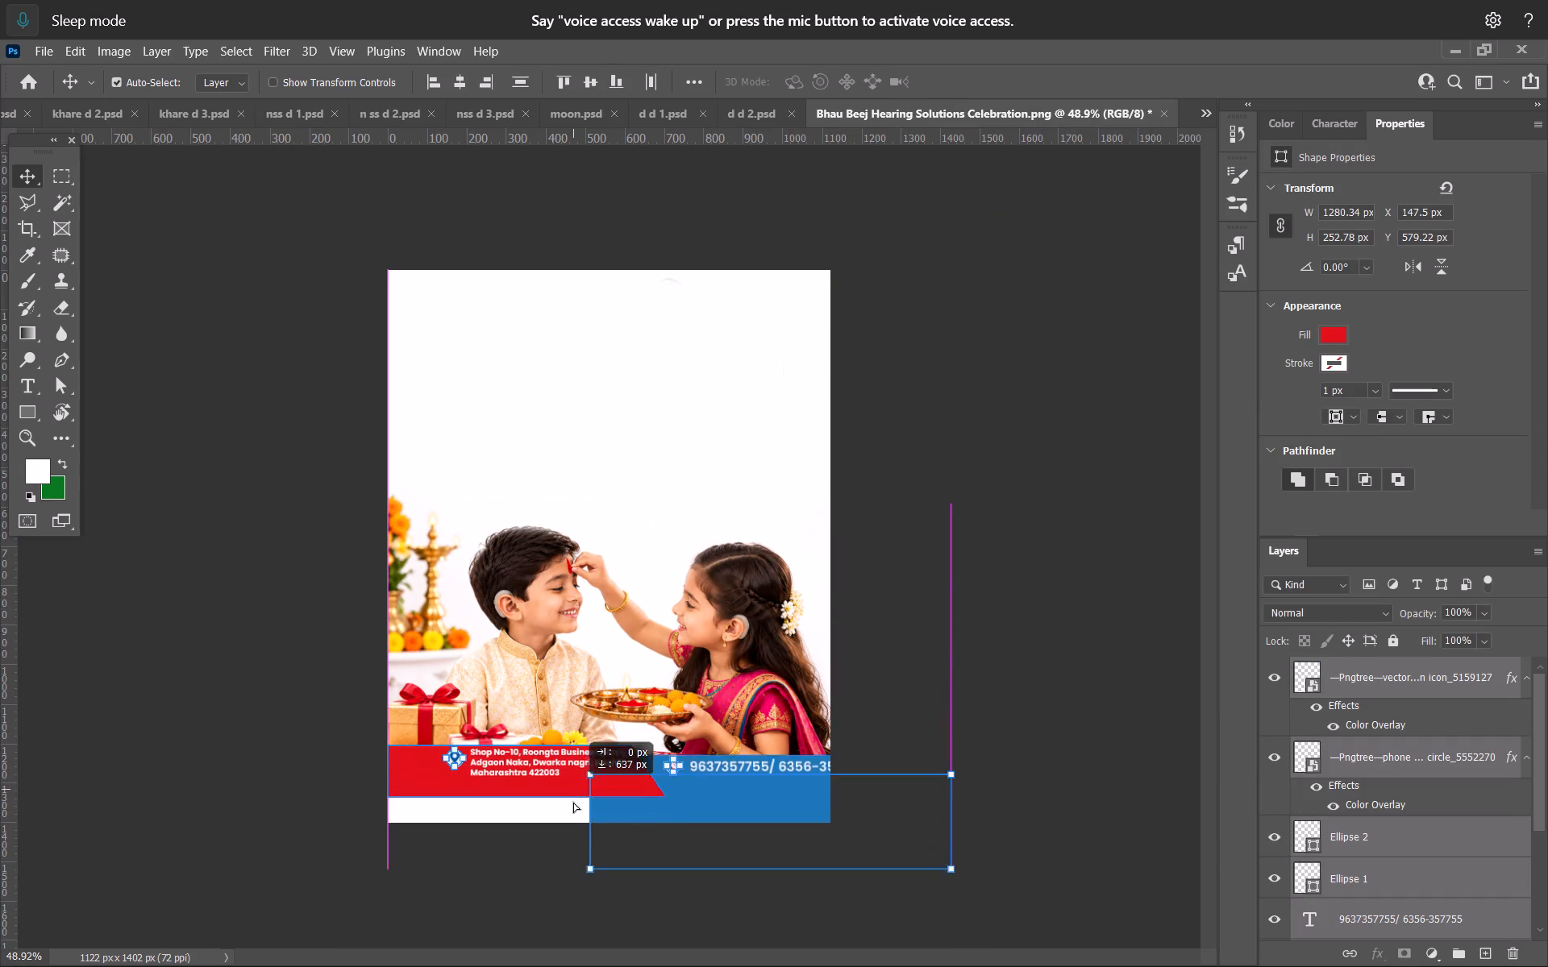
{"action": "left_click_drag", "start_coordinate": [573, 802], "coordinate": [573, 811]}
{"action": "key", "text": "shift+Left"}
{"action": "key", "text": "shift+Left"}
{"action": "key", "text": "shift+Left"}
{"action": "key", "text": "shift+Left"}
{"action": "key", "text": "shift+Left"}
{"action": "key", "text": "shift+Left"}
{"action": "key", "text": "shift+Left"}
{"action": "key", "text": "shift+Left"}
{"action": "key", "text": "shift+Left"}
{"action": "key", "text": "shift+Left"}
{"action": "key", "text": "shift+Left"}
{"action": "key", "text": "shift+Left"}
{"action": "key", "text": "shift+Left"}
{"action": "key", "text": "shift+Left"}
{"action": "key", "text": "shift+Left"}
{"action": "key", "text": "shift+Left"}
{"action": "key", "text": "shift+Left"}
{"action": "key", "text": "shift+Left"}
{"action": "key", "text": "shift+Left"}
{"action": "key", "text": "shift+Left"}
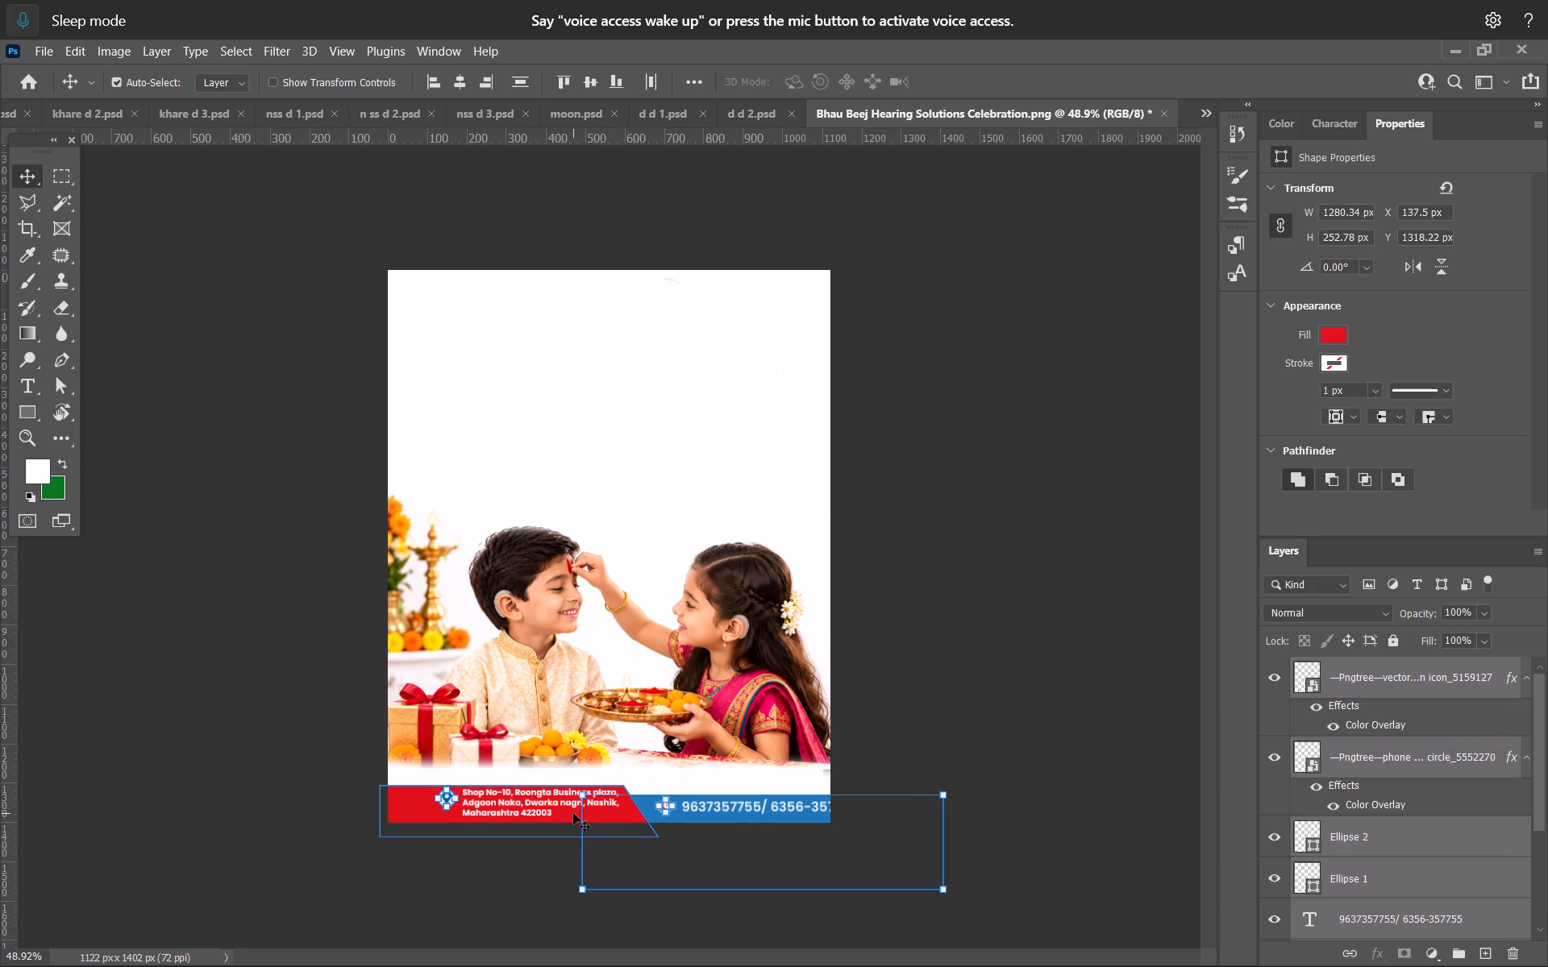
{"action": "key", "text": "shift+Left"}
{"action": "key", "text": "shift+Left"}
{"action": "key", "text": "shift+Left"}
{"action": "key", "text": "shift+Left"}
{"action": "key", "text": "shift+Left"}
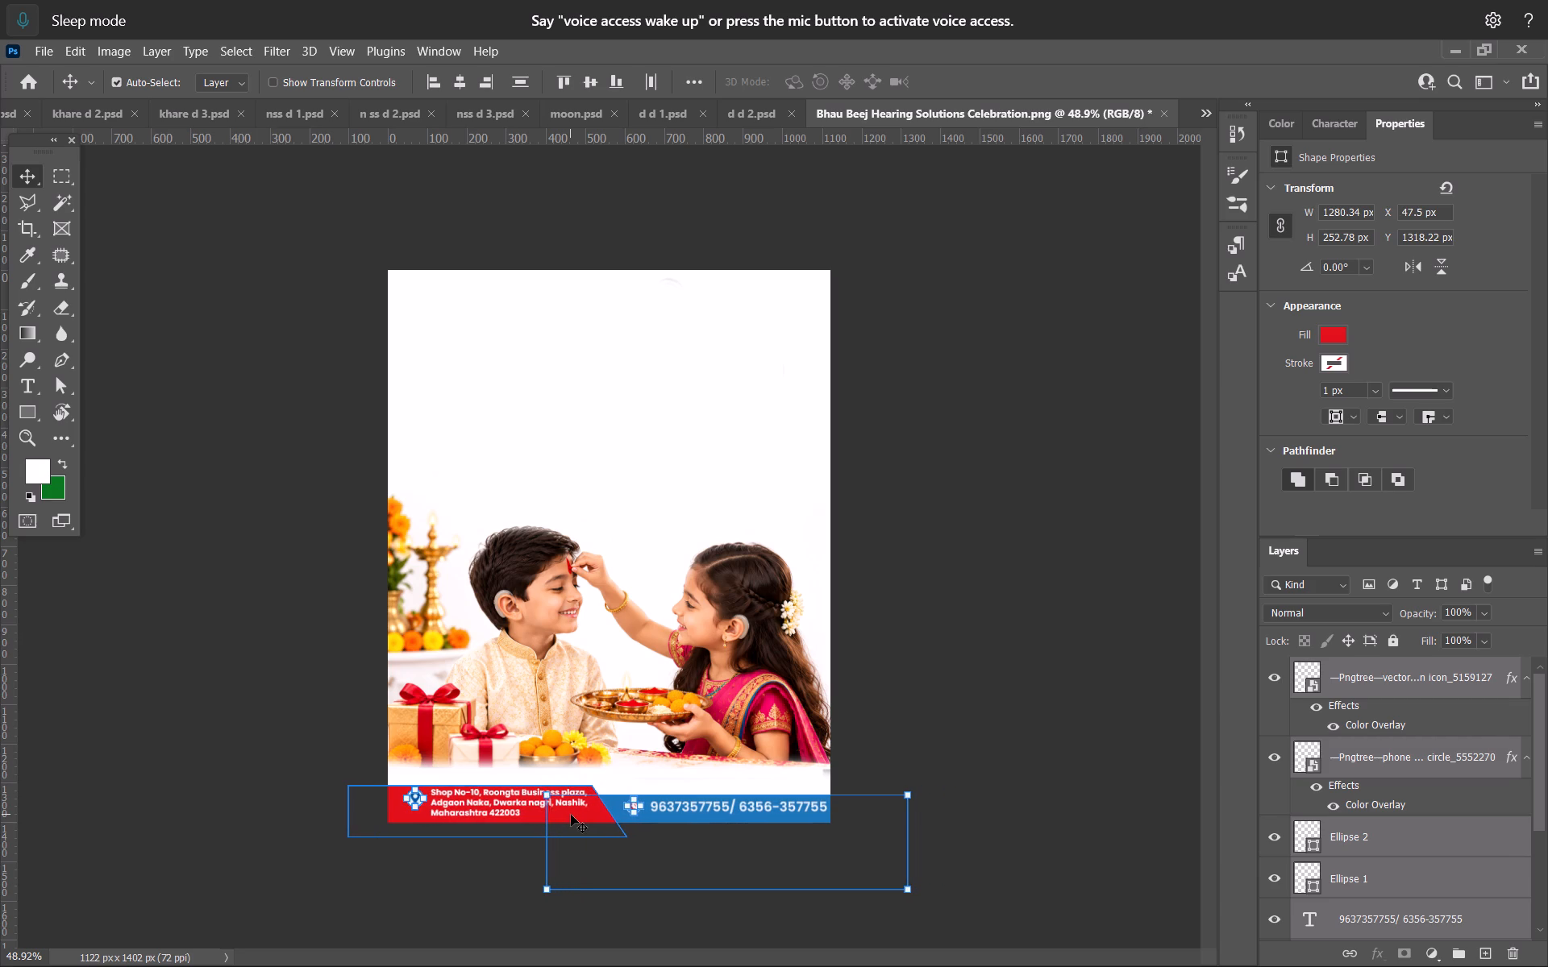
{"action": "key", "text": "Down"}
{"action": "key", "text": "Down"}
{"action": "key", "text": "Down"}
{"action": "key", "text": "Up"}
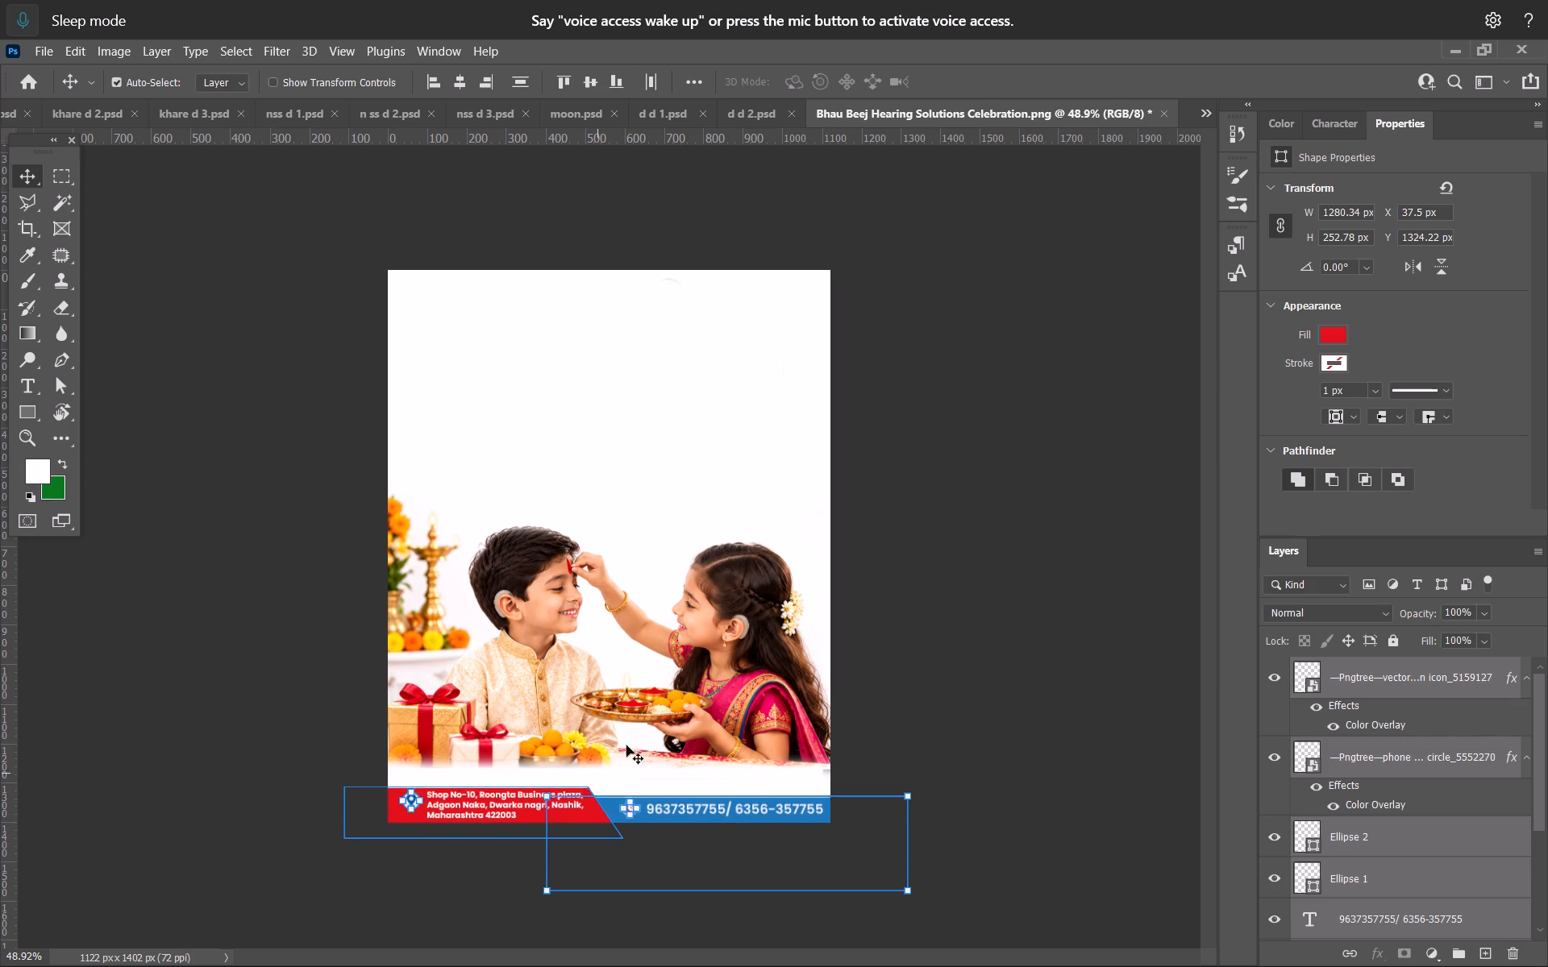
{"action": "key", "text": "Up"}
{"action": "left_click", "coordinate": [938, 334]}
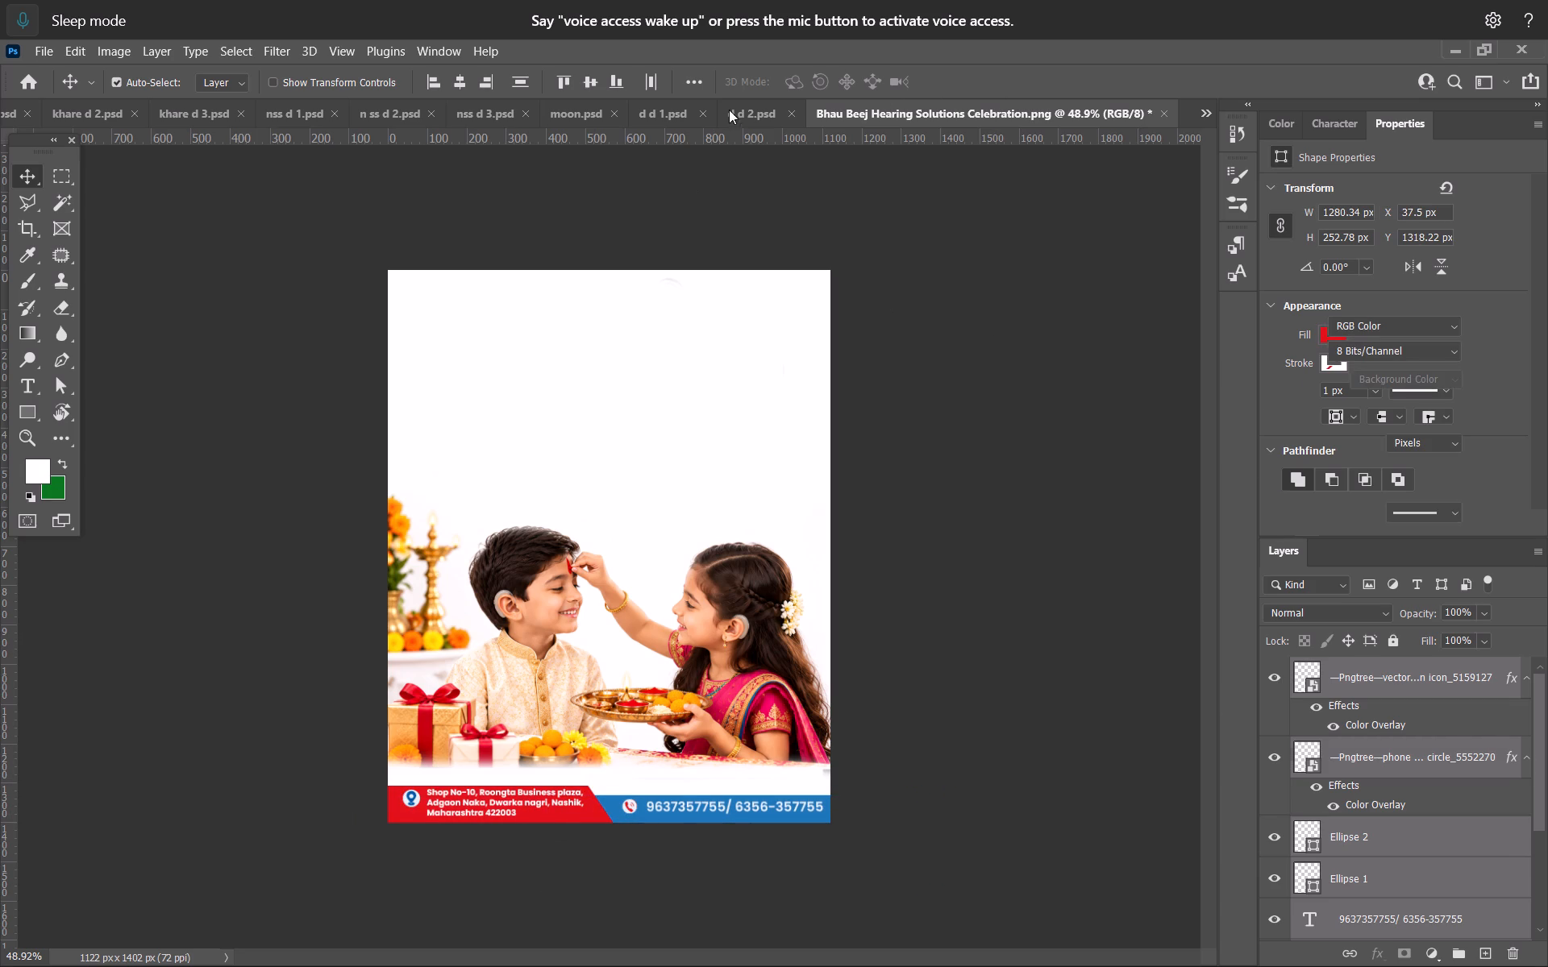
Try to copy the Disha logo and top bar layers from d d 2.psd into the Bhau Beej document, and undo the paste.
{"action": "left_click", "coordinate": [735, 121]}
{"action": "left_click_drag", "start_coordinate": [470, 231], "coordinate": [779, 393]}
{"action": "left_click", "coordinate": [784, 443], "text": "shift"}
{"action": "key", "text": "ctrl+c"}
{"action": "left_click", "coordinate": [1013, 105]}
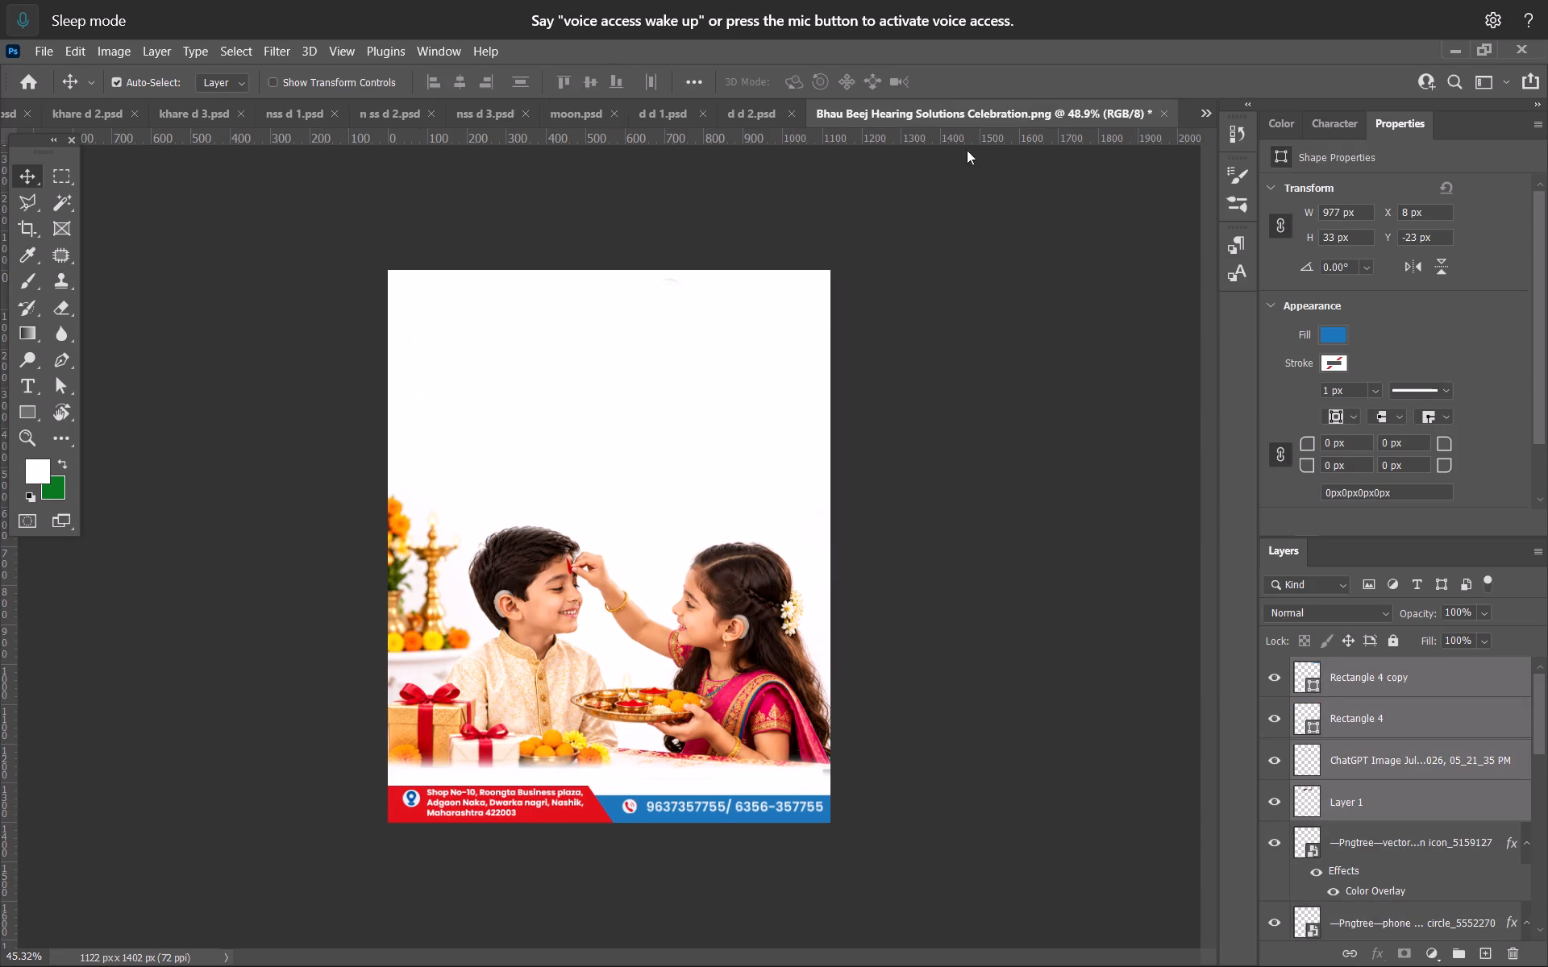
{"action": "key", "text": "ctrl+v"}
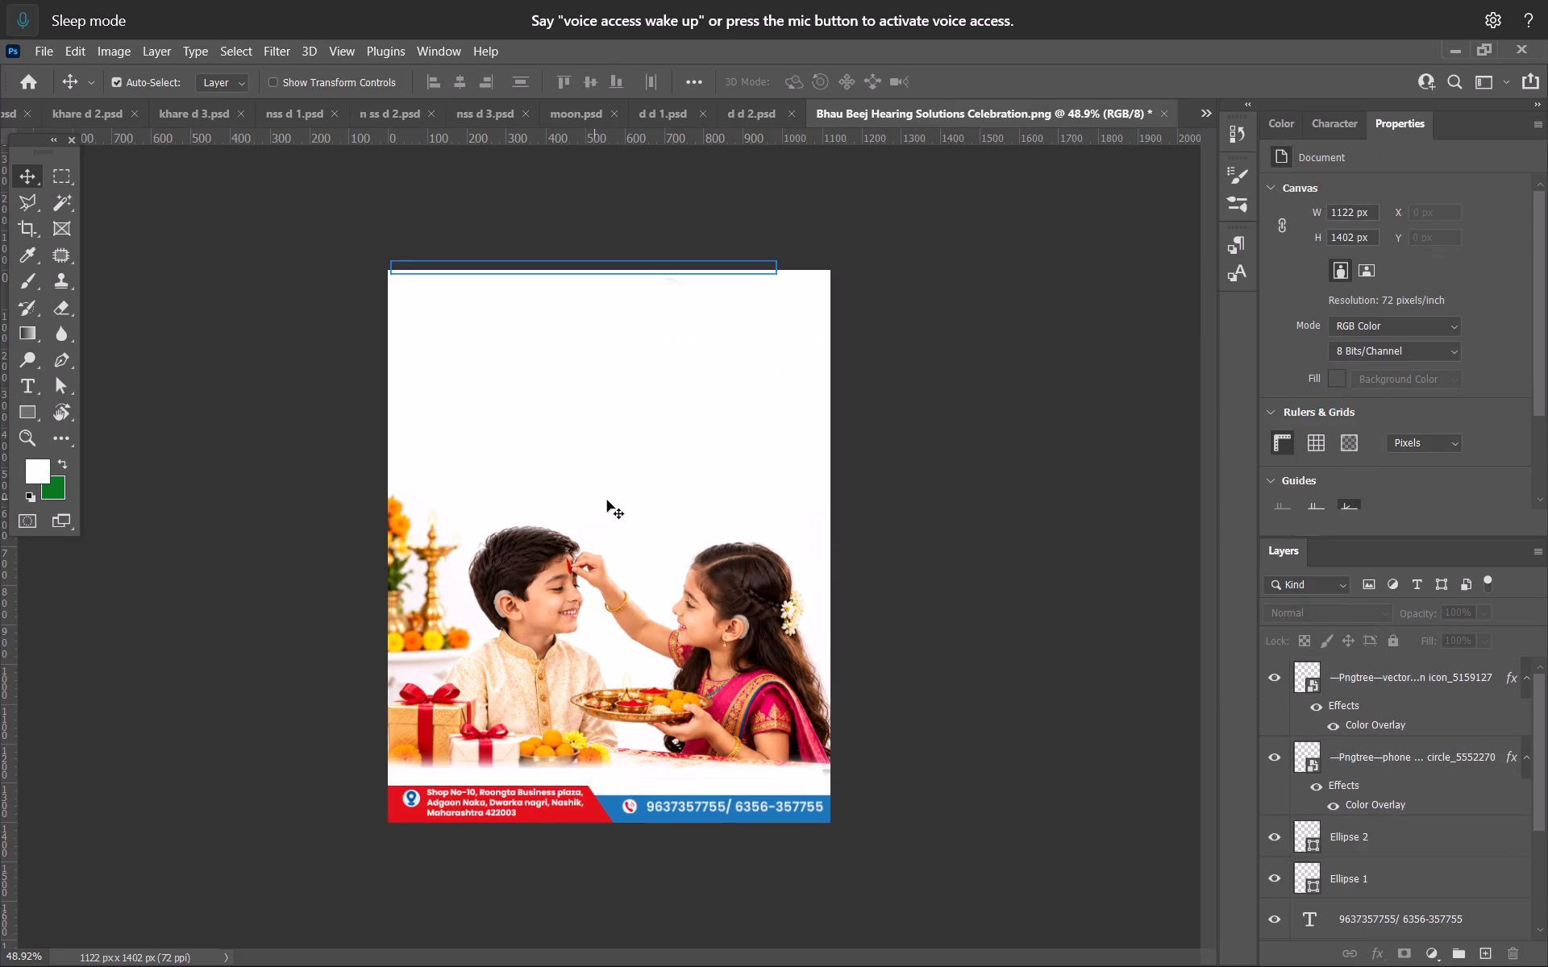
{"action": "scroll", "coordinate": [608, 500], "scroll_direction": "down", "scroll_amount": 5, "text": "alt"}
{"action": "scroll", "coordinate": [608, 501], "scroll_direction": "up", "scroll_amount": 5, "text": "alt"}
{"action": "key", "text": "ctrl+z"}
Copy the Disha logo, call line and red and blue top bars from d d 2.psd and paste them into the Bhau Beej document.
{"action": "left_click", "coordinate": [744, 119]}
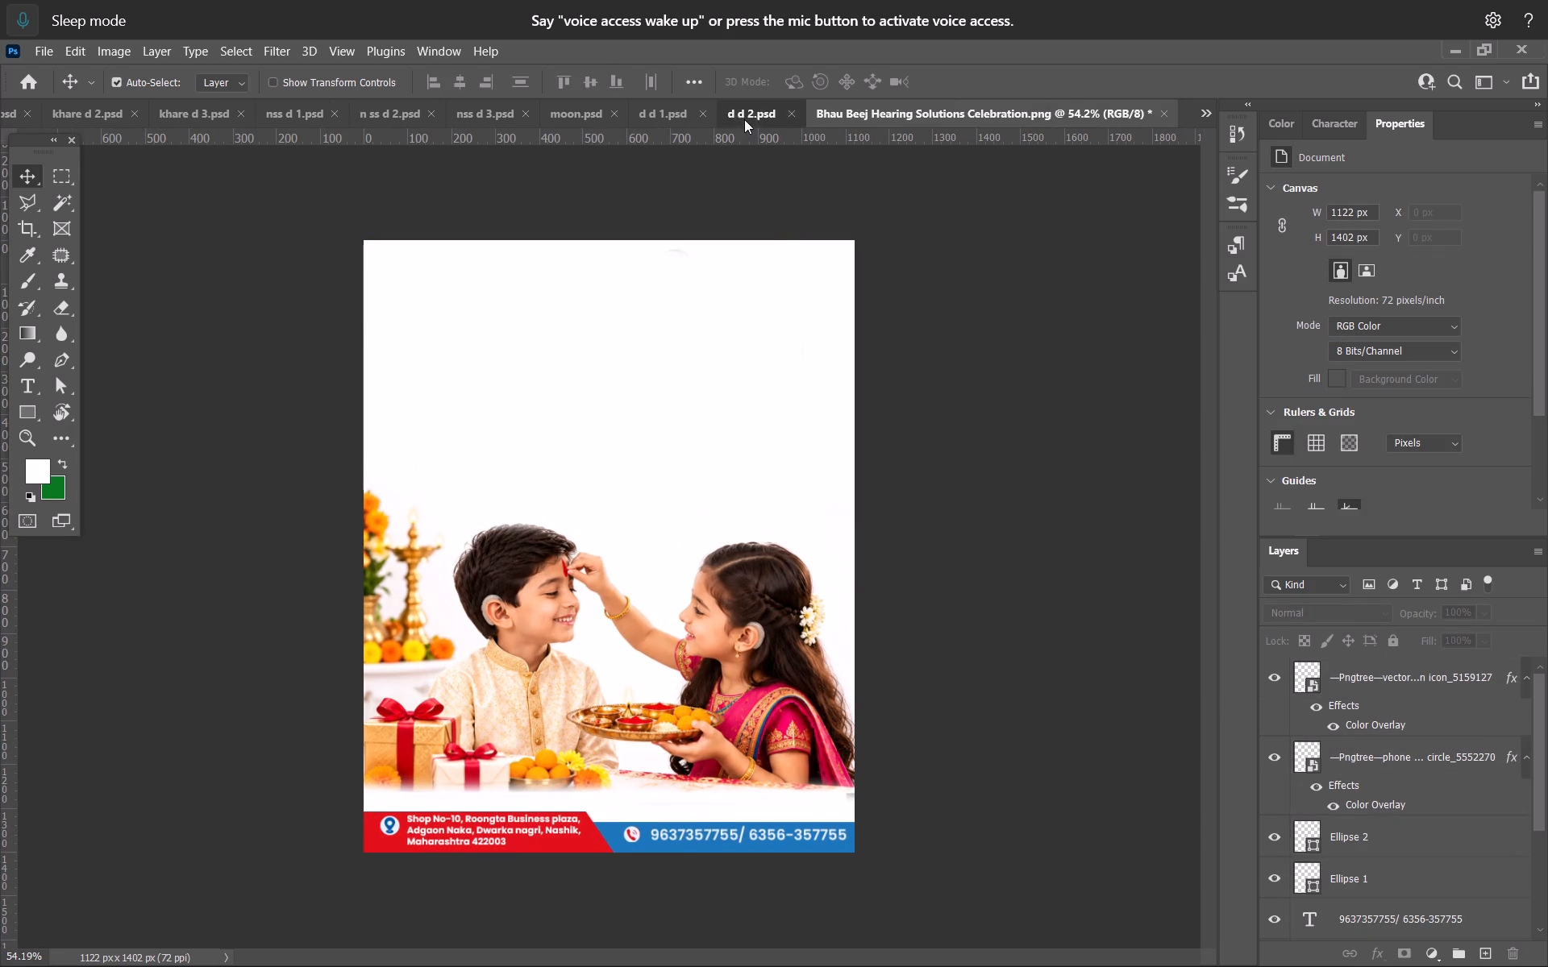
{"action": "left_click", "coordinate": [452, 237]}
{"action": "left_click_drag", "start_coordinate": [337, 237], "coordinate": [874, 394]}
{"action": "left_click", "coordinate": [784, 468], "text": "shift"}
{"action": "key", "text": "ctrl+c"}
{"action": "left_click", "coordinate": [1059, 129]}
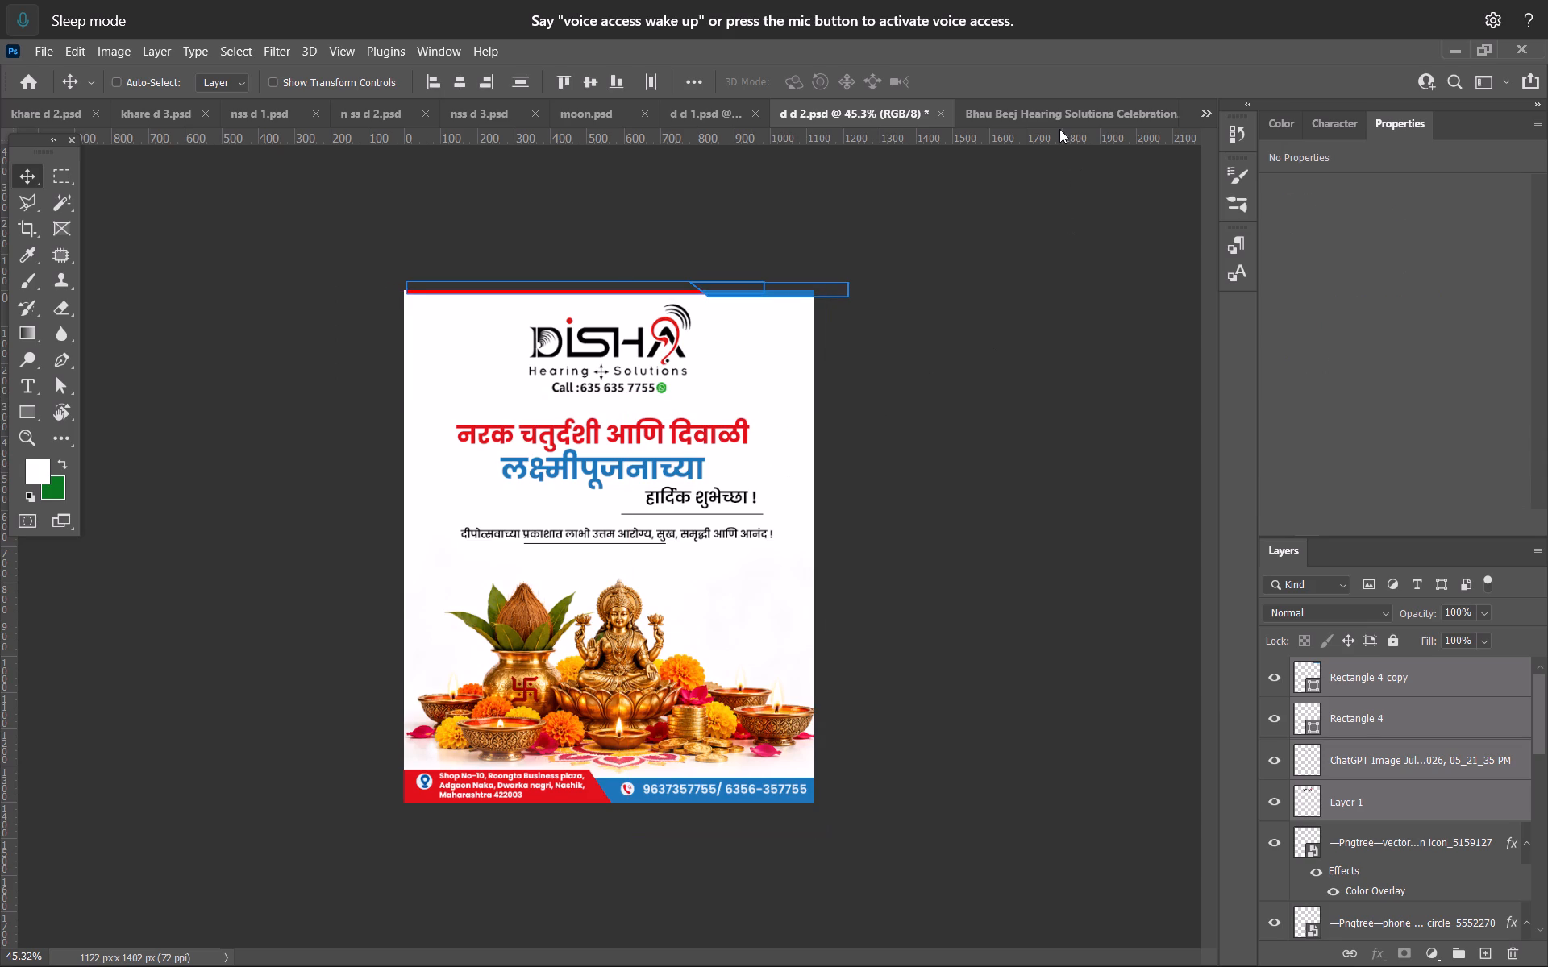
{"action": "left_click", "coordinate": [1054, 119]}
{"action": "key", "text": "ctrl+v"}
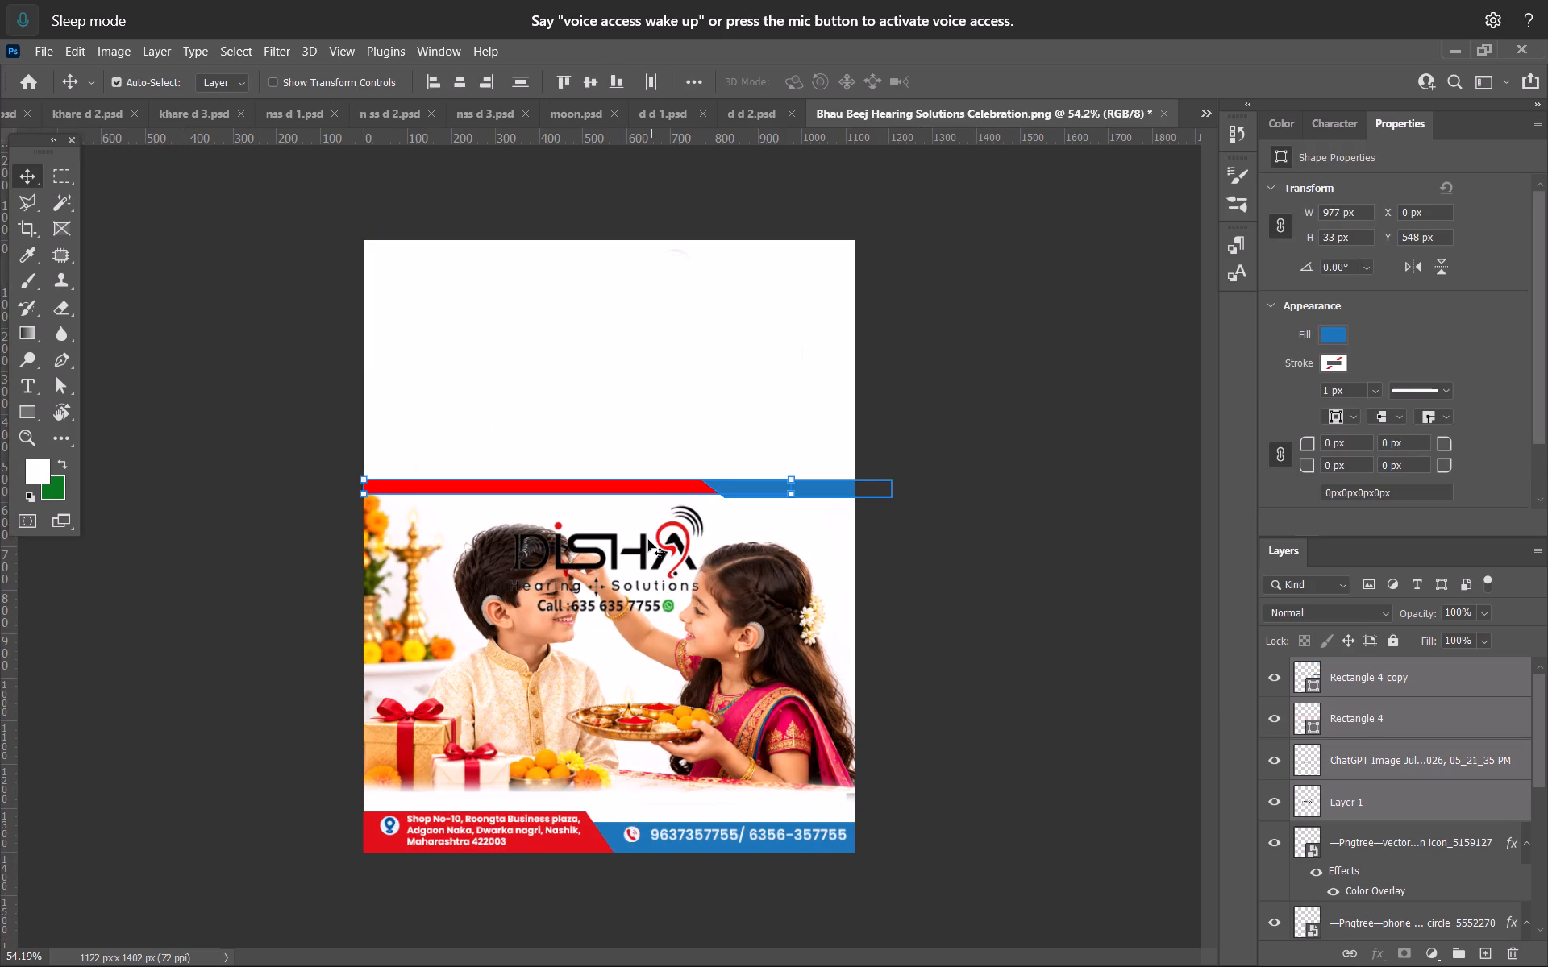
Move the pasted logo and bars to the poster's top edge, nudging them slightly down and left.
{"action": "left_click_drag", "start_coordinate": [646, 557], "coordinate": [647, 307]}
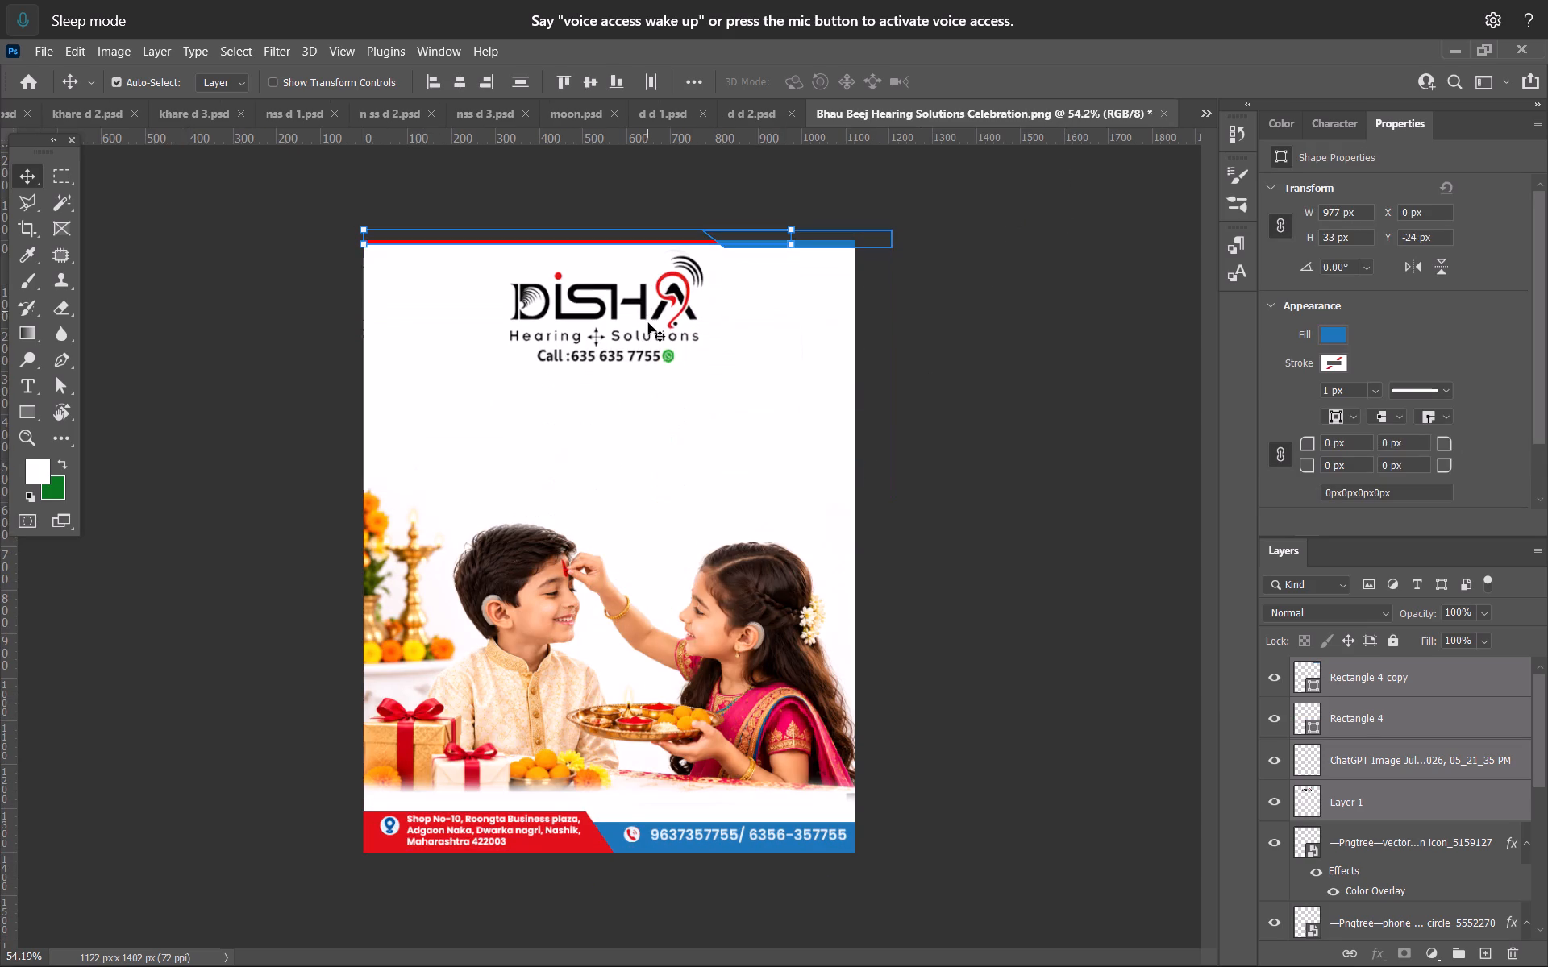
{"action": "key", "text": "Down"}
{"action": "key", "text": "Down"}
{"action": "key", "text": "Down"}
{"action": "key", "text": "Left"}
{"action": "key", "text": "Left"}
{"action": "key", "text": "Left"}
{"action": "key", "text": "Left"}
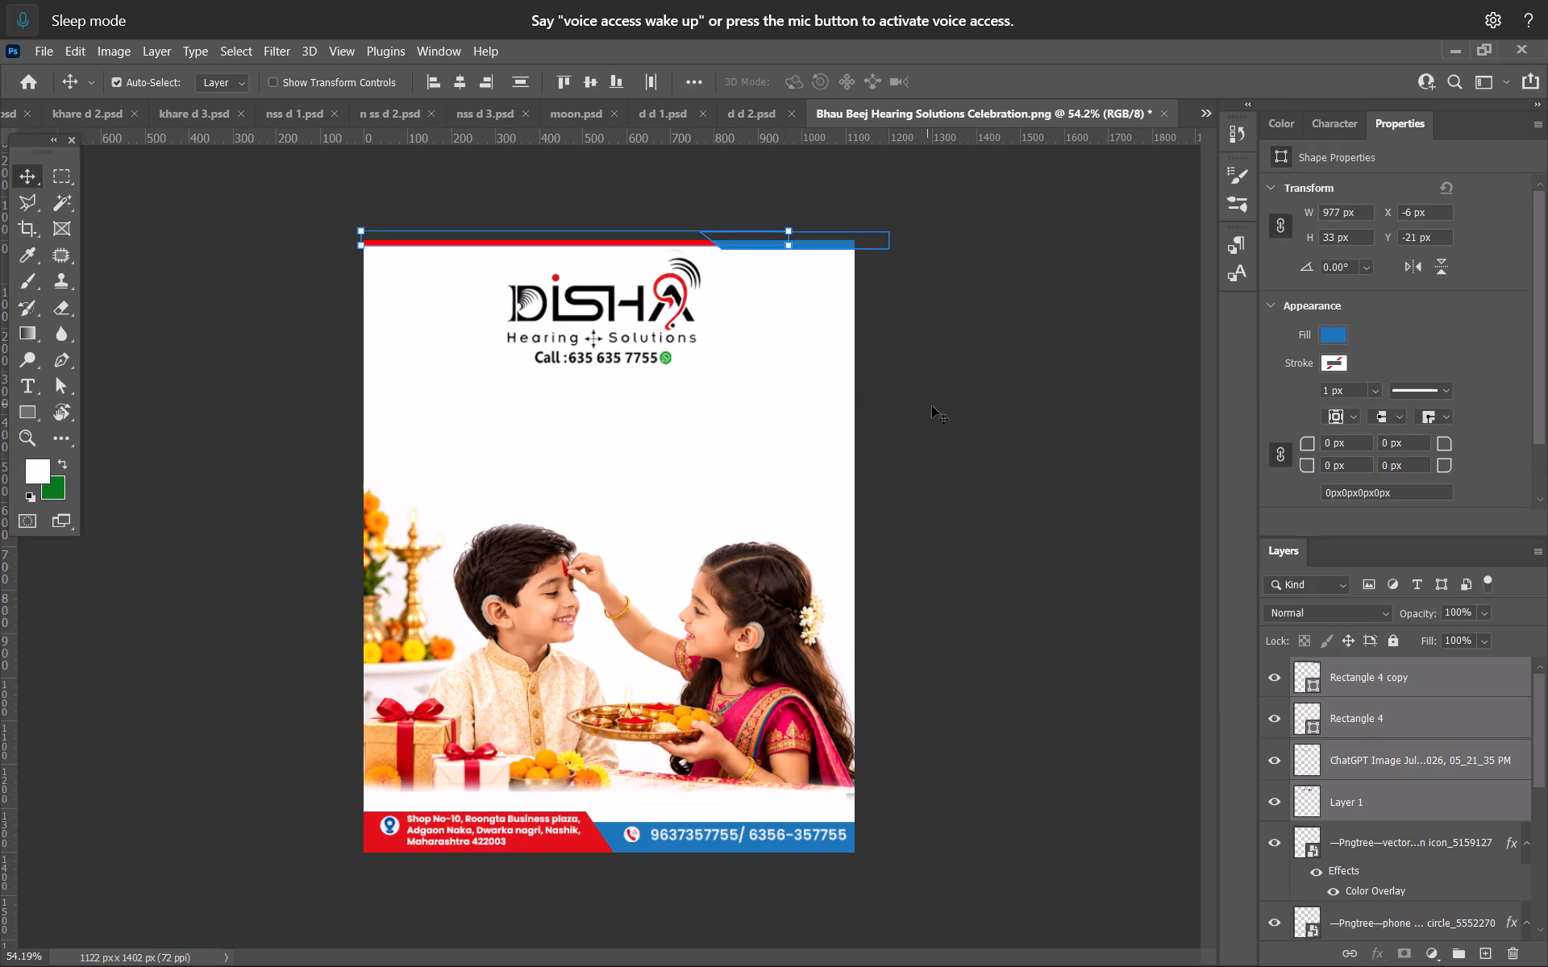
{"action": "key", "text": "Left"}
{"action": "left_click", "coordinate": [932, 406]}
Nudge the red top bar in d d 2.psd left to X -8 px, closing the white gap at the canvas edge.
{"action": "left_click", "coordinate": [768, 120]}
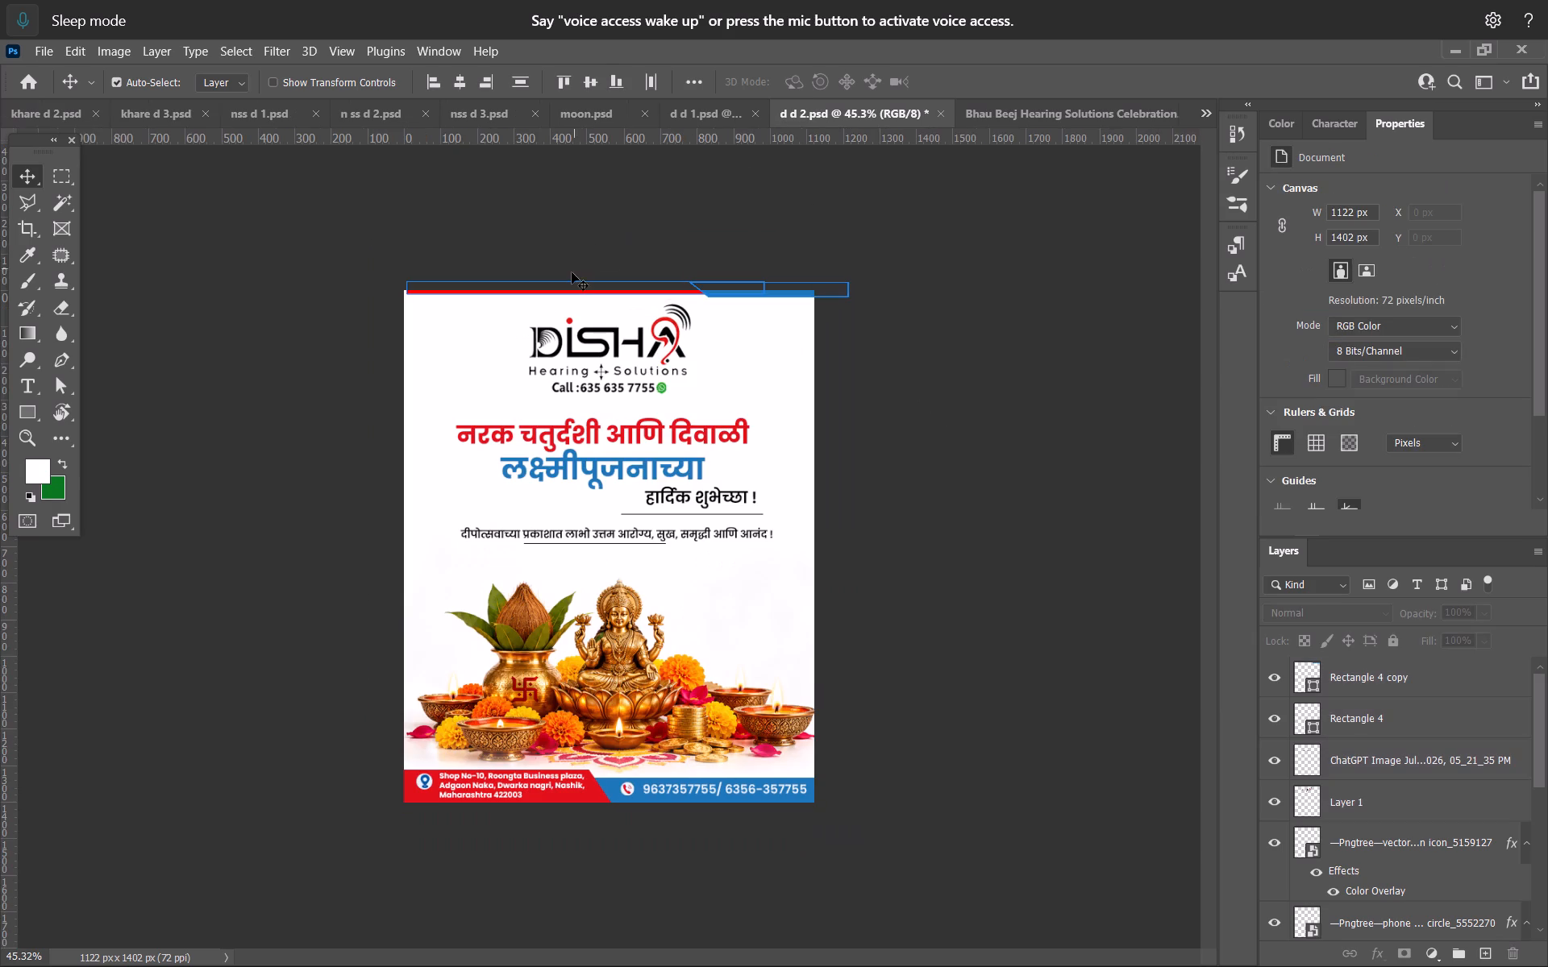
{"action": "left_click", "coordinate": [562, 218]}
{"action": "scroll", "coordinate": [555, 247], "scroll_direction": "up", "scroll_amount": 9, "text": "alt"}
{"action": "key", "text": "space"}
{"action": "key", "text": "space"}
{"action": "key", "text": "space"}
{"action": "key", "text": "space"}
{"action": "key", "text": "space"}
{"action": "left_click_drag", "start_coordinate": [556, 250], "coordinate": [612, 480]}
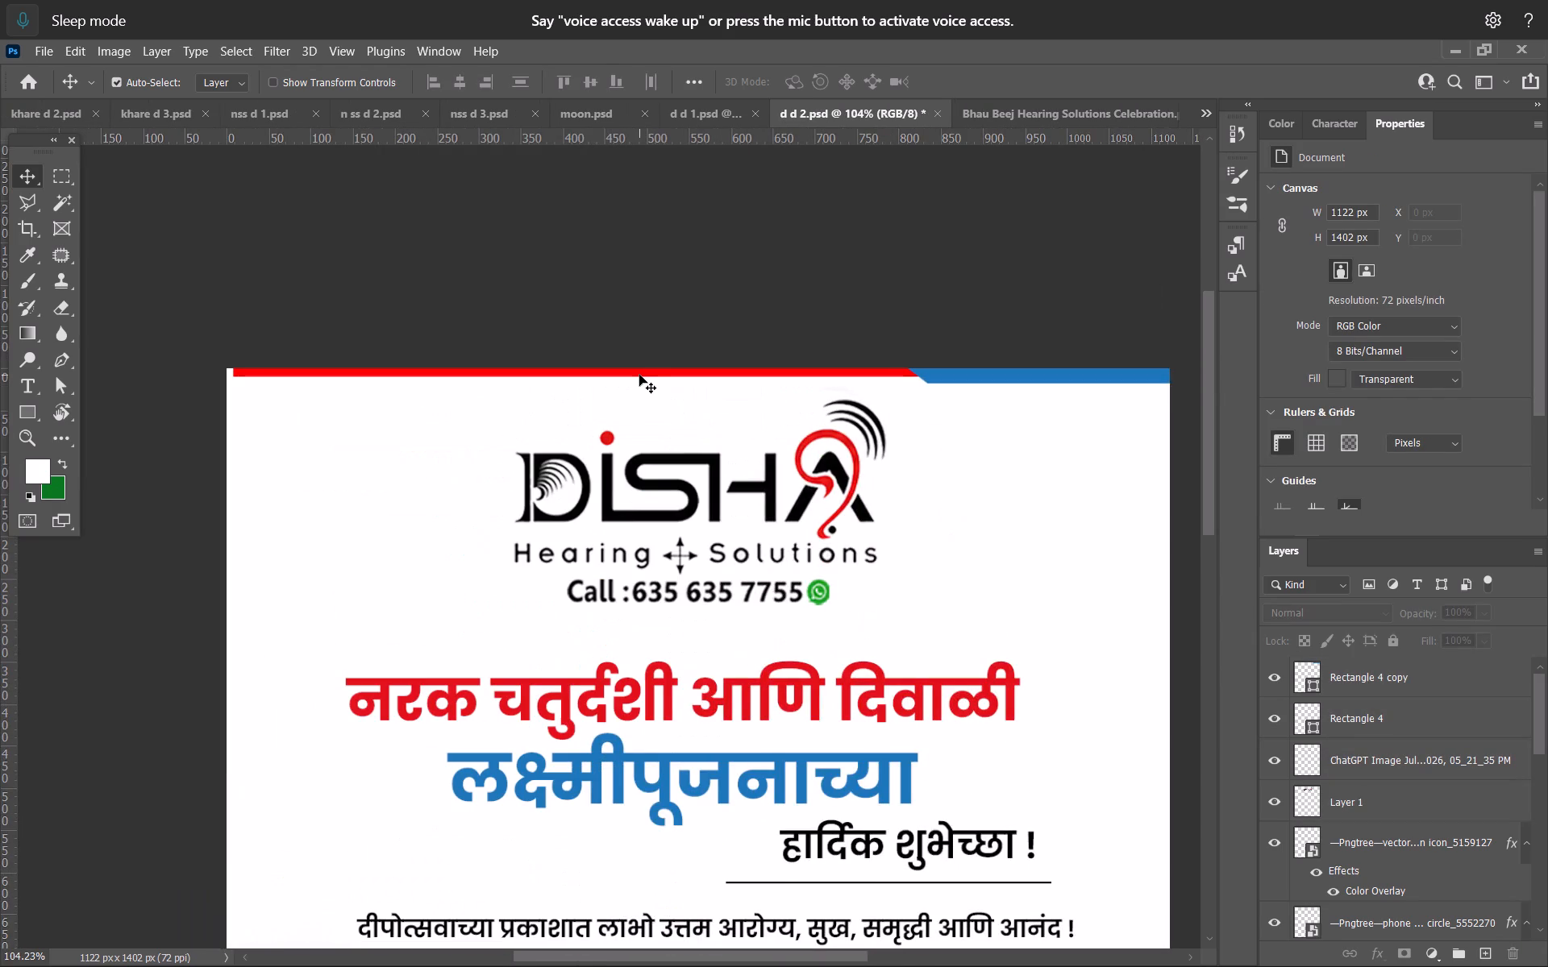
{"action": "left_click", "coordinate": [639, 375]}
{"action": "key", "text": "Left"}
{"action": "key", "text": "Left"}
{"action": "key", "text": "Left"}
{"action": "key", "text": "Left"}
{"action": "key", "text": "Left"}
{"action": "key", "text": "Left"}
{"action": "key", "text": "Left"}
{"action": "key", "text": "Left"}
{"action": "key", "text": "Left"}
{"action": "key", "text": "Left"}
{"action": "key", "text": "Left"}
{"action": "key", "text": "Left"}
{"action": "key", "text": "Left"}
{"action": "key", "text": "Left"}
{"action": "key", "text": "Left"}
{"action": "key", "text": "Left"}
{"action": "key", "text": "Left"}
{"action": "key", "text": "Left"}
{"action": "key", "text": "Left"}
{"action": "key", "text": "Left"}
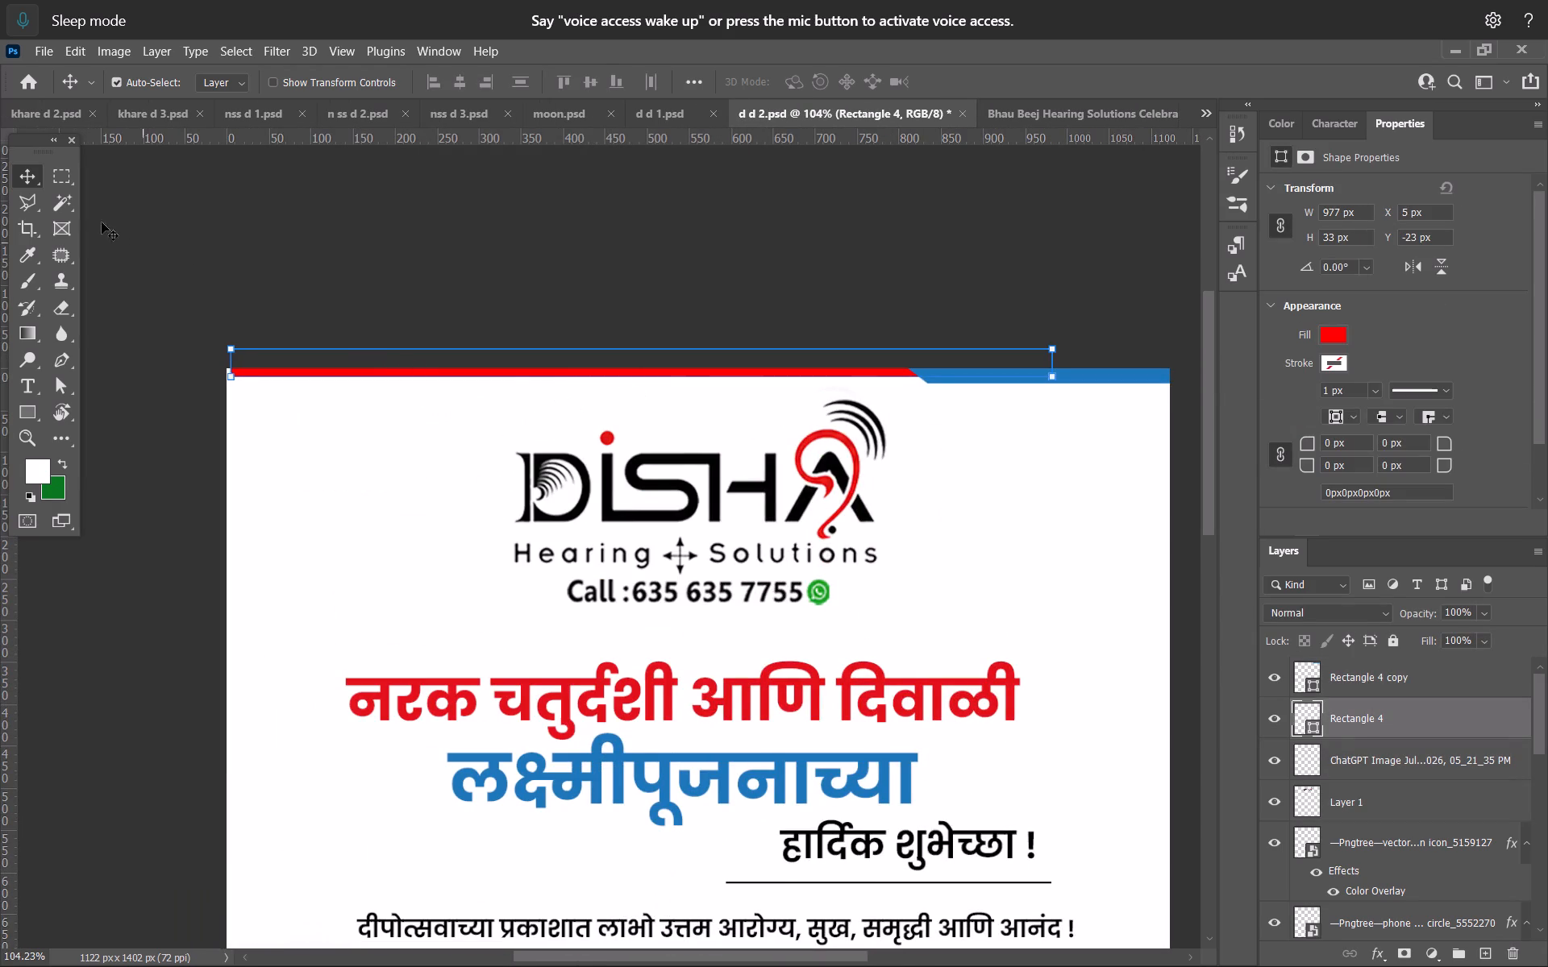
{"action": "left_click", "coordinate": [449, 274]}
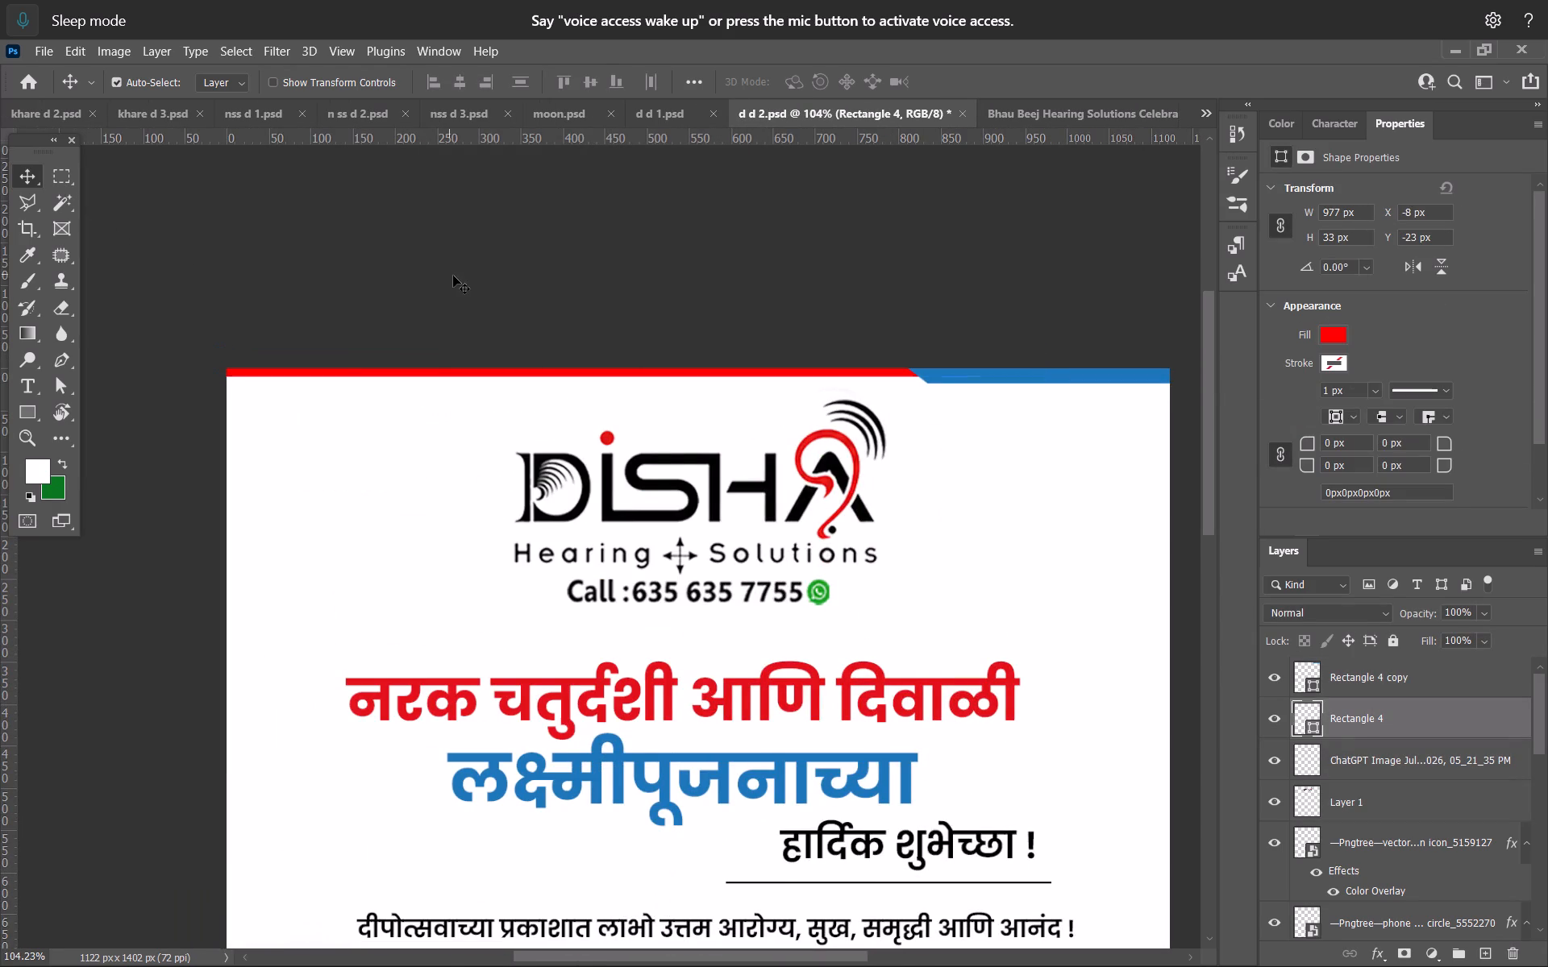
Save d d 2.psd.
{"action": "scroll", "coordinate": [483, 323], "scroll_direction": "down", "scroll_amount": 8, "text": "alt"}
{"action": "key", "text": "ctrl+s"}
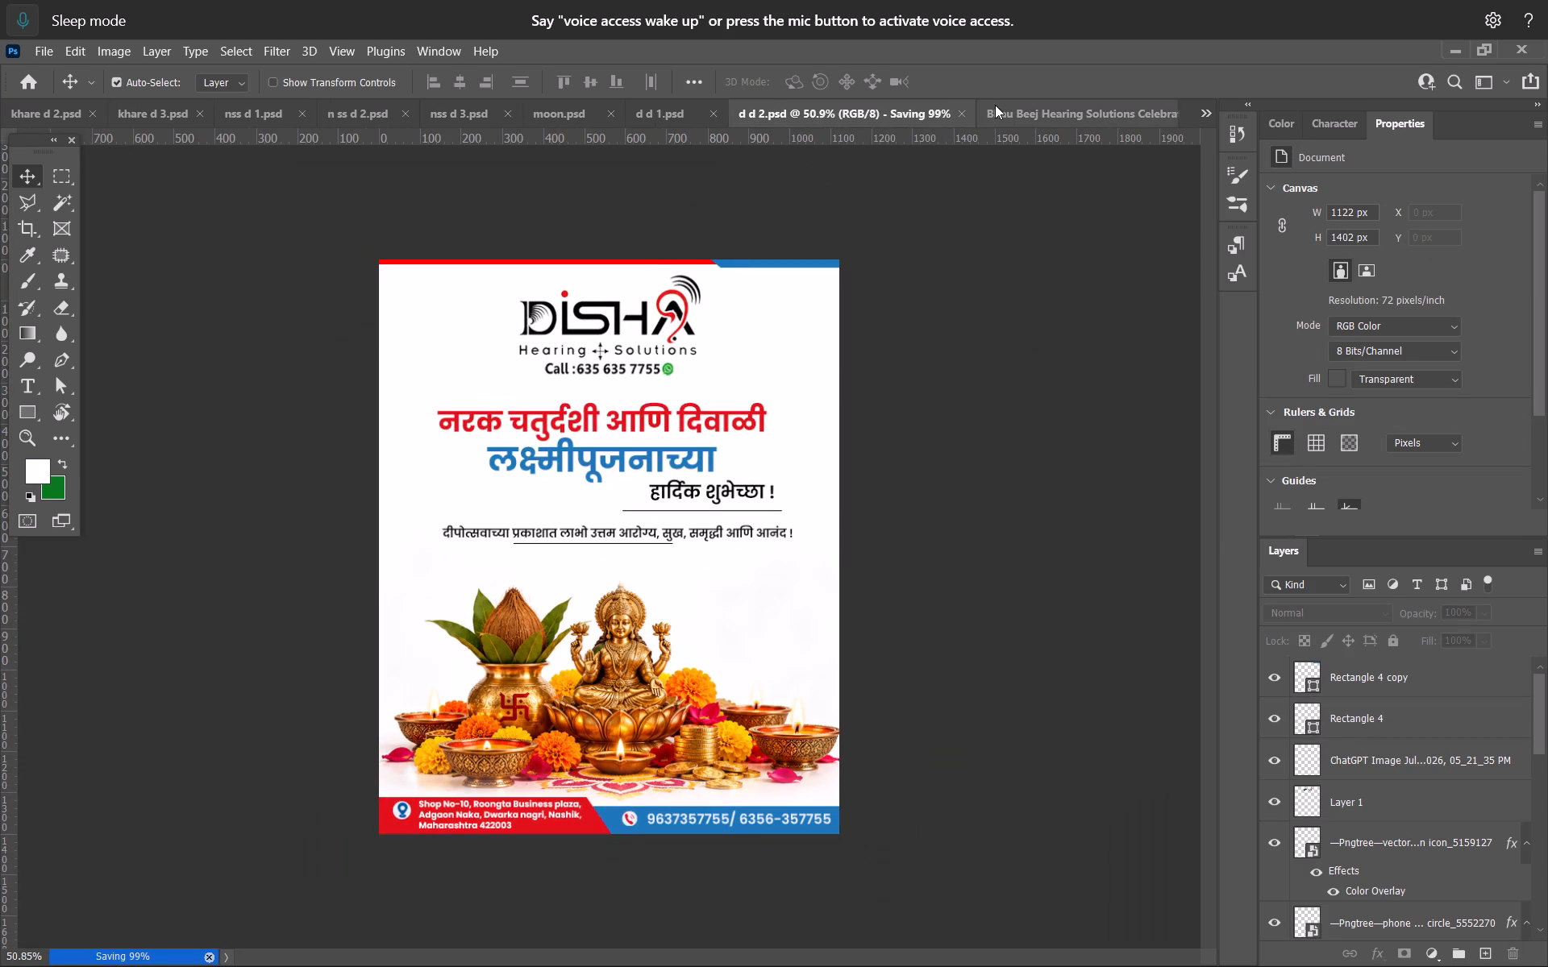
Save the Bhau Beej document as a layered Photoshop file named d dd 3 in the job folder.
{"action": "left_click", "coordinate": [995, 105]}
{"action": "scroll", "coordinate": [614, 477], "scroll_direction": "down", "scroll_amount": 4, "text": "alt"}
{"action": "scroll", "coordinate": [614, 477], "scroll_direction": "up", "scroll_amount": 8, "text": "alt"}
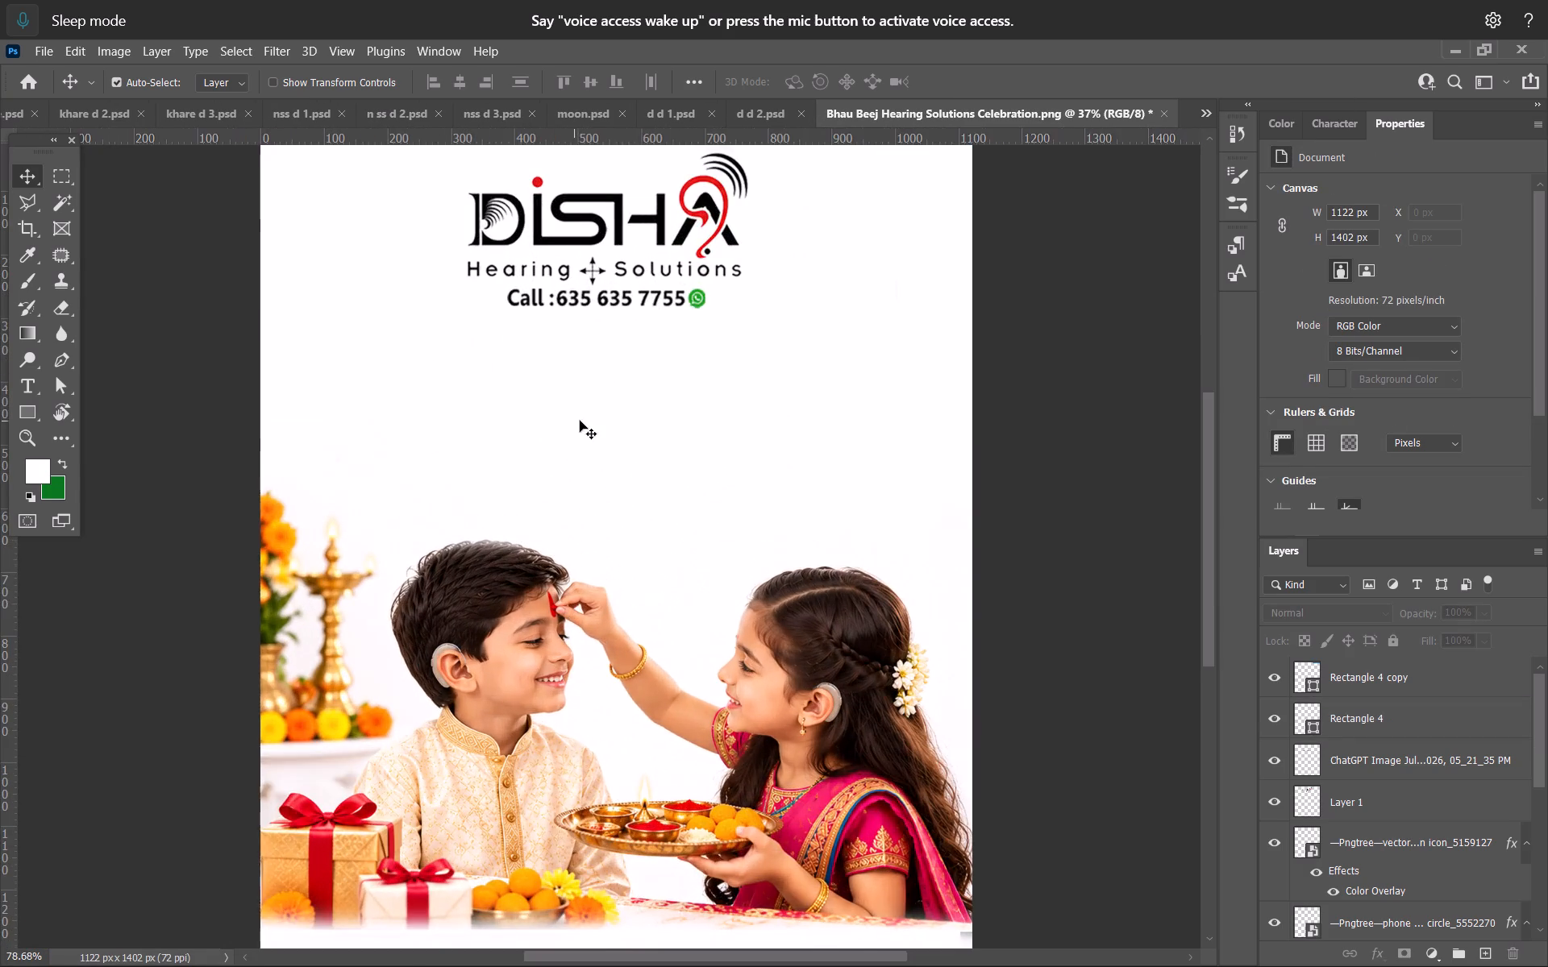
{"action": "key", "text": "space"}
{"action": "key", "text": "space"}
{"action": "key", "text": "space"}
{"action": "key", "text": "space"}
{"action": "key", "text": "space"}
{"action": "key", "text": "space"}
{"action": "key", "text": "space"}
{"action": "left_click_drag", "start_coordinate": [581, 383], "coordinate": [599, 572]}
{"action": "key", "text": "ctrl+s"}
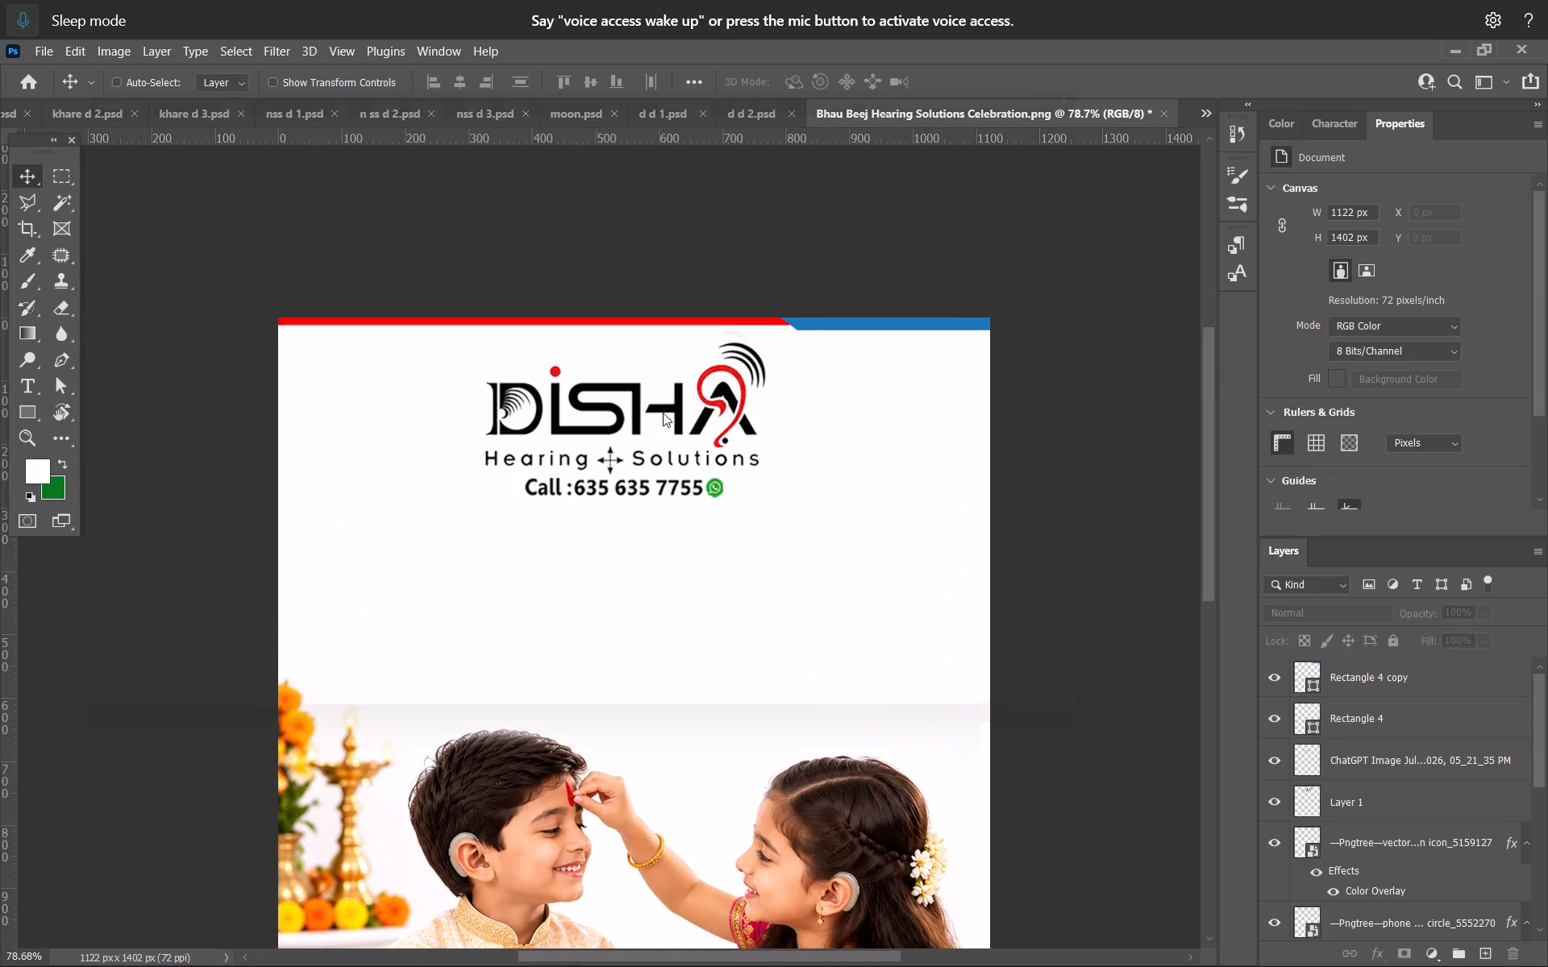
{"action": "left_click", "coordinate": [110, 435]}
{"action": "left_click", "coordinate": [176, 508]}
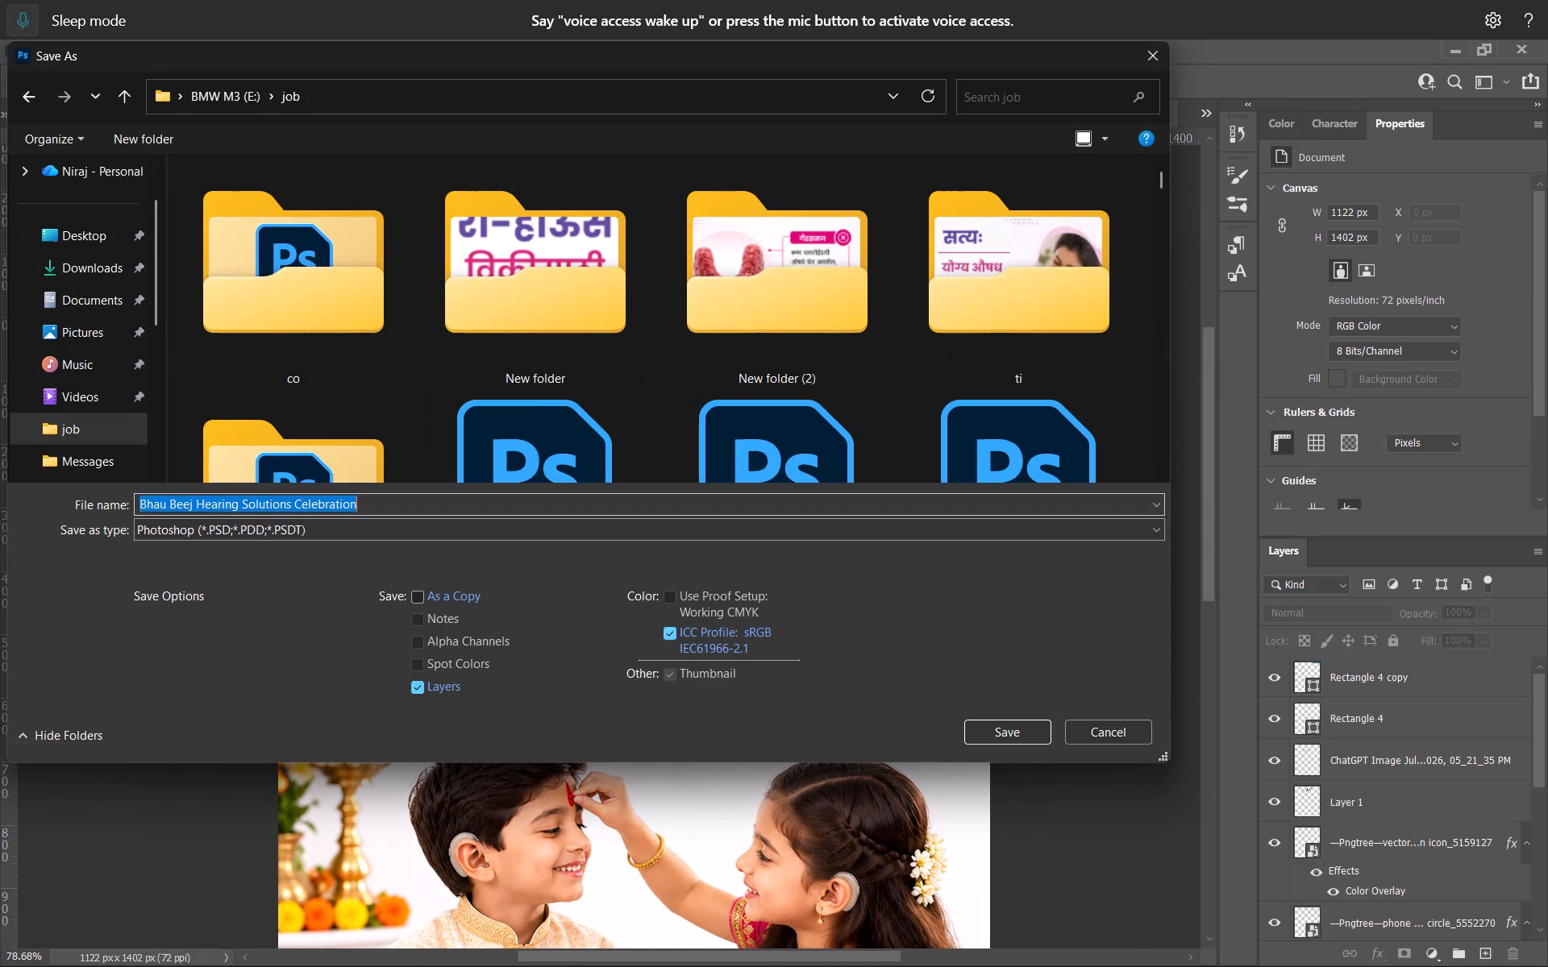
{"action": "type", "text": "d d"}
{"action": "key", "text": "d"}
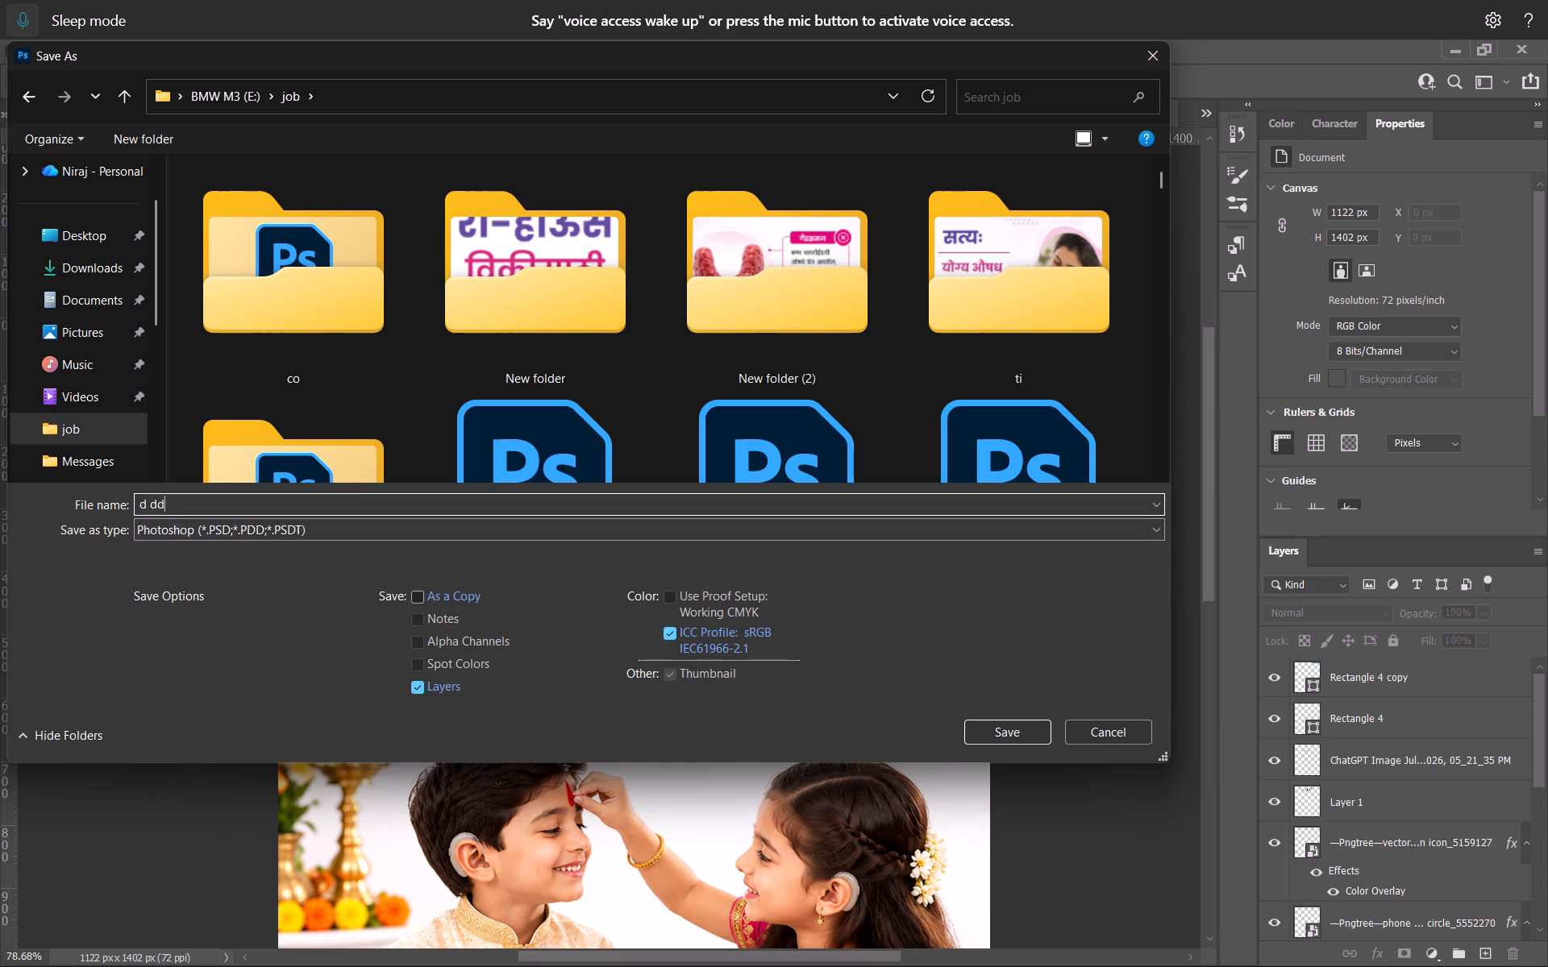
{"action": "key", "text": "space"}
{"action": "key", "text": "3"}
{"action": "left_click", "coordinate": [1008, 730]}
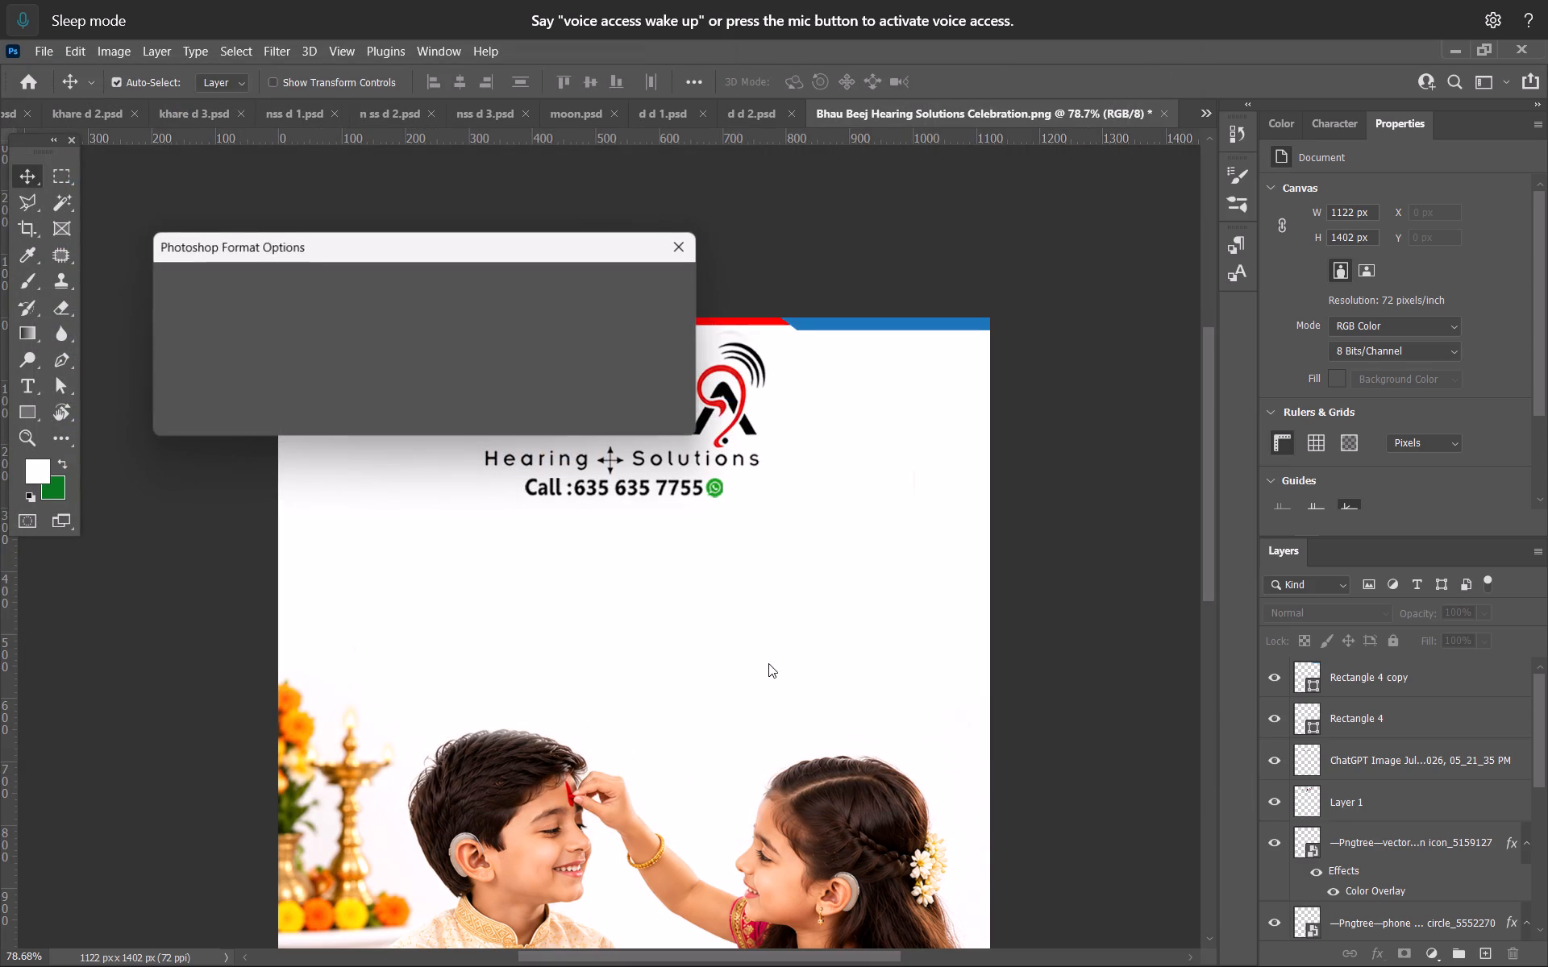
{"action": "left_click", "coordinate": [660, 293]}
Copy the green भाऊबीजेच्या headline and divider line from khare d 3.psd into d dd 3.psd and place them below the logo's call line.
{"action": "left_click", "coordinate": [210, 120]}
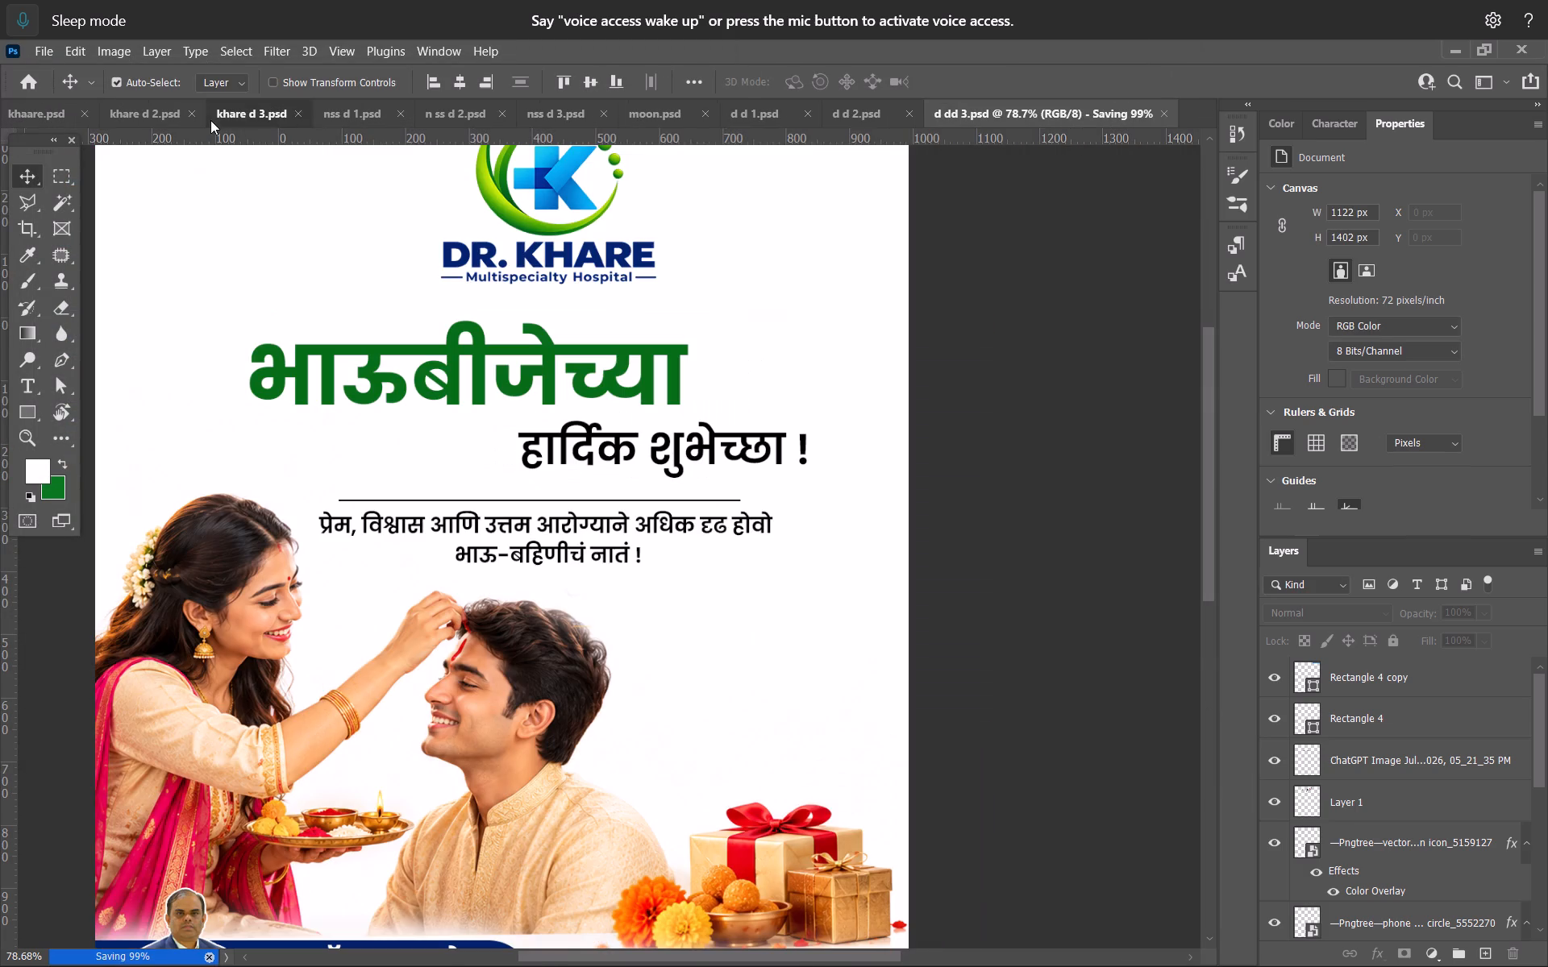
{"action": "scroll", "coordinate": [493, 378], "scroll_direction": "up", "scroll_amount": 5, "text": "alt"}
{"action": "left_click", "coordinate": [507, 384]}
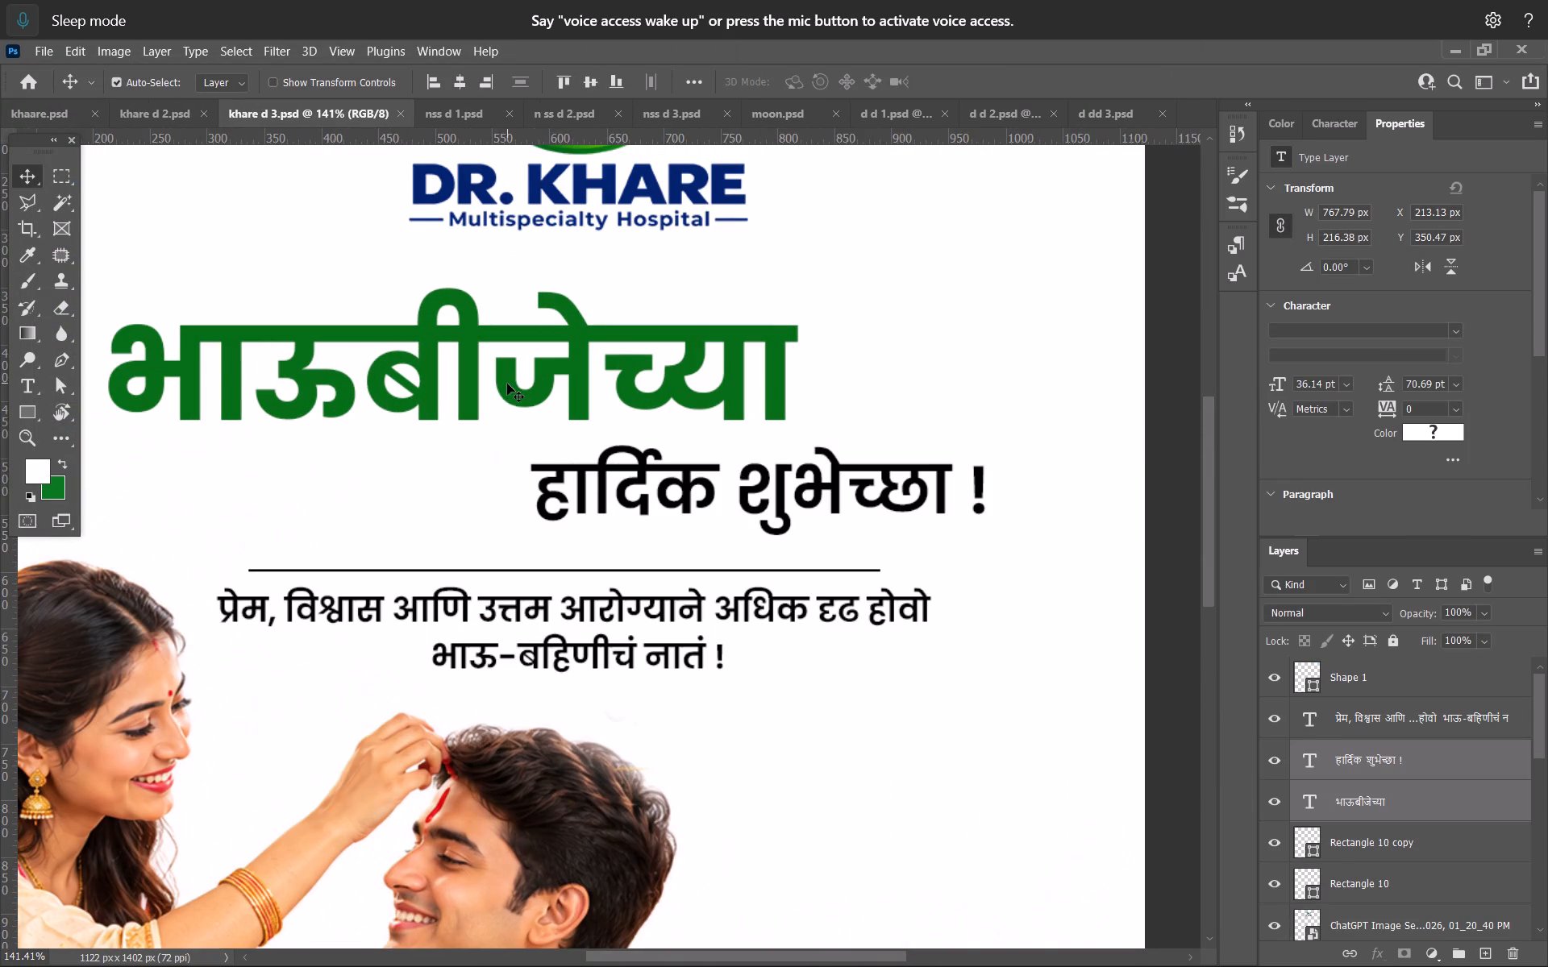
{"action": "left_click", "coordinate": [560, 477], "text": "shift"}
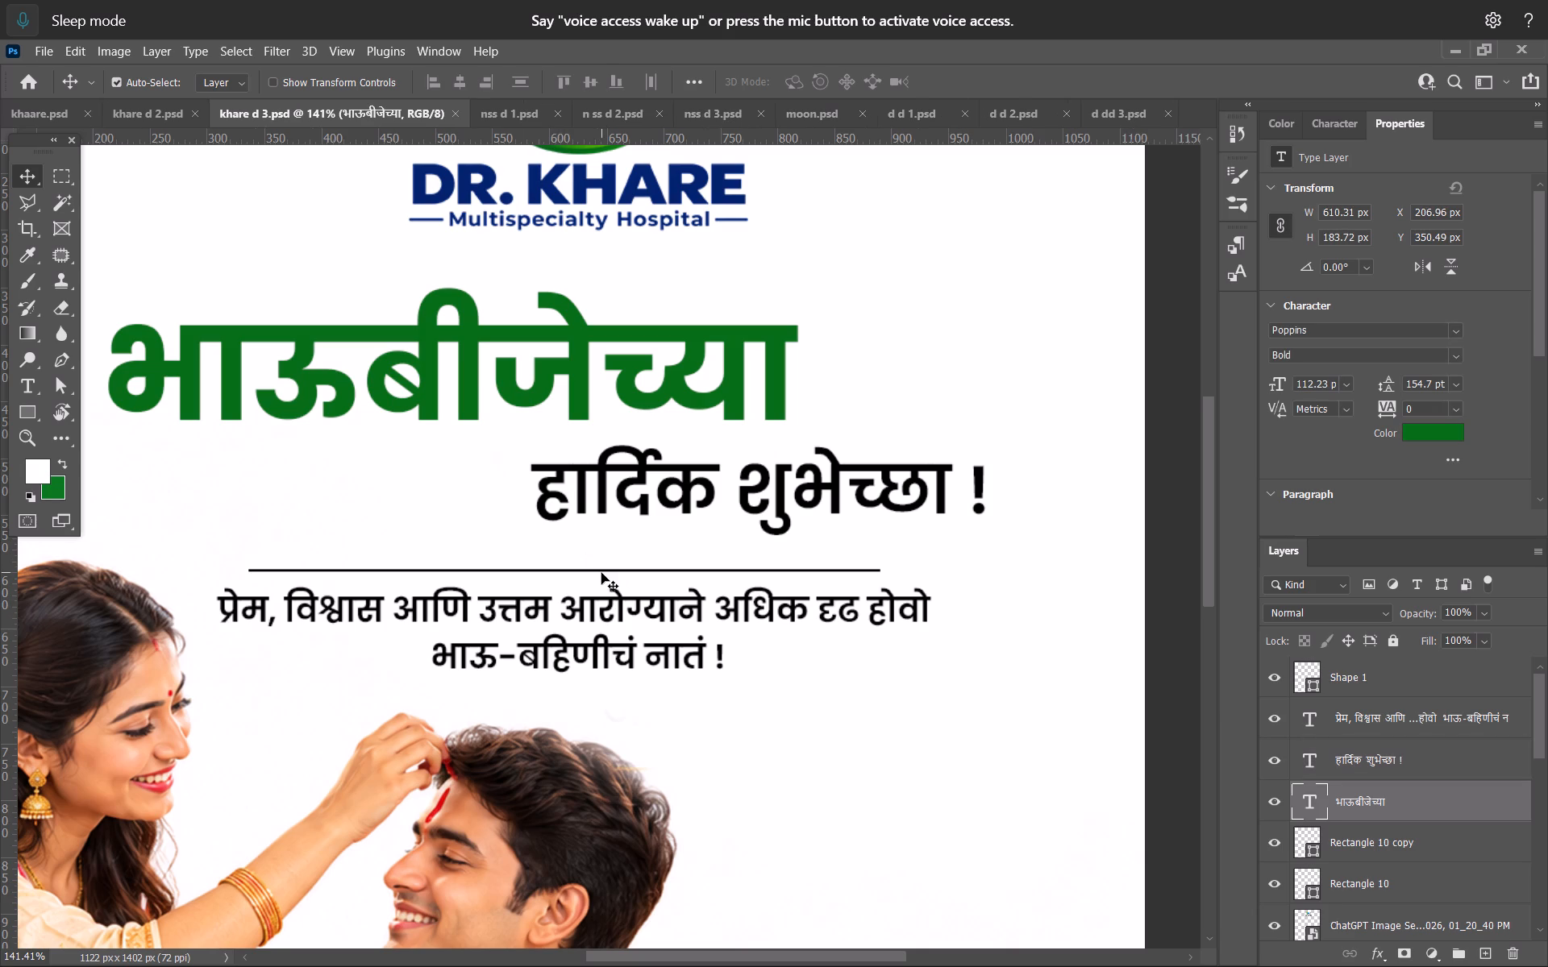
{"action": "left_click", "coordinate": [597, 571], "text": "shift"}
{"action": "key", "text": "ctrl+c"}
{"action": "key", "text": "ctrl+c"}
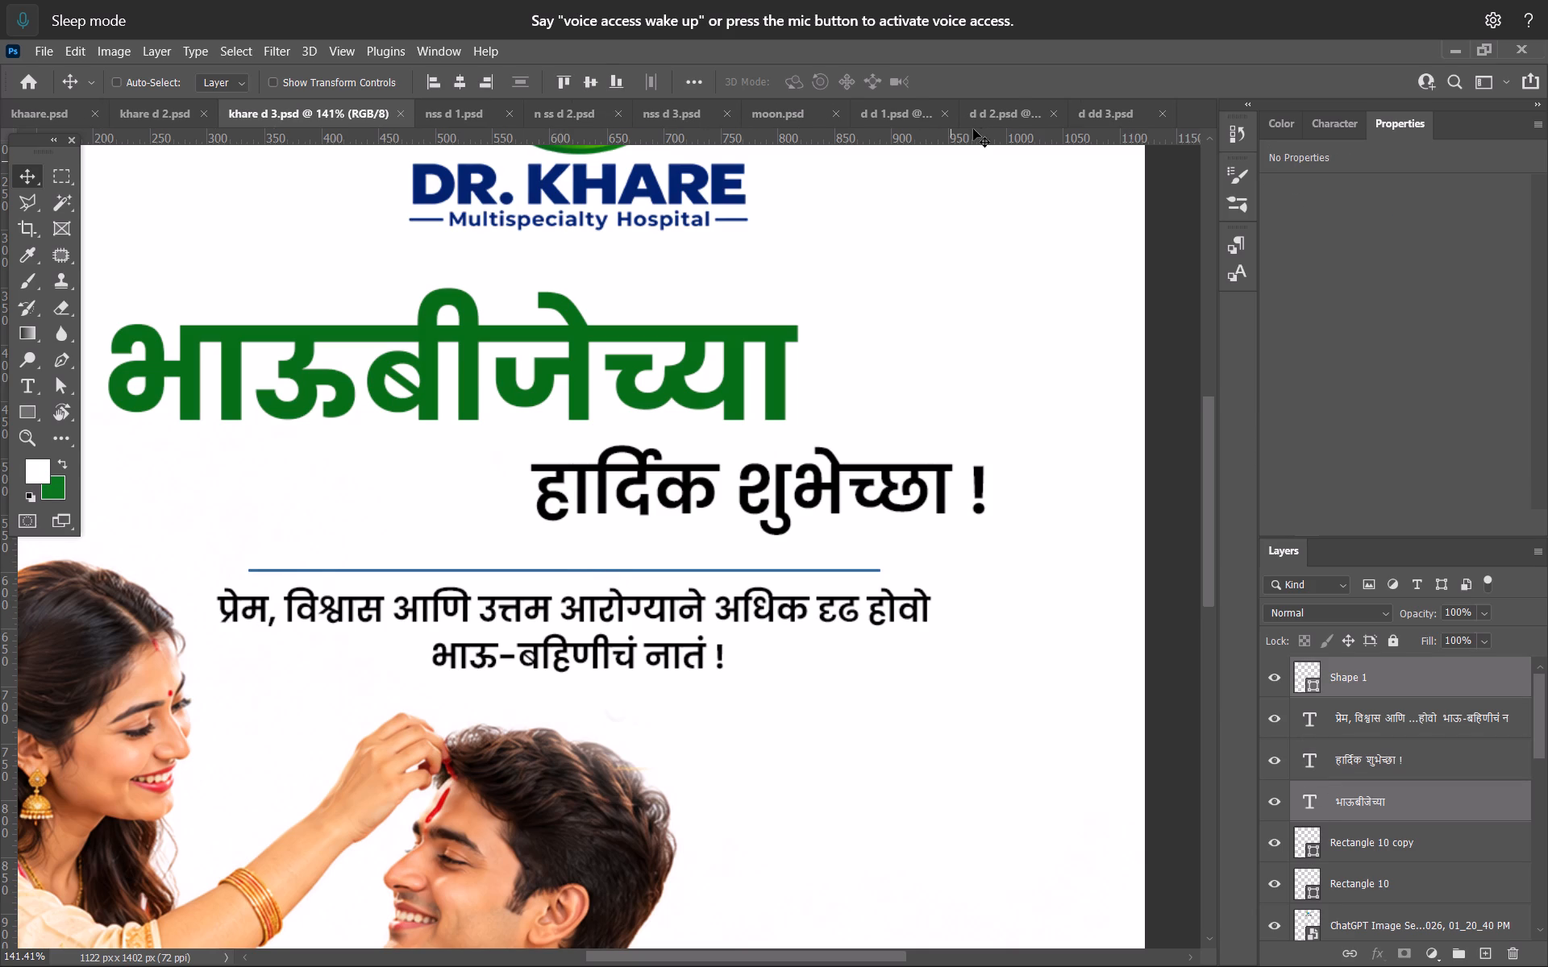
{"action": "left_click", "coordinate": [1091, 114]}
{"action": "key", "text": "ctrl+v"}
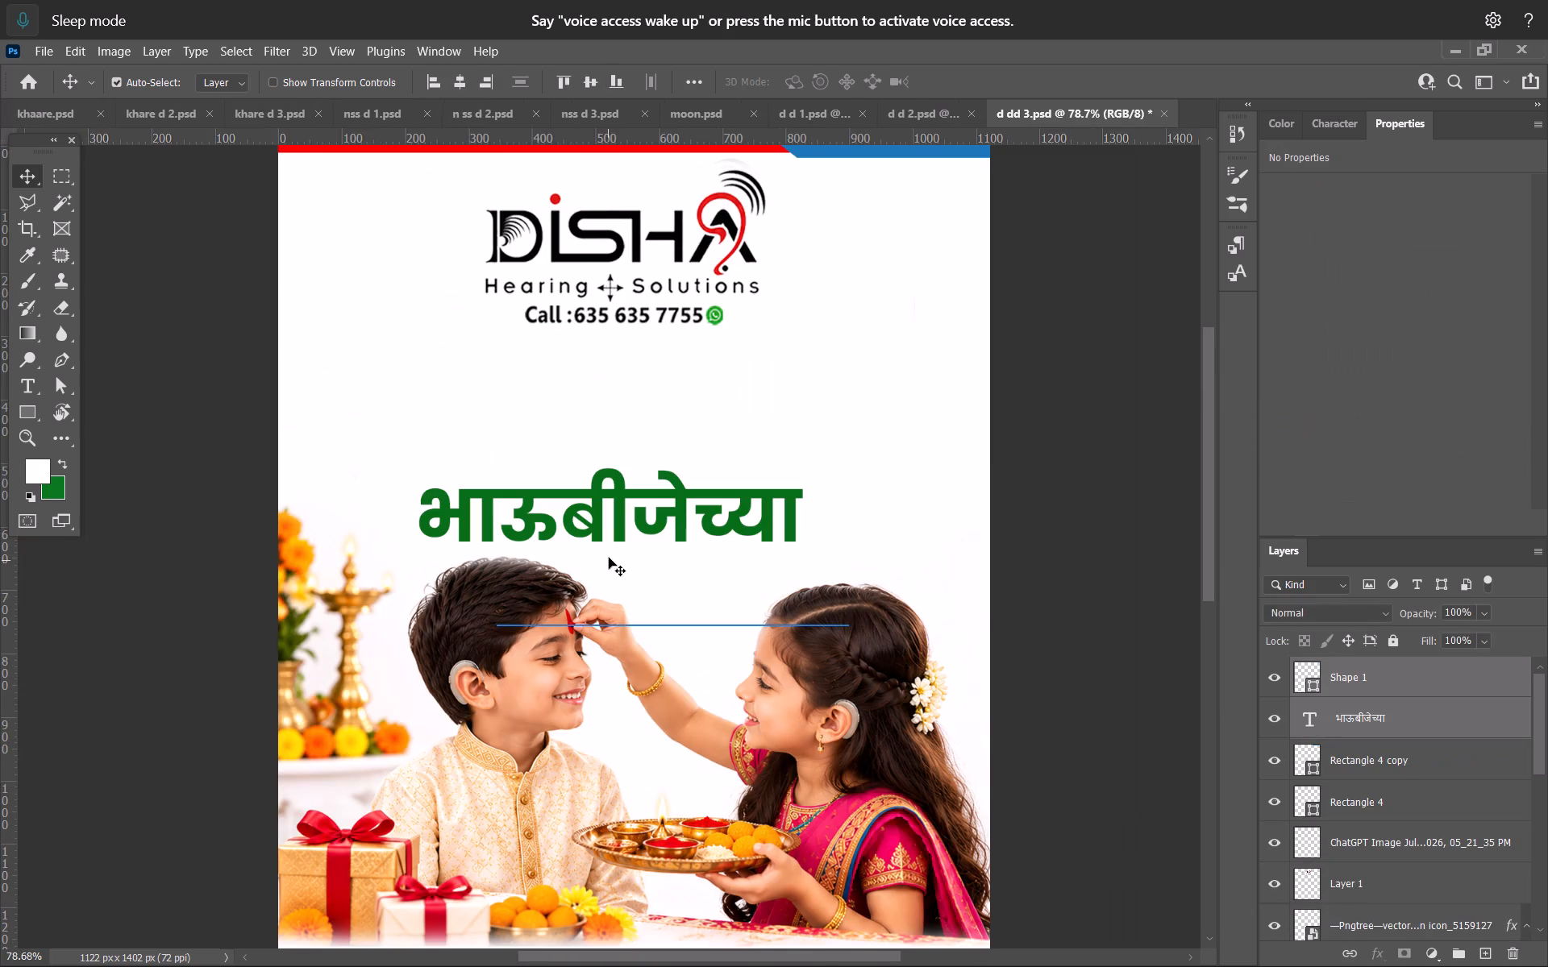
{"action": "left_click_drag", "start_coordinate": [594, 517], "coordinate": [606, 393]}
{"action": "left_click", "coordinate": [1073, 447]}
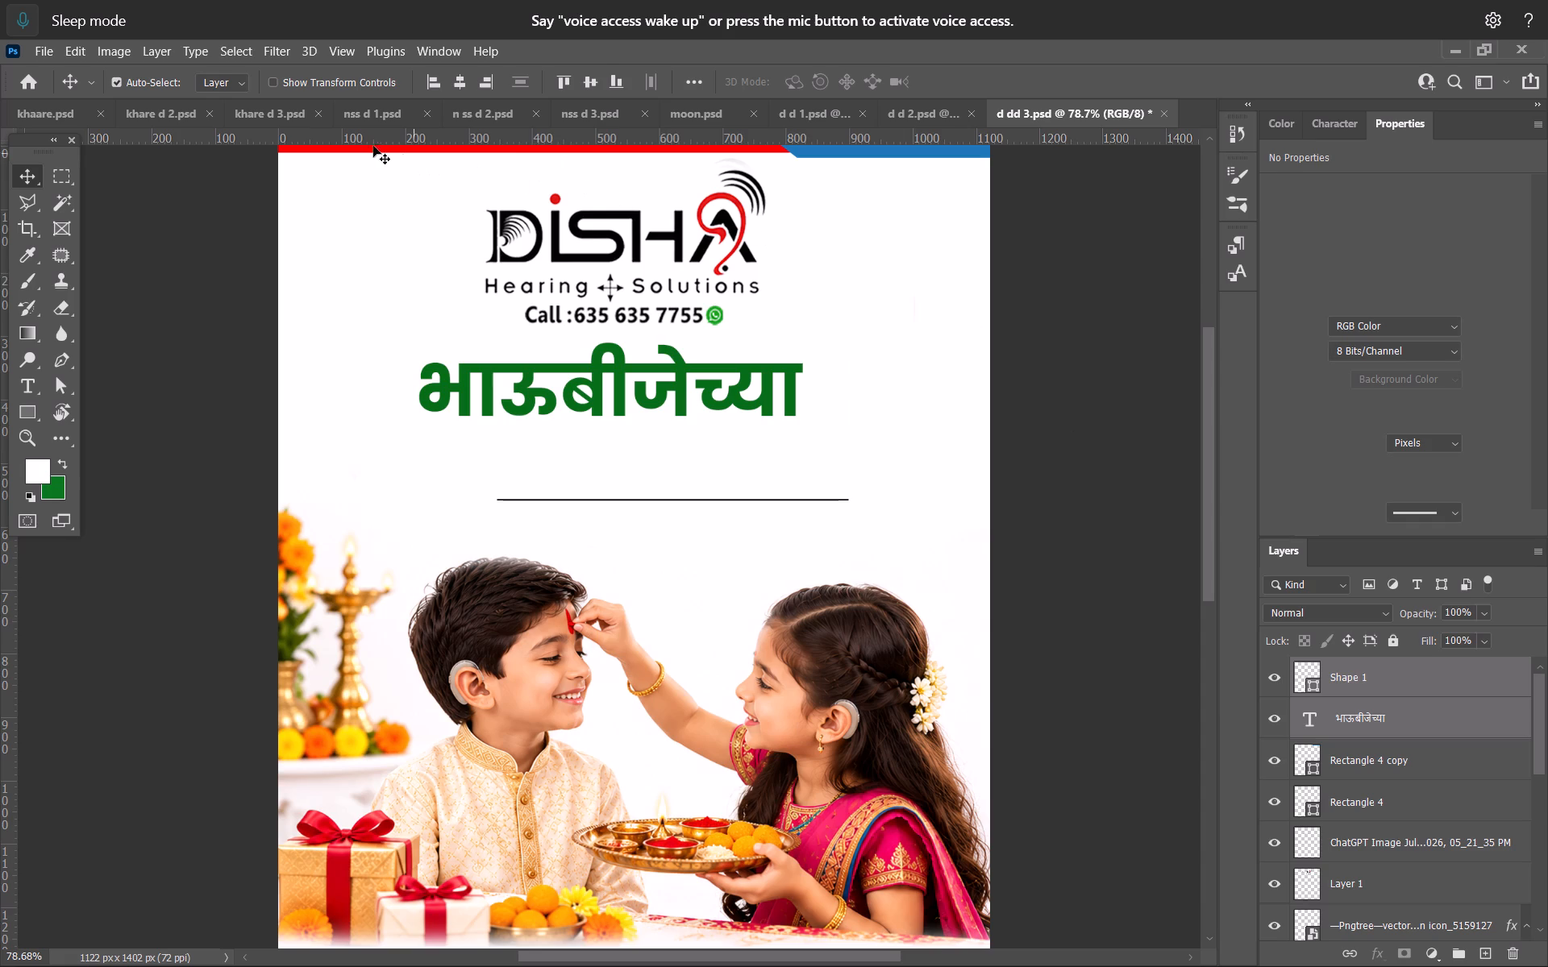
Copy the हार्दिक शुभेच्छा ! text from khare d 3.psd into d dd 3.psd and place it beneath the headline's right end.
{"action": "left_click", "coordinate": [259, 117]}
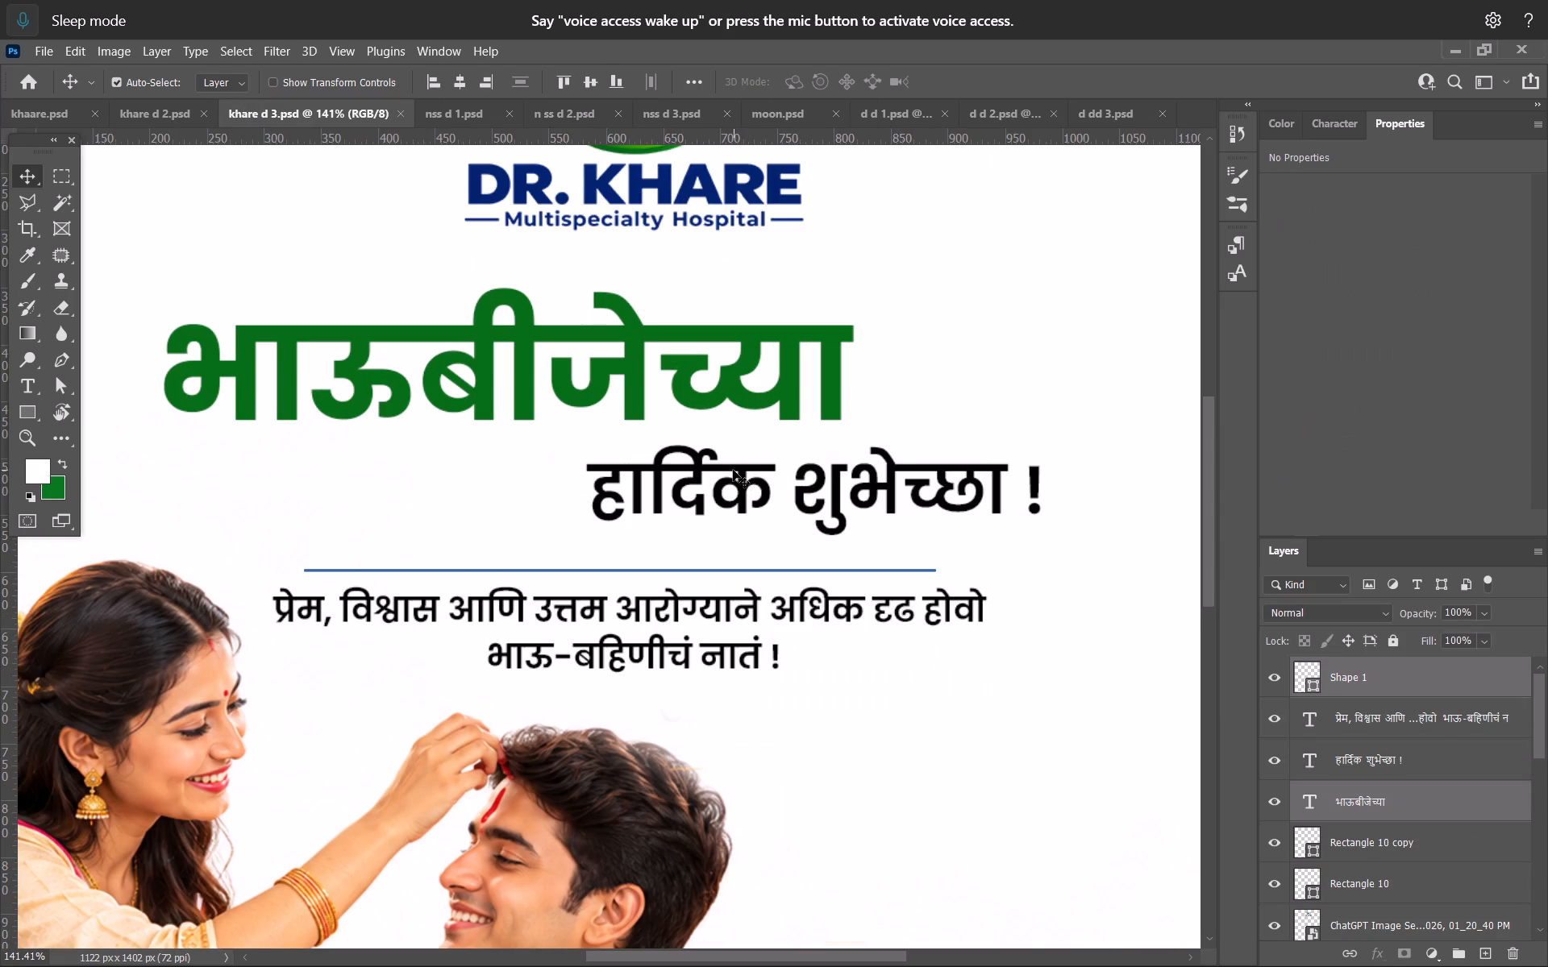
{"action": "left_click", "coordinate": [743, 478]}
{"action": "key", "text": "ctrl+c"}
{"action": "key", "text": "ctrl+c"}
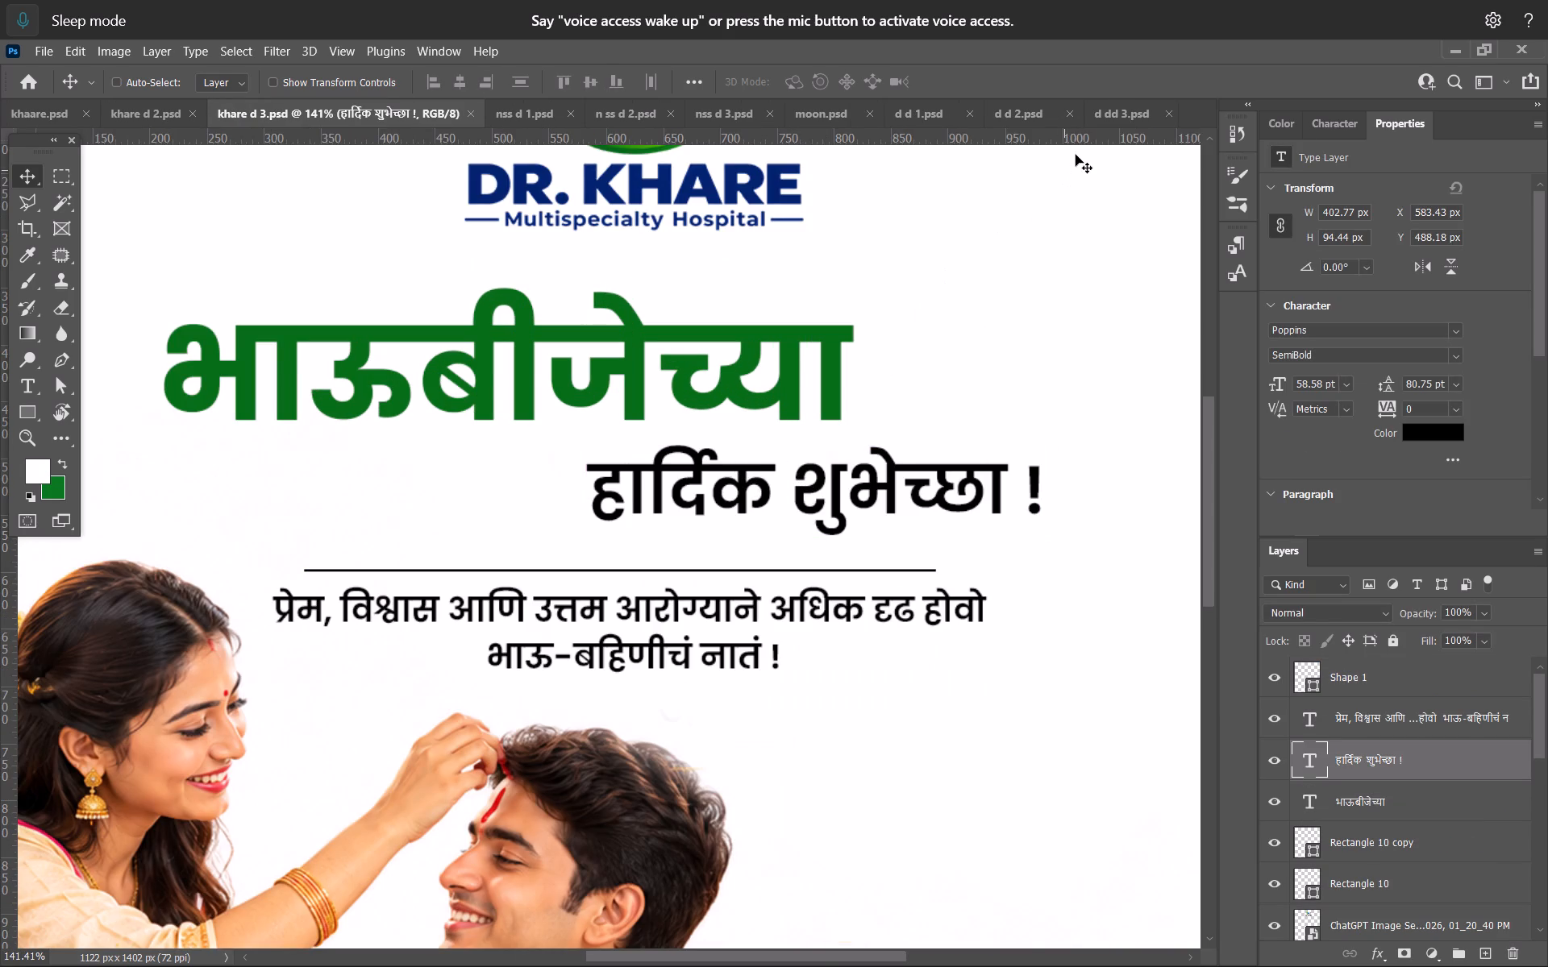
{"action": "left_click", "coordinate": [1102, 118]}
{"action": "key", "text": "ctrl+v"}
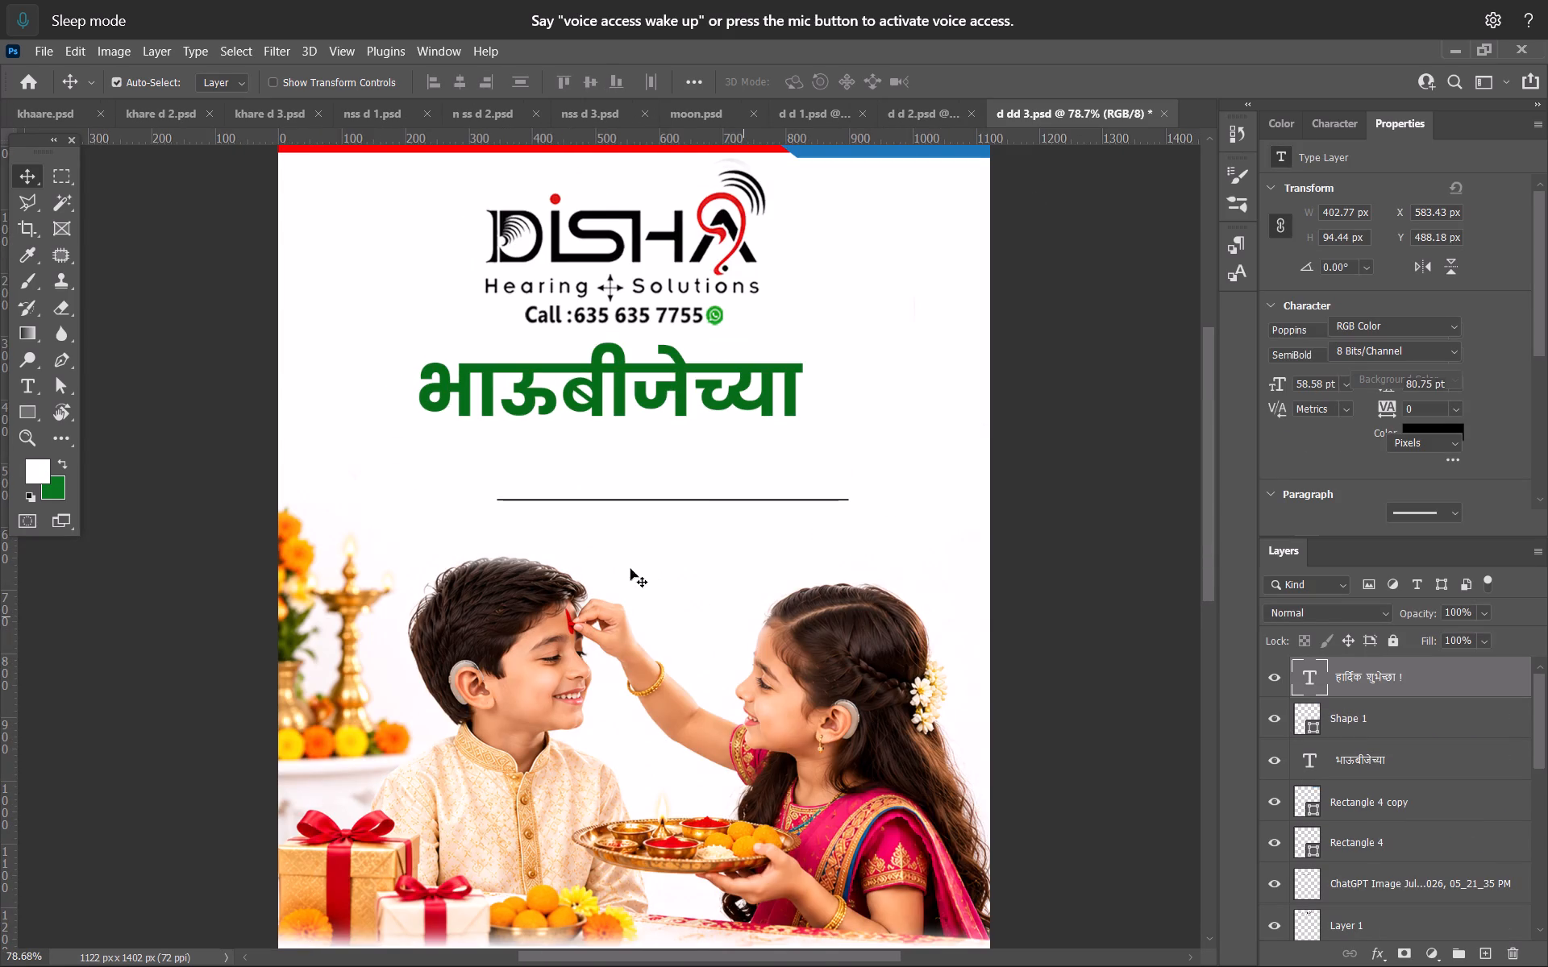
{"action": "left_click_drag", "start_coordinate": [568, 546], "coordinate": [735, 480]}
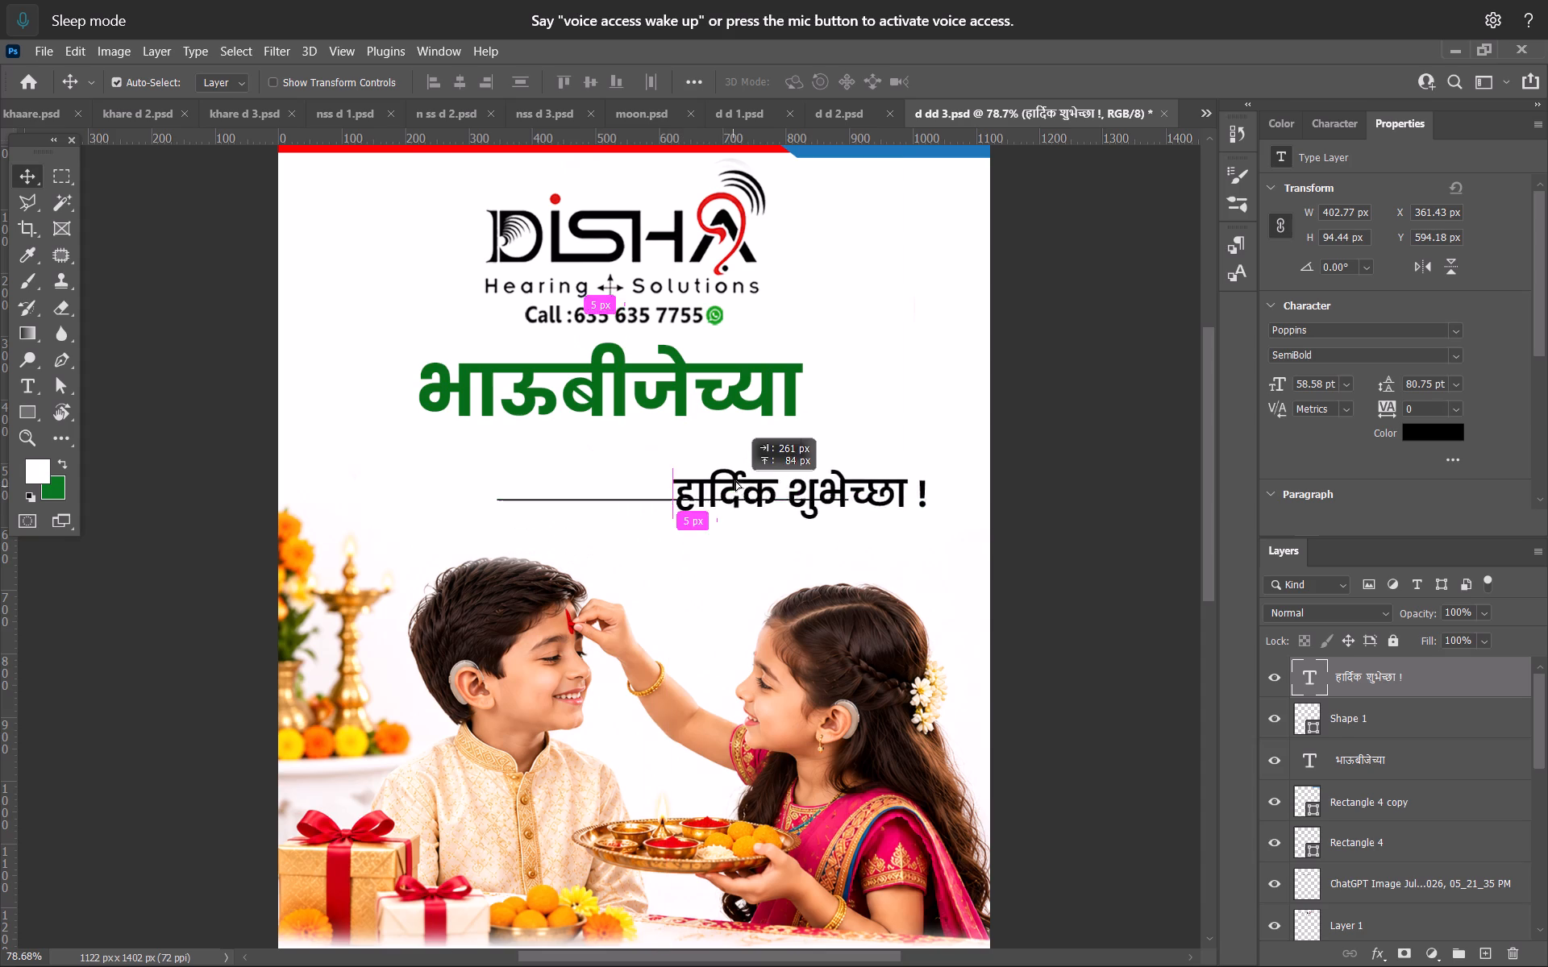
{"action": "left_click_drag", "start_coordinate": [735, 480], "coordinate": [726, 452]}
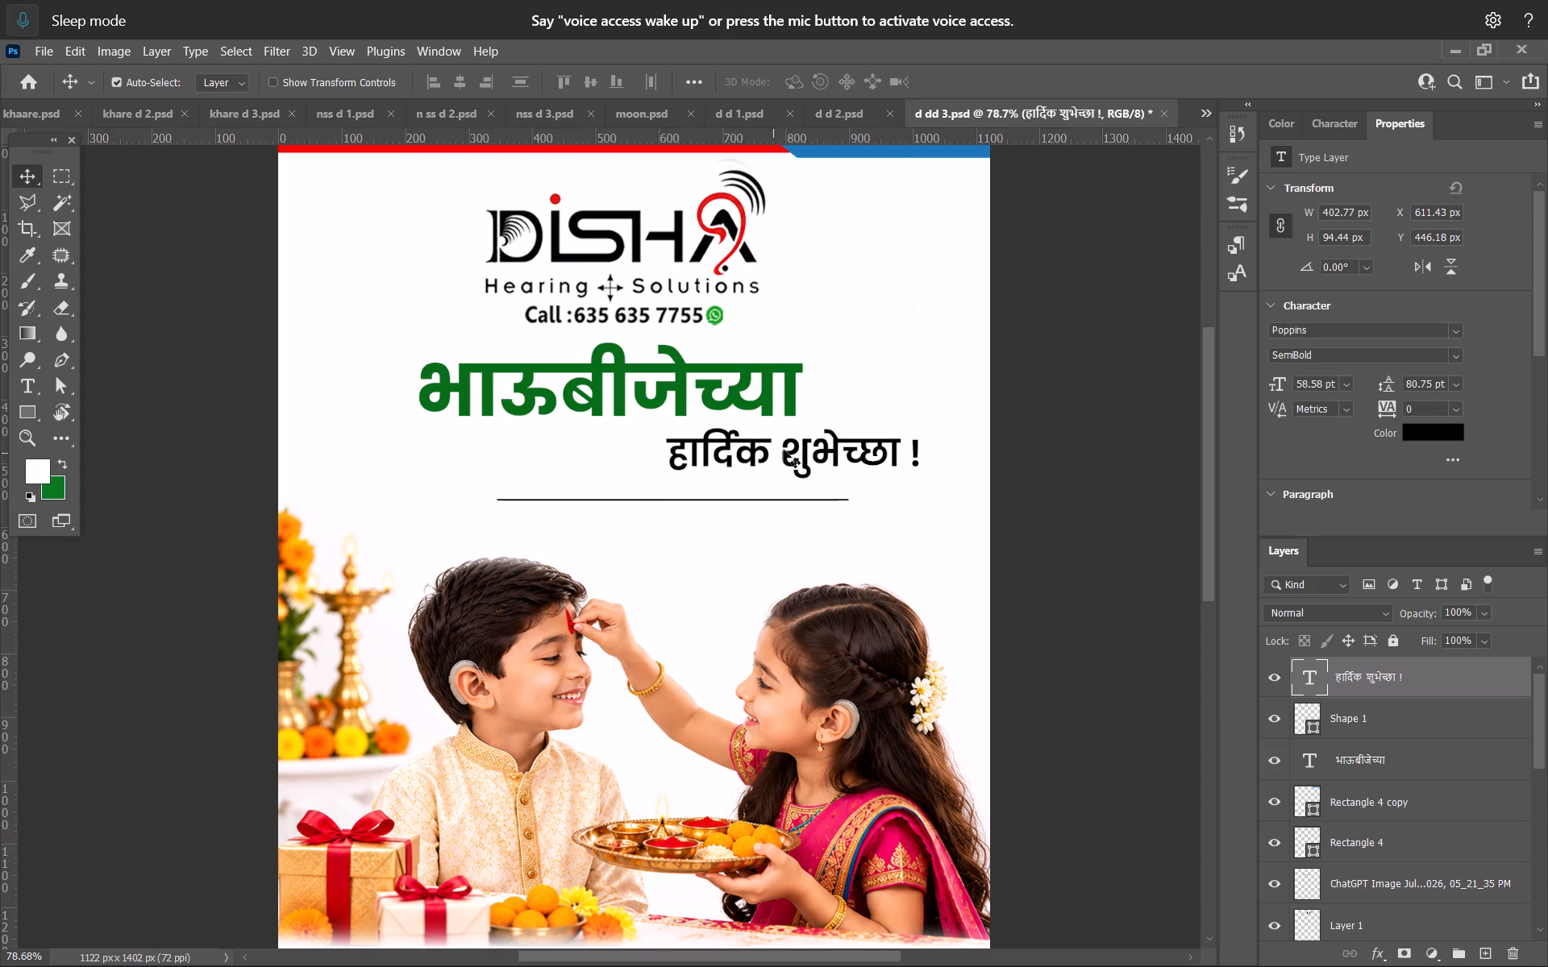
{"action": "left_click_drag", "start_coordinate": [788, 449], "coordinate": [772, 448]}
Move the thin divider line up so it sits closely beneath the हार्दिक शुभेच्छा ! text.
{"action": "scroll", "coordinate": [771, 457], "scroll_direction": "down", "scroll_amount": 4, "text": "alt"}
{"action": "scroll", "coordinate": [715, 471], "scroll_direction": "up", "scroll_amount": 7, "text": "alt"}
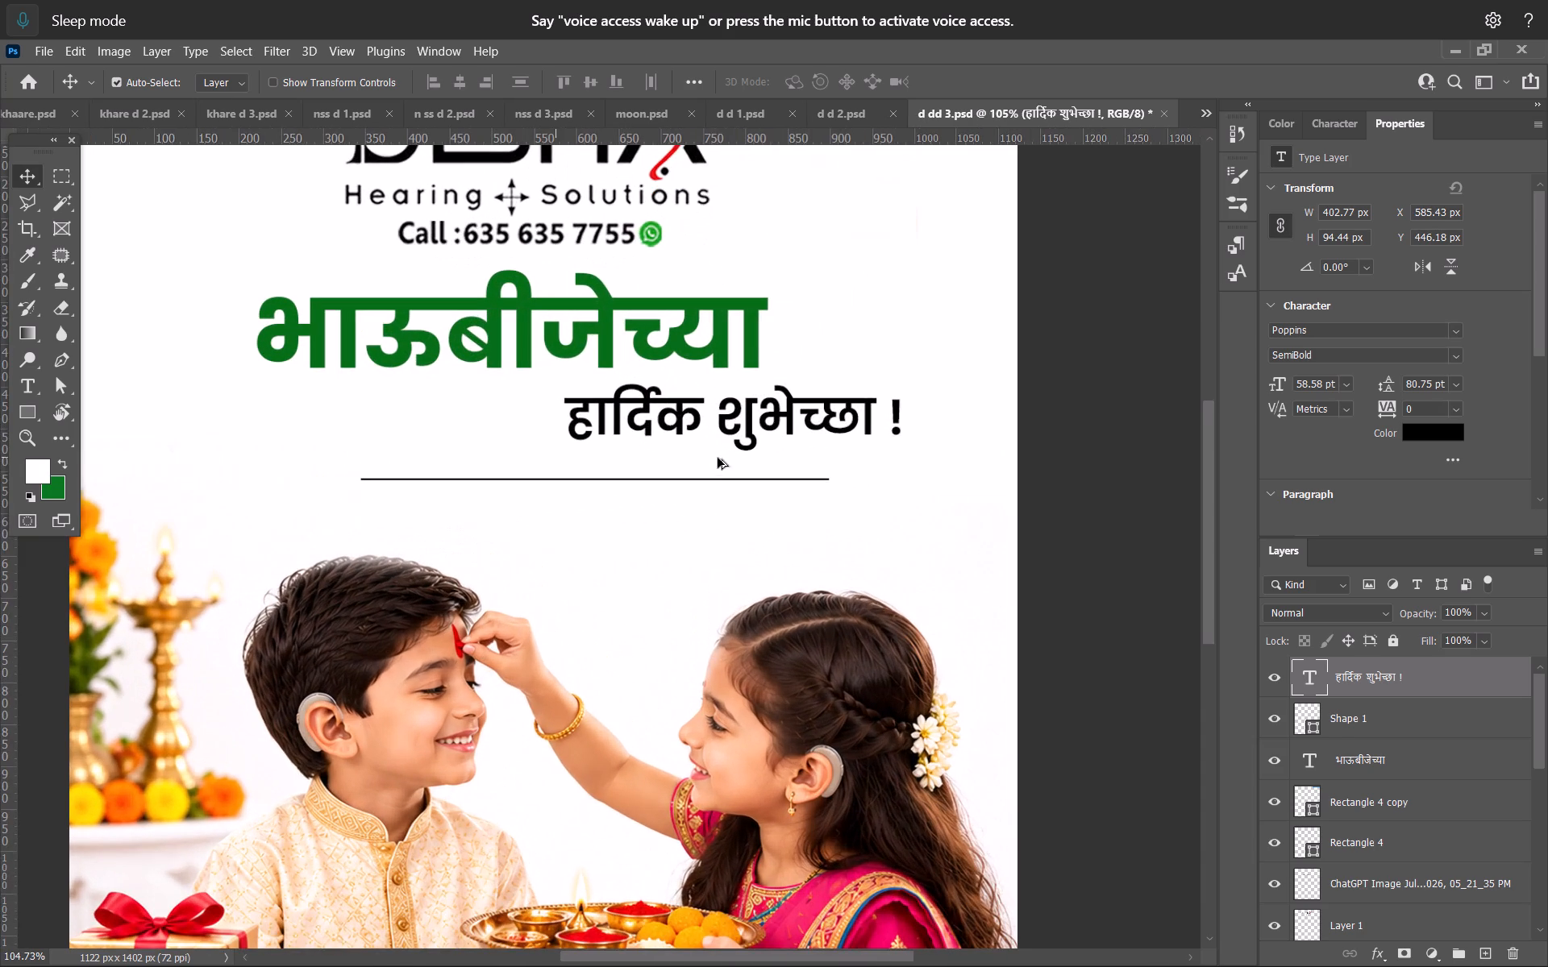
{"action": "left_click_drag", "start_coordinate": [709, 482], "coordinate": [705, 474]}
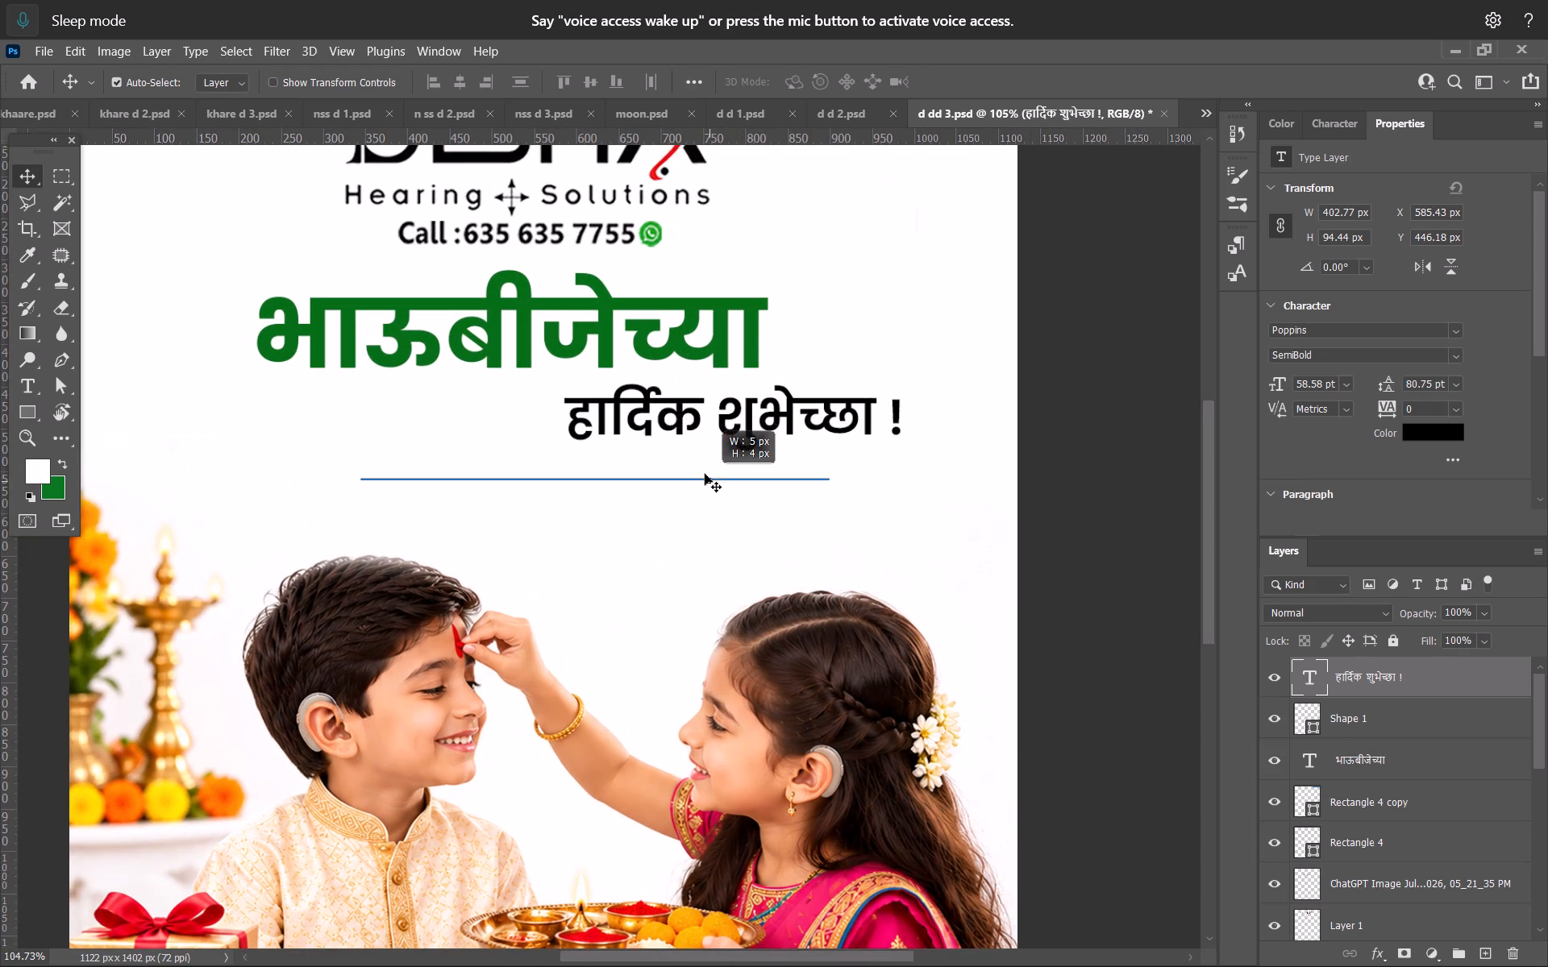
{"action": "left_click_drag", "start_coordinate": [705, 474], "coordinate": [703, 468]}
{"action": "left_click_drag", "start_coordinate": [701, 479], "coordinate": [699, 454]}
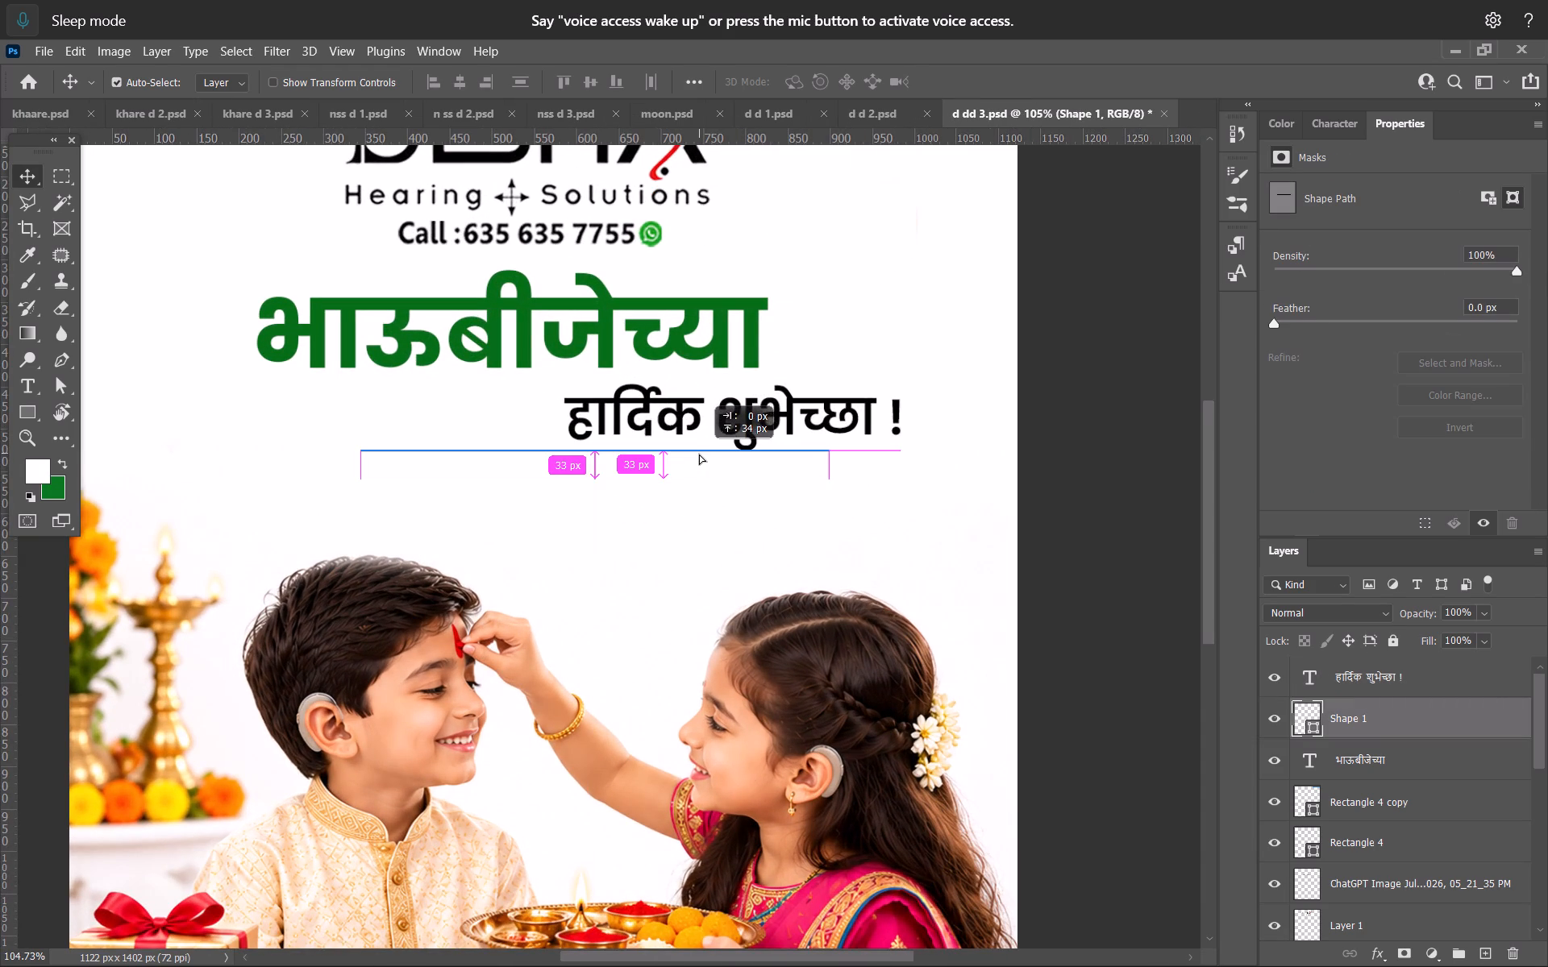
{"action": "left_click_drag", "start_coordinate": [699, 454], "coordinate": [699, 460]}
{"action": "scroll", "coordinate": [702, 463], "scroll_direction": "down", "scroll_amount": 8, "text": "alt"}
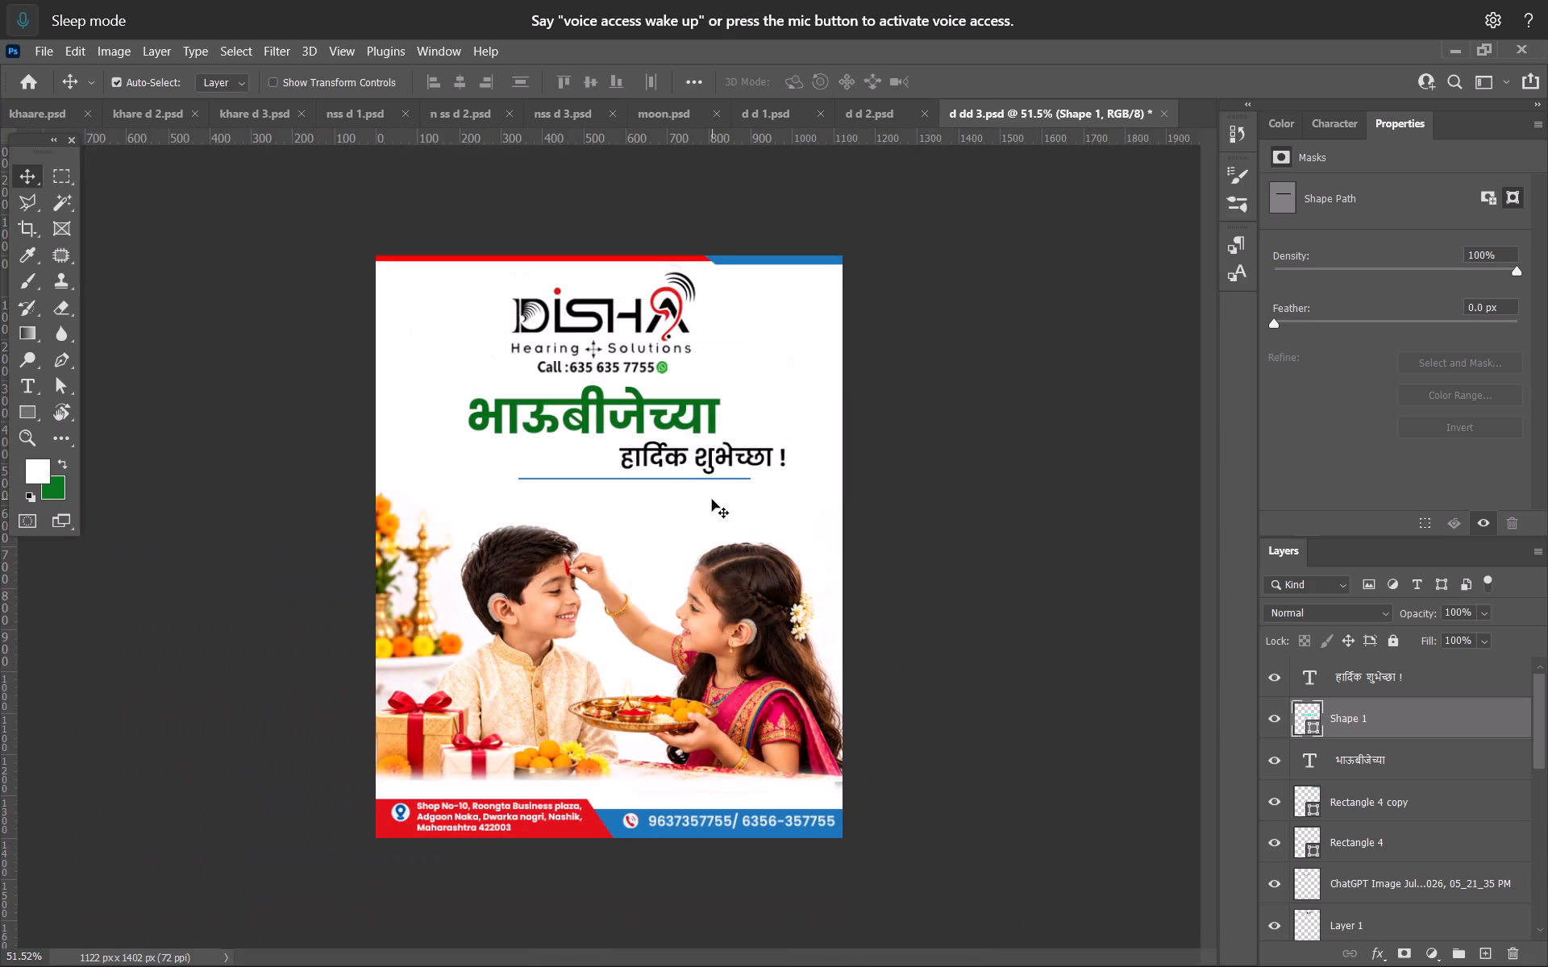
Recolour the भाऊबीजेच्या headline with the red sampled from the footer's address band.
{"action": "key", "text": "alt+Tab"}
{"action": "key", "text": "alt+Tab"}
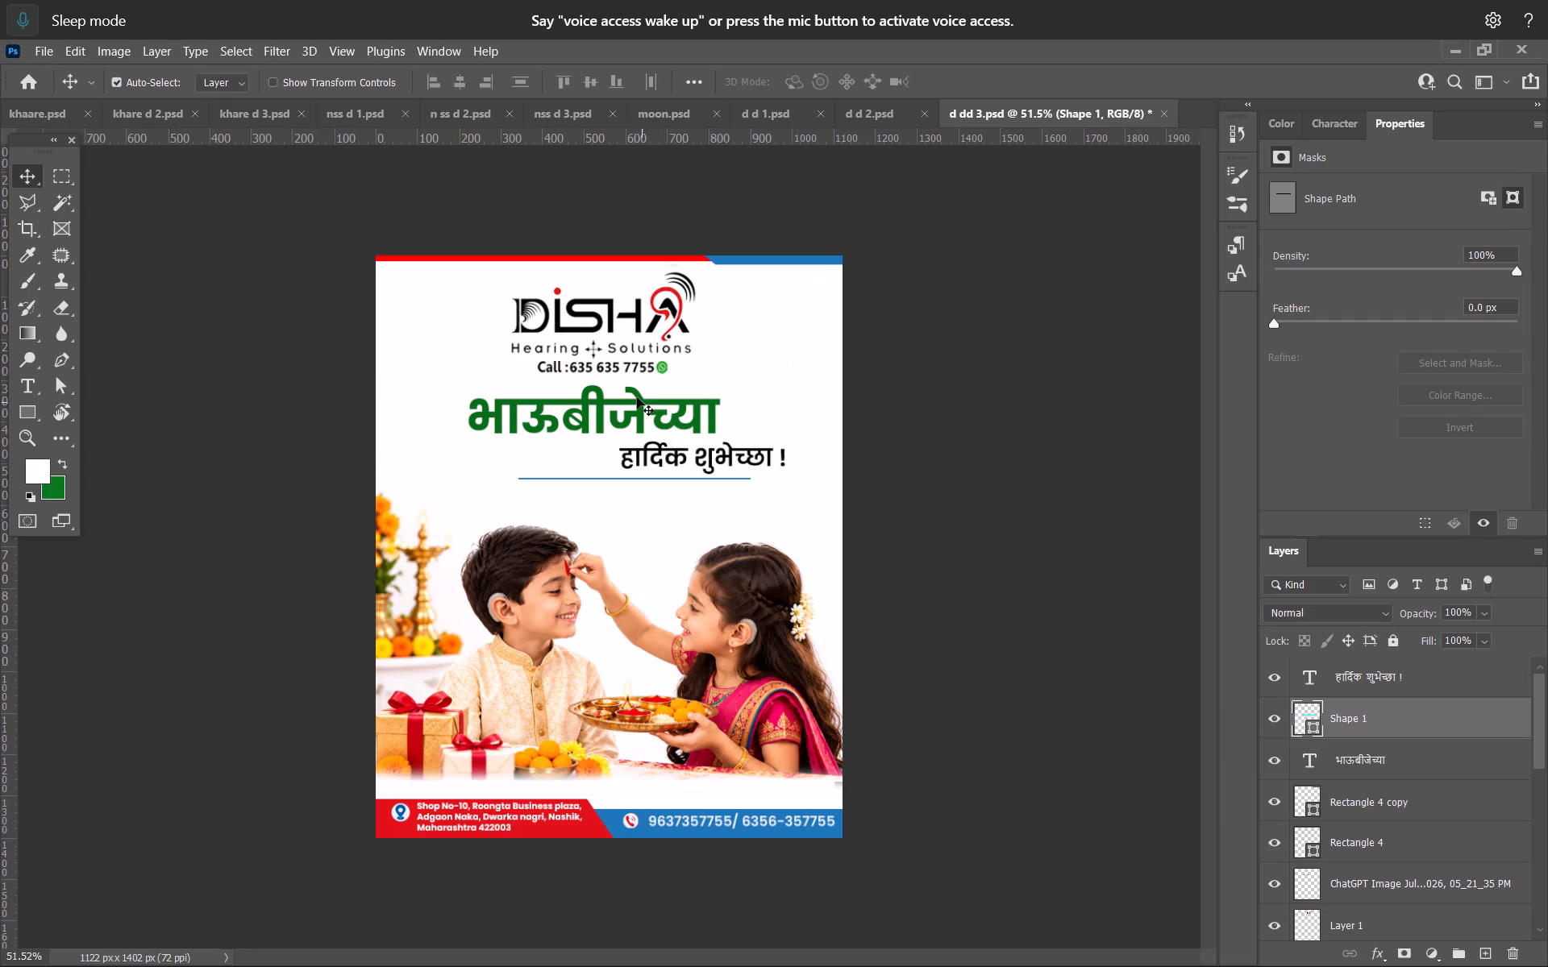
{"action": "left_click", "coordinate": [644, 409]}
{"action": "key", "text": "i"}
{"action": "left_click", "coordinate": [587, 826]}
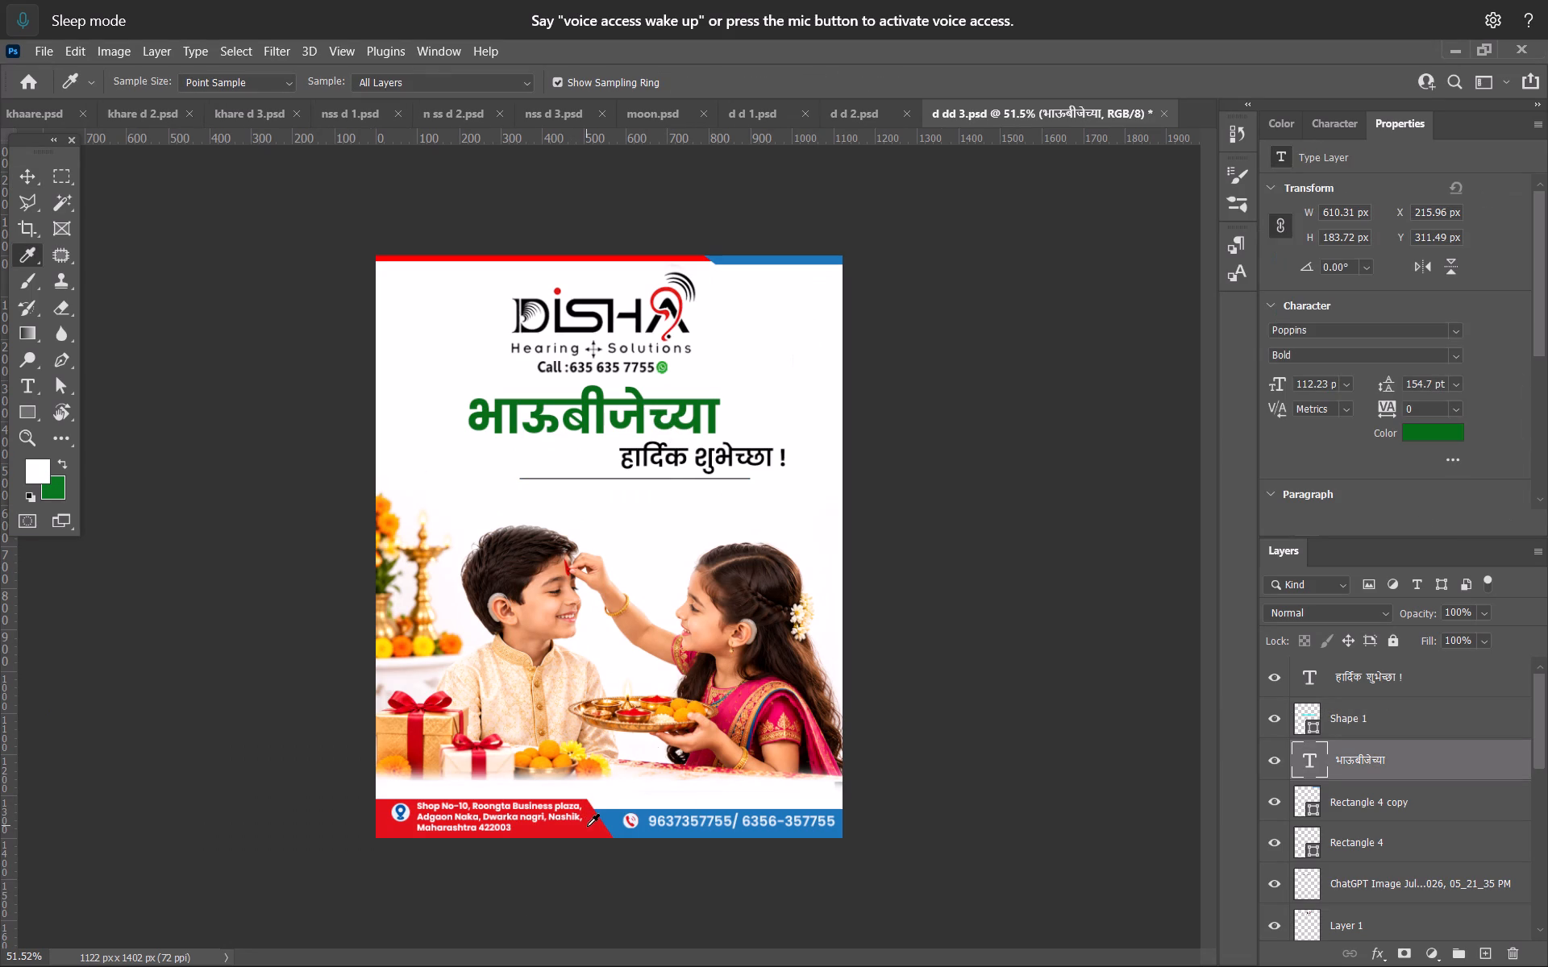
{"action": "key", "text": "alt+BackSpace"}
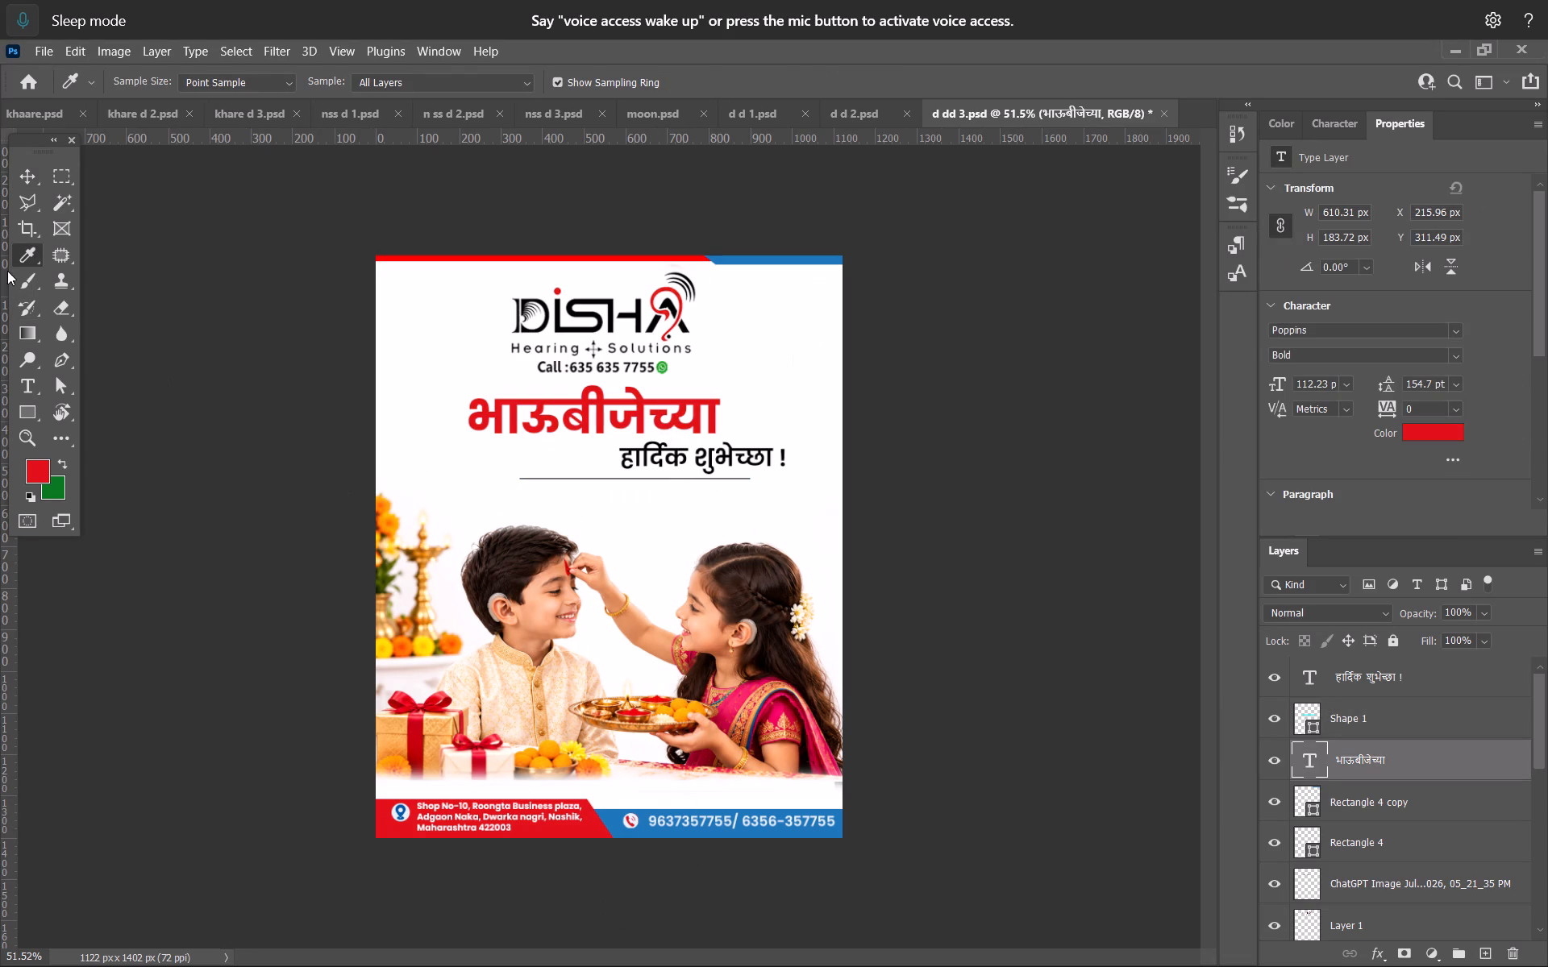
{"action": "left_click", "coordinate": [40, 177]}
{"action": "left_click", "coordinate": [123, 528]}
Save d dd 3.psd.
{"action": "key", "text": "ctrl+s"}
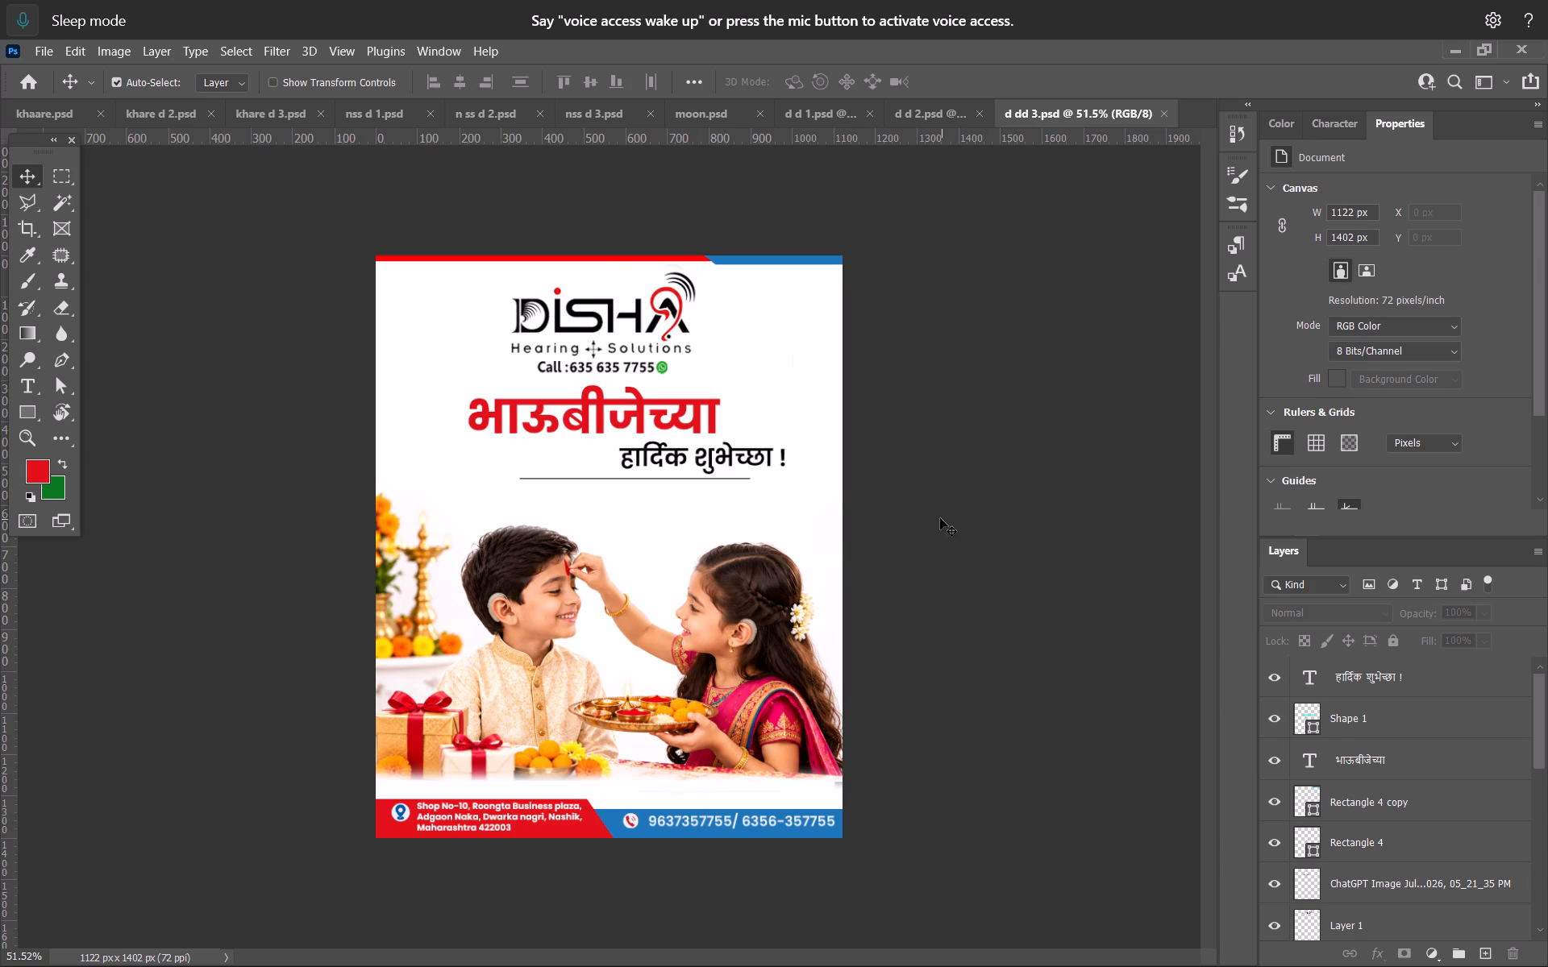
Duplicate the हार्दिक शुभेच्छा ! text below the divider line and scale the copy down to about 55%.
{"action": "scroll", "coordinate": [621, 530], "scroll_direction": "up", "scroll_amount": 9, "text": "alt"}
{"action": "left_click_drag", "start_coordinate": [668, 388], "coordinate": [514, 522], "text": "alt"}
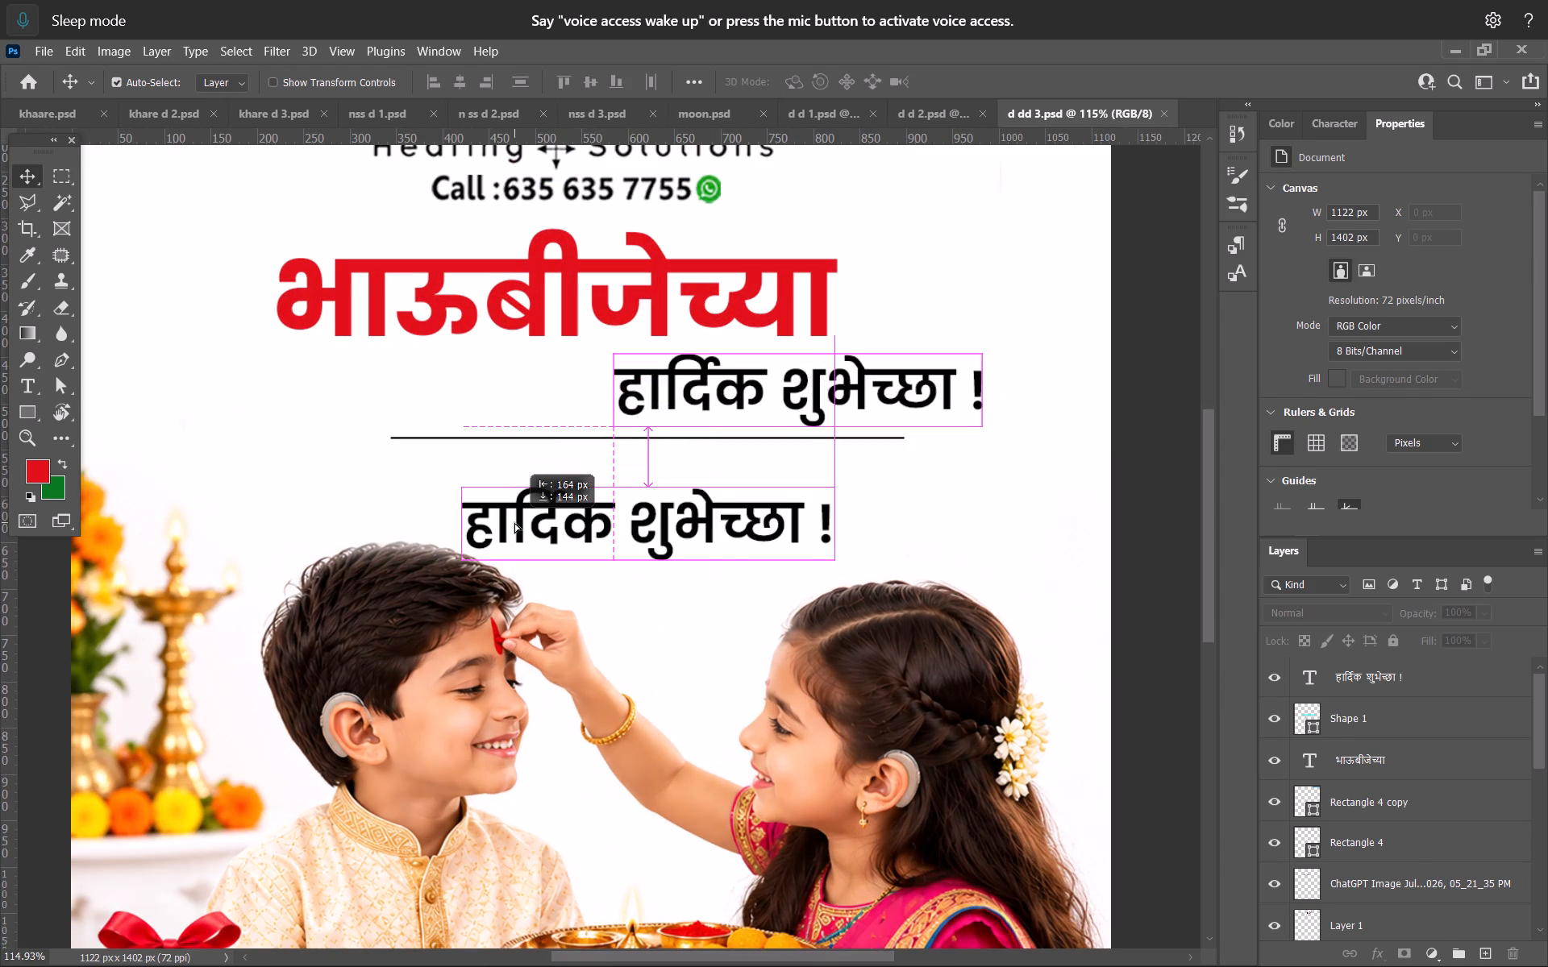
{"action": "key", "text": "ctrl+t"}
{"action": "left_click_drag", "start_coordinate": [838, 568], "coordinate": [672, 520]}
{"action": "left_click", "coordinate": [1003, 75]}
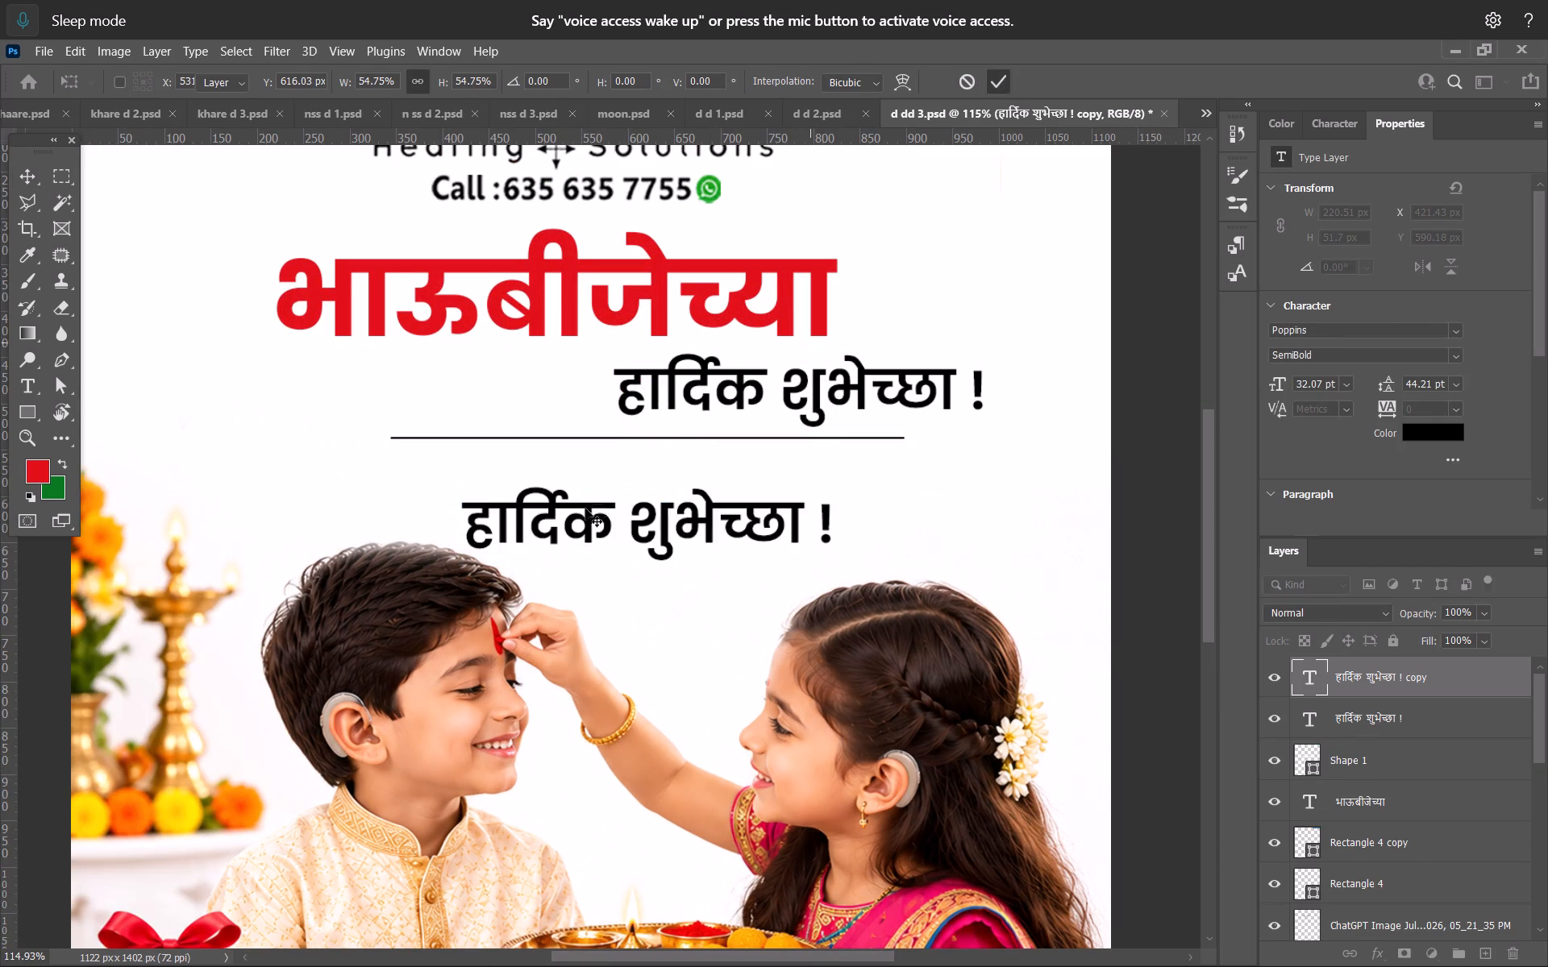
Replace the duplicate's text with the copied Marathi subline, adding a space before its exclamation mark.
{"action": "double_click", "coordinate": [585, 508]}
{"action": "key", "text": "ctrl+v"}
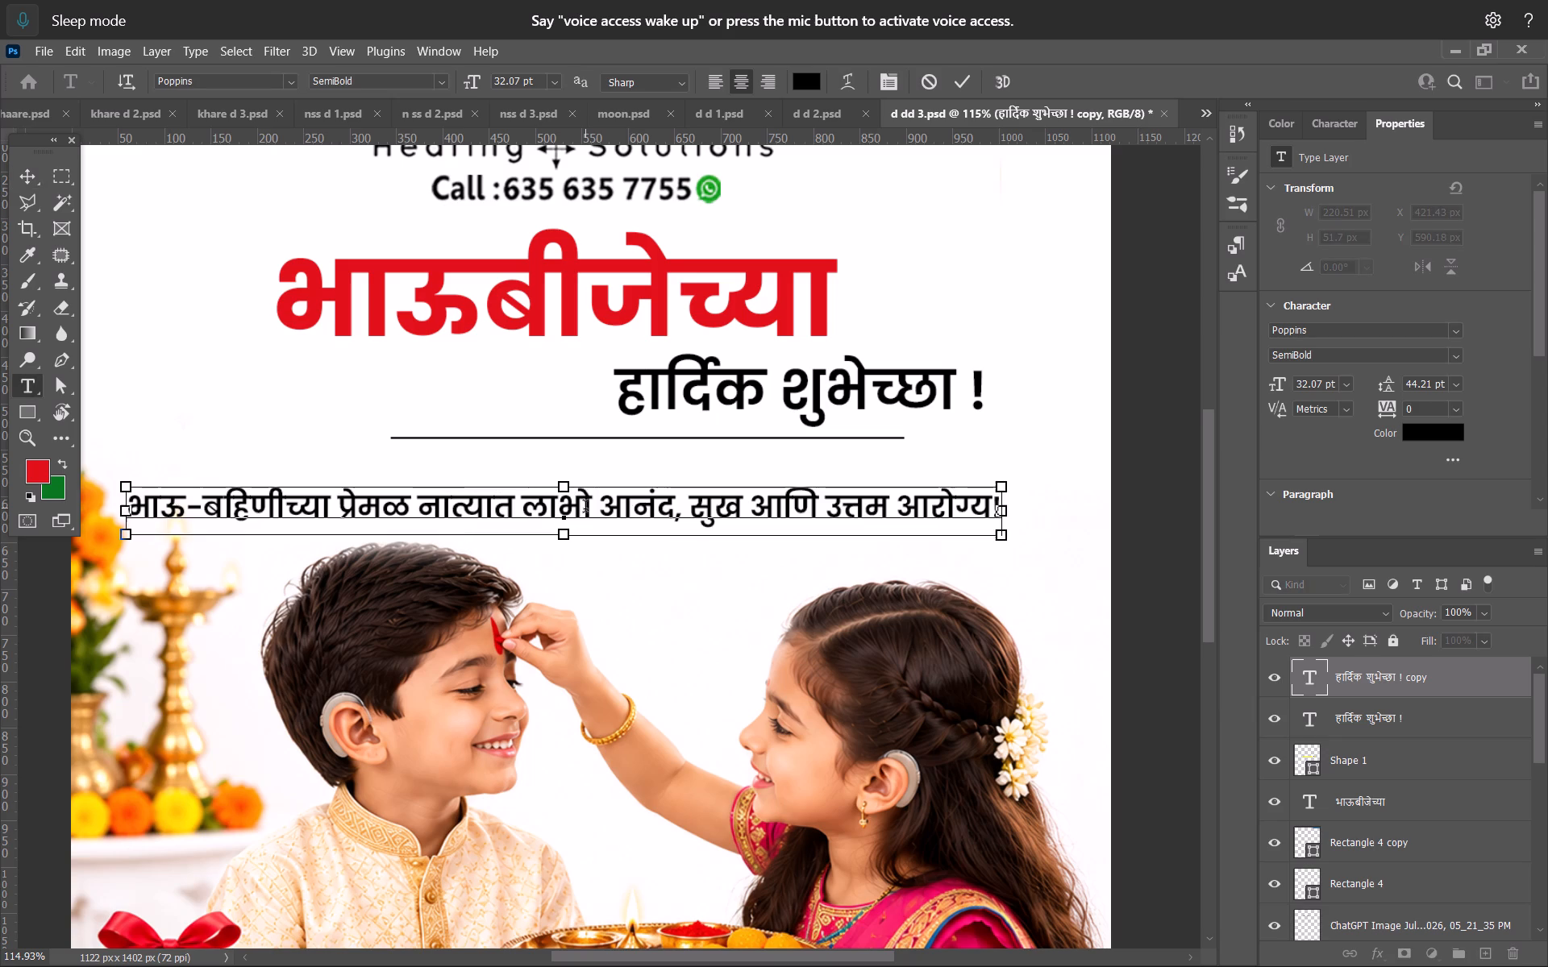
{"action": "left_click", "coordinate": [994, 520]}
{"action": "key", "text": "space"}
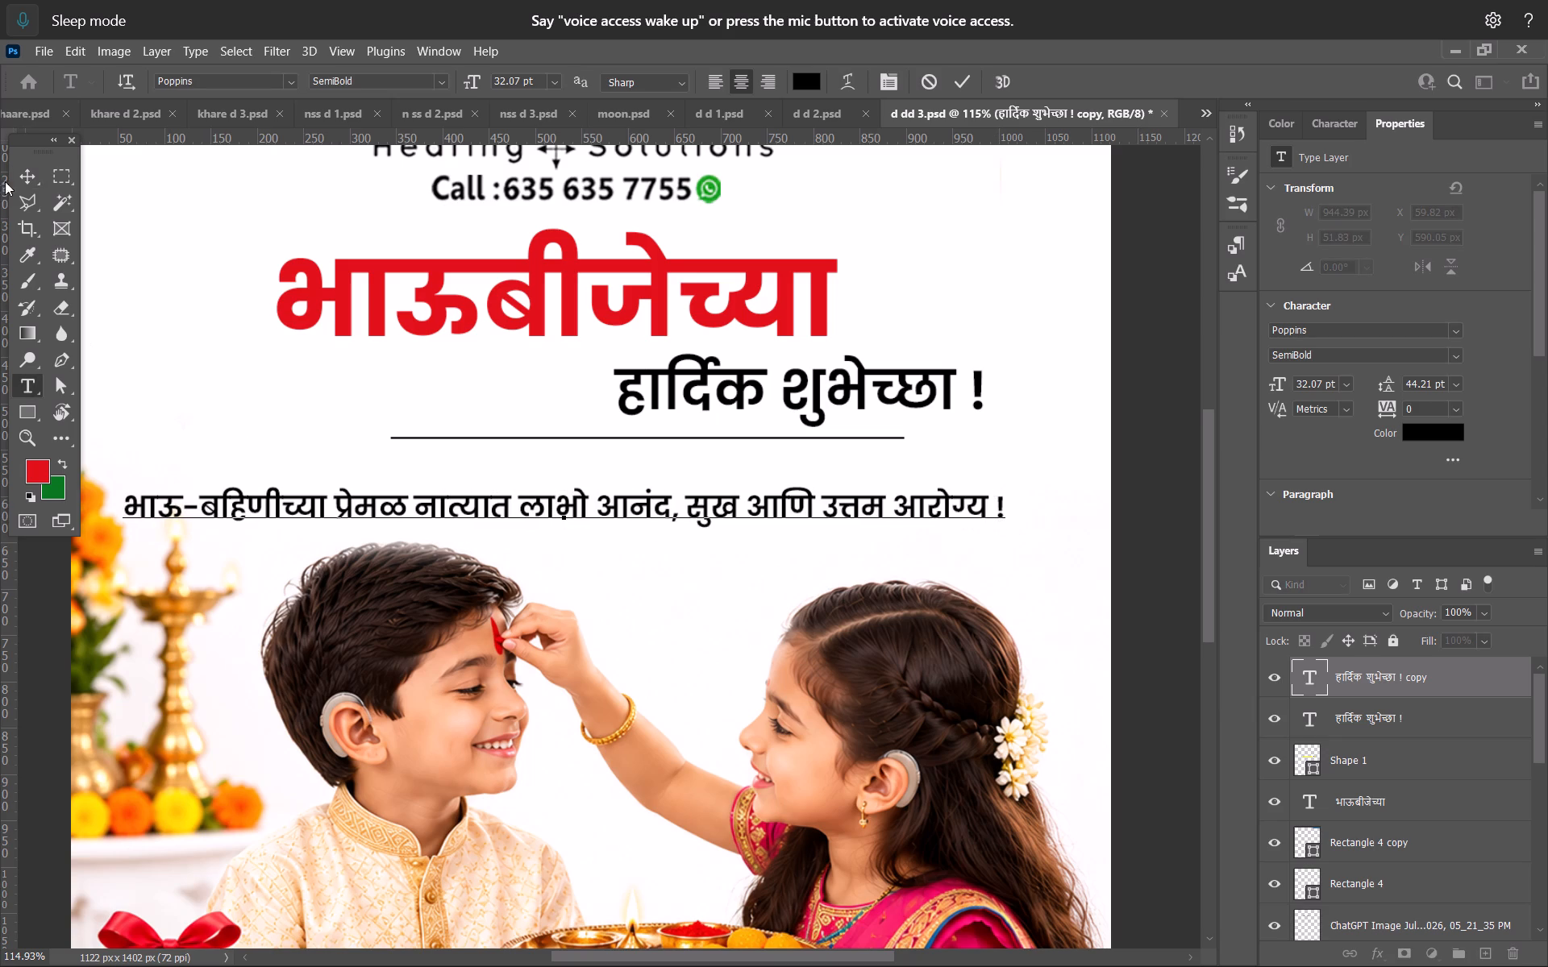
{"action": "left_click", "coordinate": [28, 185]}
Move the subline up just beneath the divider line and nudge it rightward to centre it across the poster.
{"action": "left_click_drag", "start_coordinate": [353, 494], "coordinate": [358, 479]}
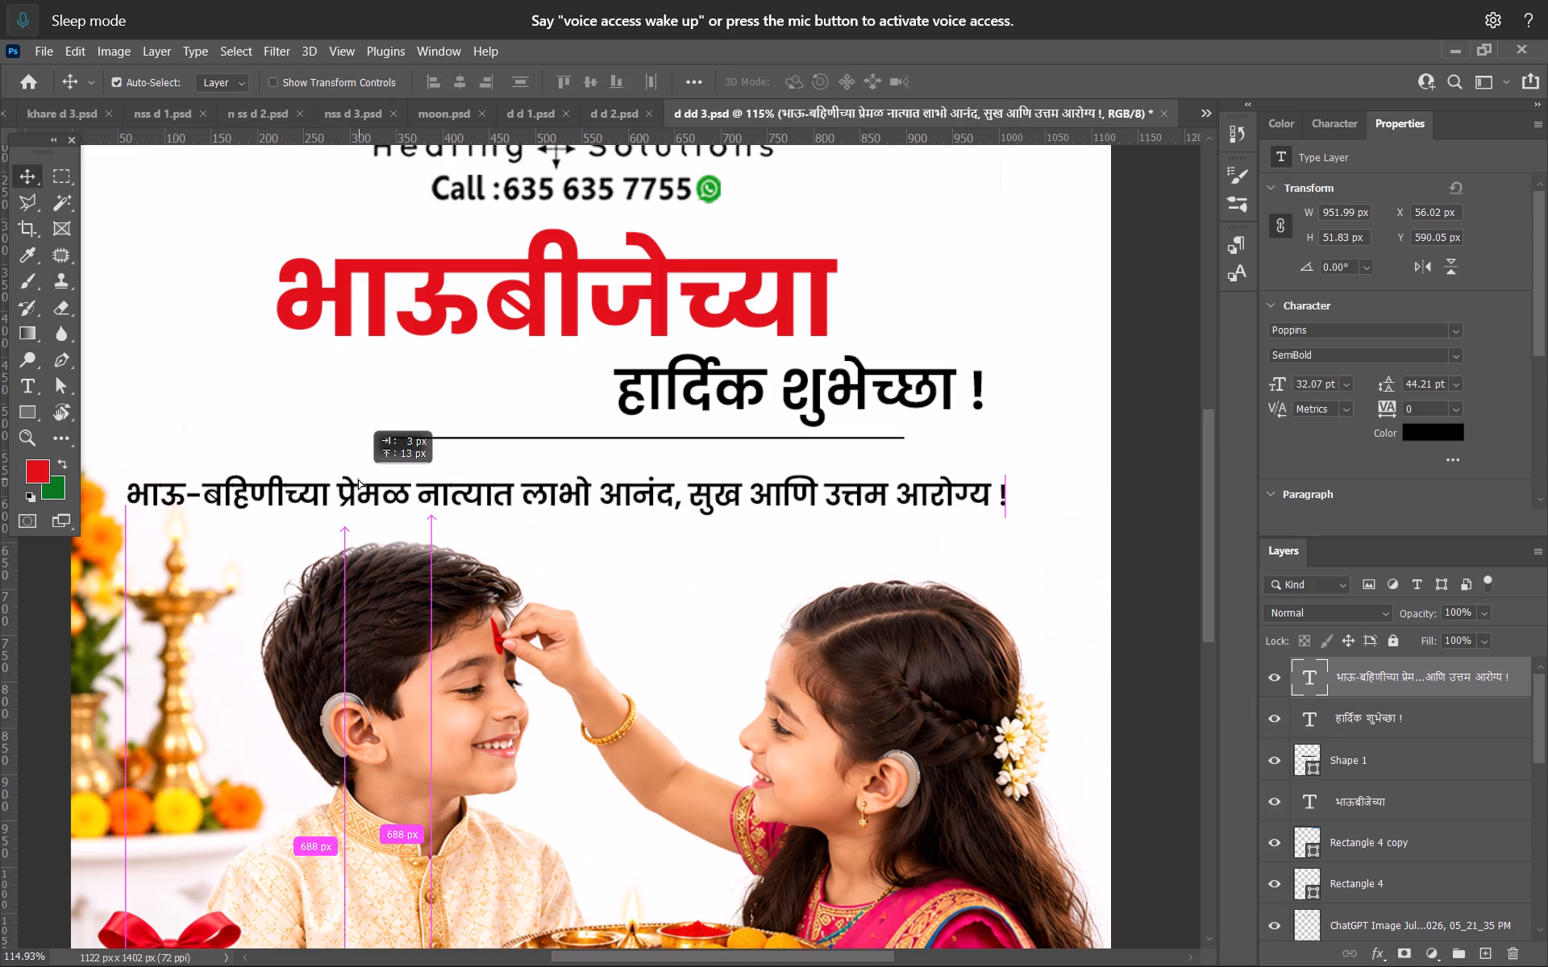
{"action": "left_click_drag", "start_coordinate": [358, 479], "coordinate": [362, 468]}
{"action": "scroll", "coordinate": [362, 479], "scroll_direction": "down", "scroll_amount": 10, "text": "alt"}
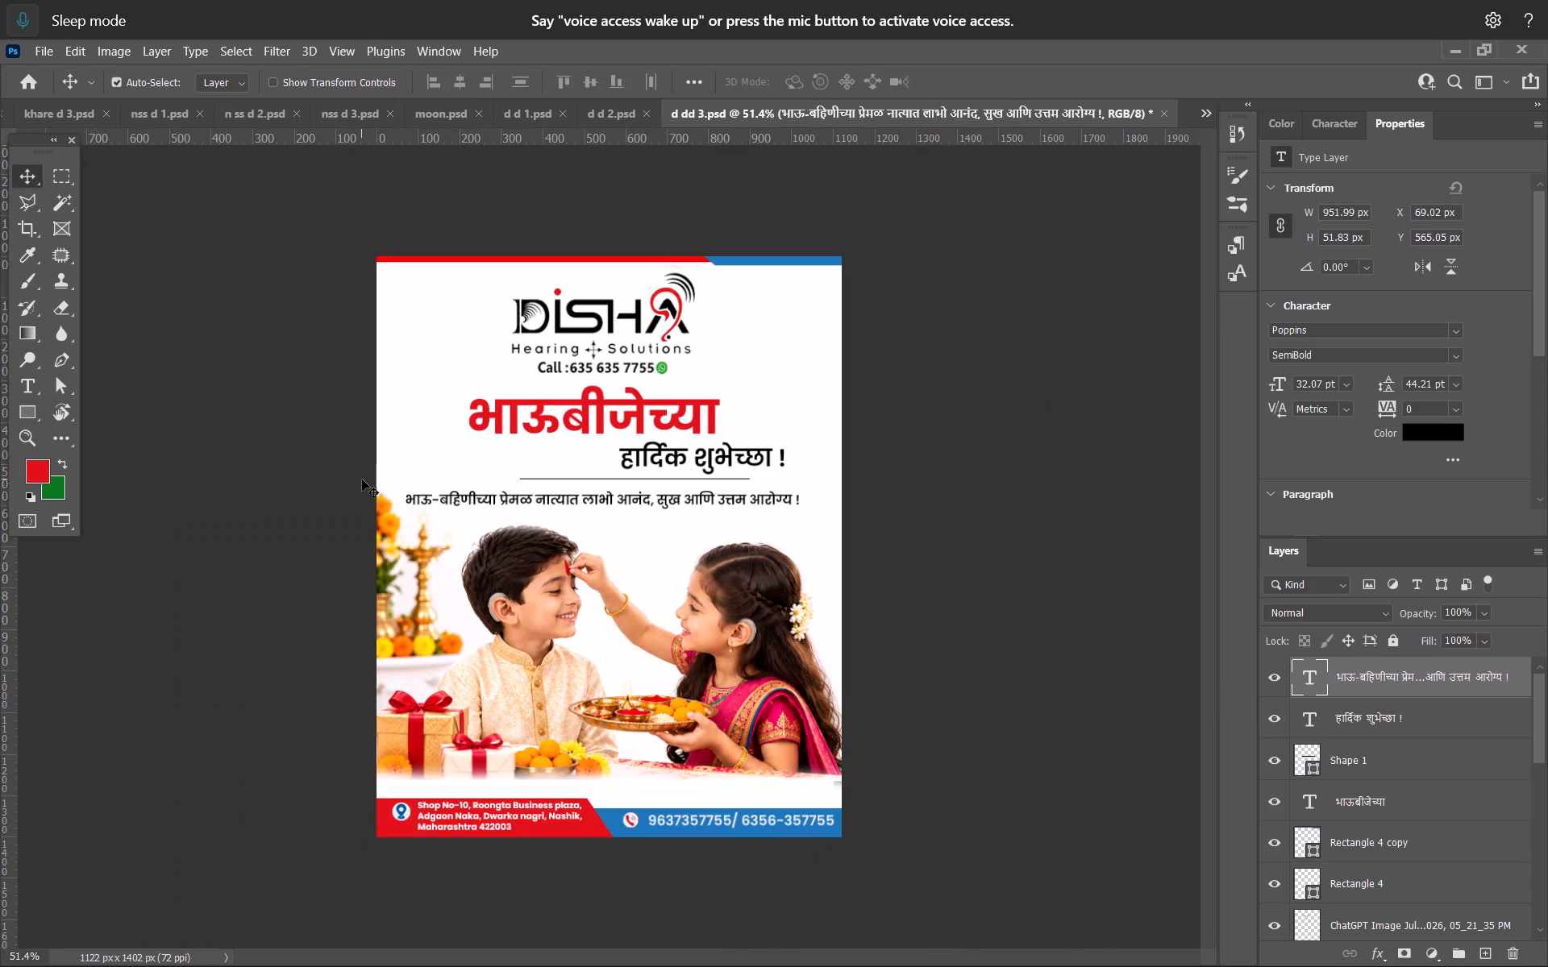
{"action": "key", "text": "Up"}
{"action": "key", "text": "Up"}
{"action": "key", "text": "Up"}
{"action": "key", "text": "Up"}
{"action": "key", "text": "Up"}
{"action": "key", "text": "Up"}
{"action": "key", "text": "Right"}
{"action": "key", "text": "Right"}
{"action": "key", "text": "Right"}
{"action": "key", "text": "Right"}
{"action": "key", "text": "Right"}
{"action": "key", "text": "Right"}
{"action": "key", "text": "Right"}
{"action": "key", "text": "Right"}
{"action": "key", "text": "Right"}
{"action": "key", "text": "Right"}
{"action": "key", "text": "Right"}
{"action": "key", "text": "Right"}
{"action": "key", "text": "Right"}
{"action": "key", "text": "Right"}
{"action": "key", "text": "Right"}
{"action": "key", "text": "Right"}
{"action": "key", "text": "Right"}
{"action": "key", "text": "Right"}
{"action": "key", "text": "Right"}
{"action": "key", "text": "Right"}
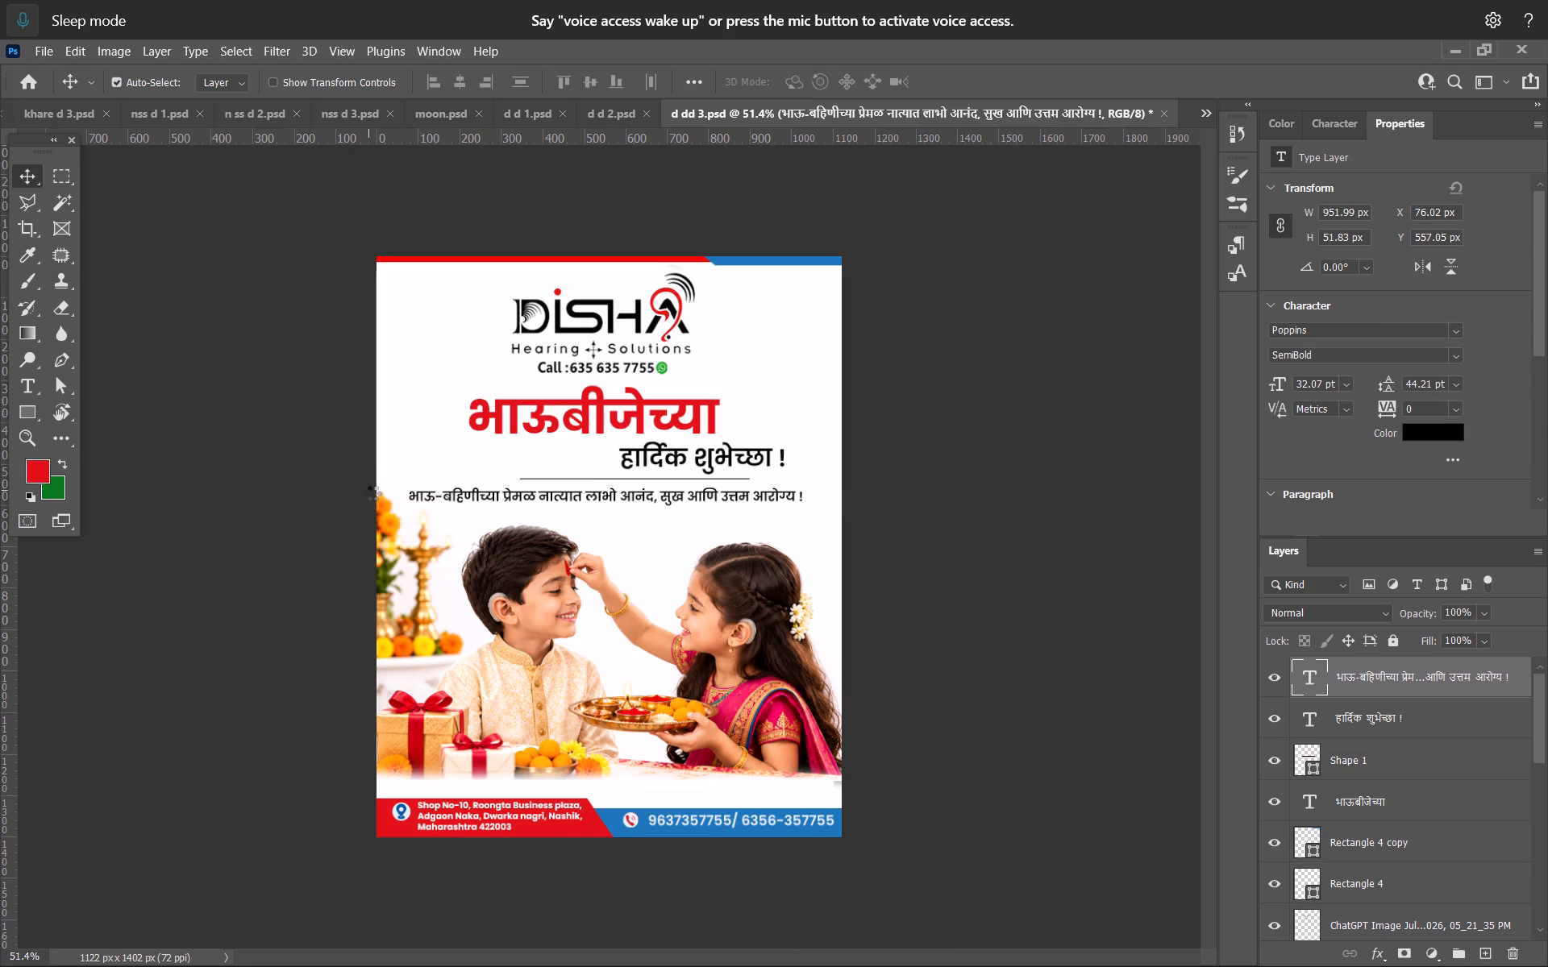
Break the Marathi subline into two lines after सुख, so the second line starts with आणि उत्तम आरोग्य !
{"action": "scroll", "coordinate": [701, 517], "scroll_direction": "up", "scroll_amount": 5, "text": "alt"}
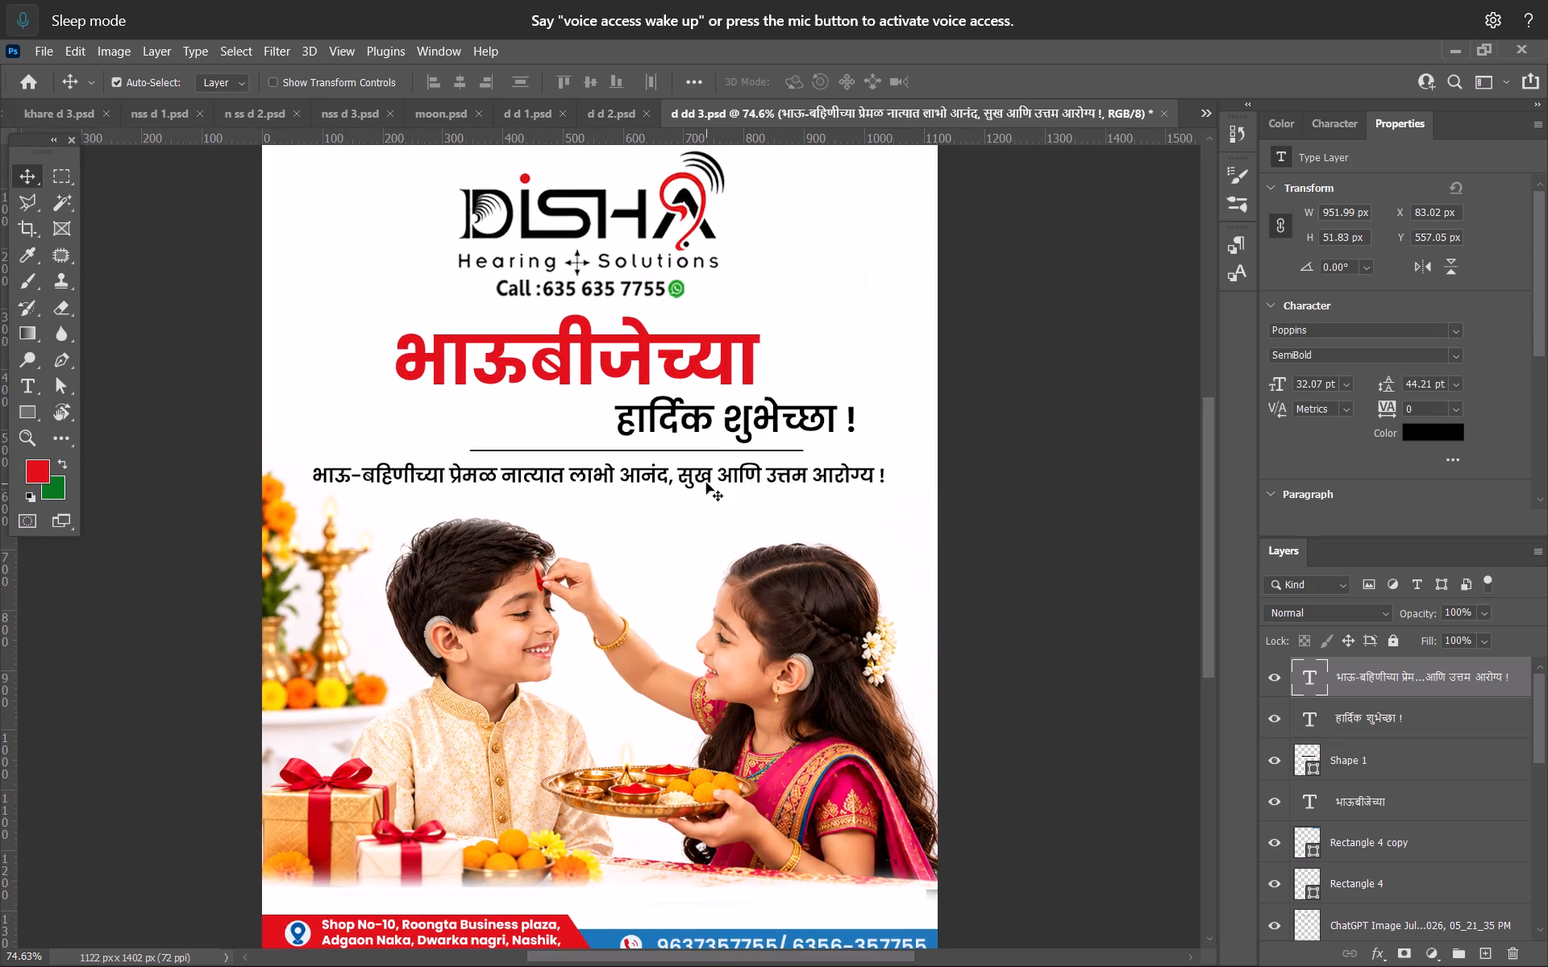
{"action": "double_click", "coordinate": [706, 483]}
{"action": "left_click", "coordinate": [714, 479]}
{"action": "left_click", "coordinate": [718, 490]}
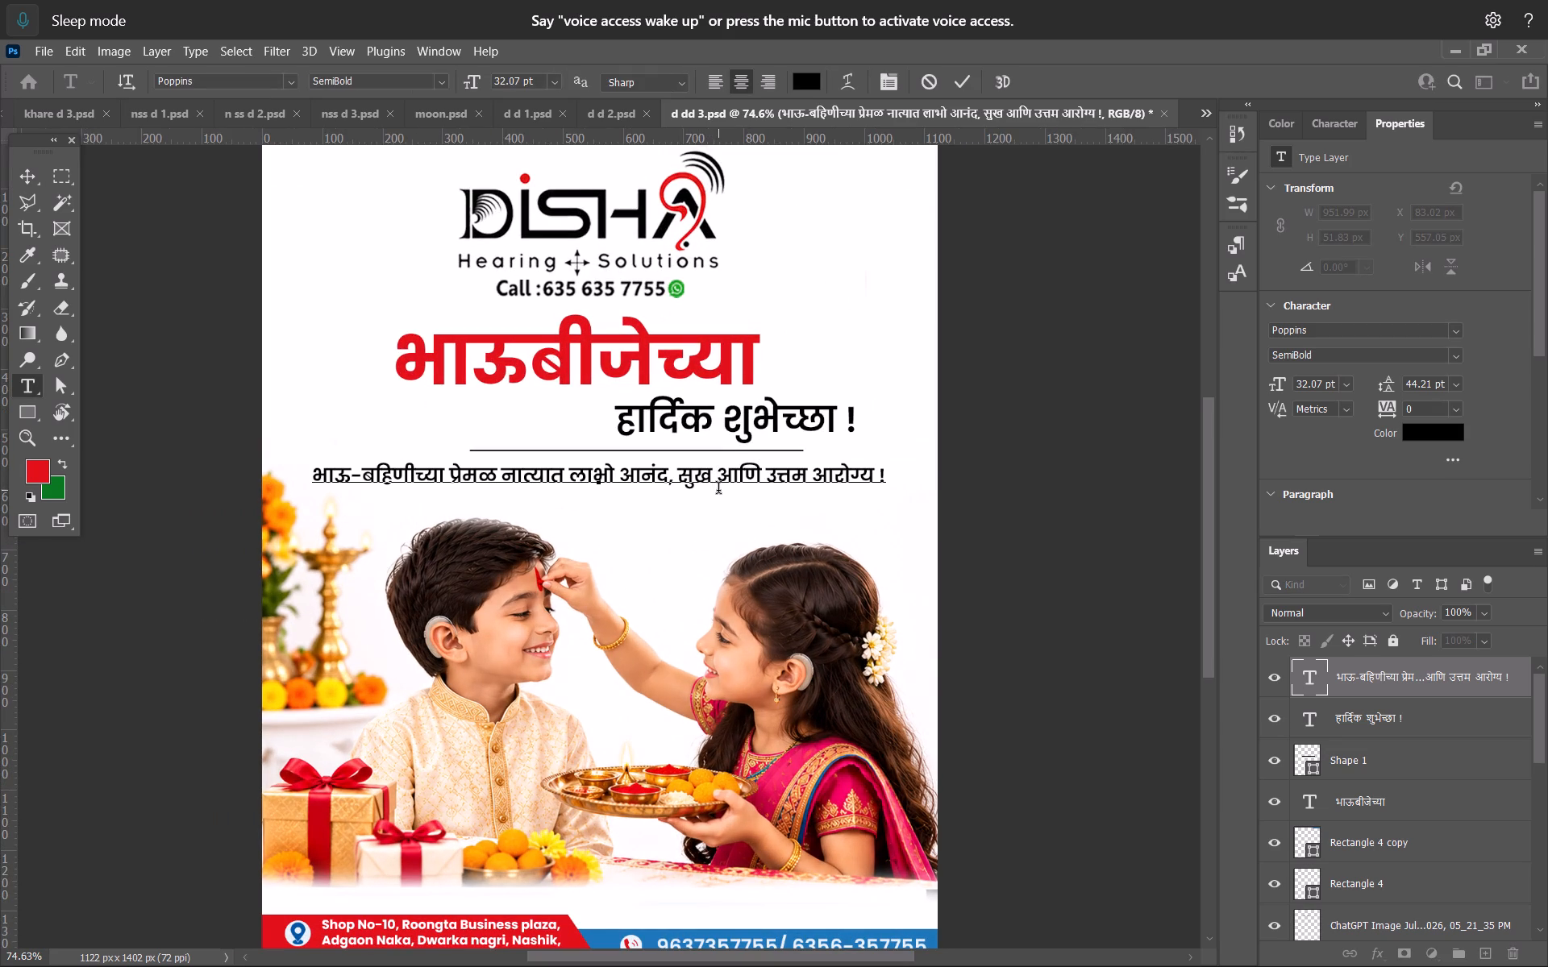
{"action": "key", "text": "Return"}
{"action": "left_click", "coordinate": [20, 184]}
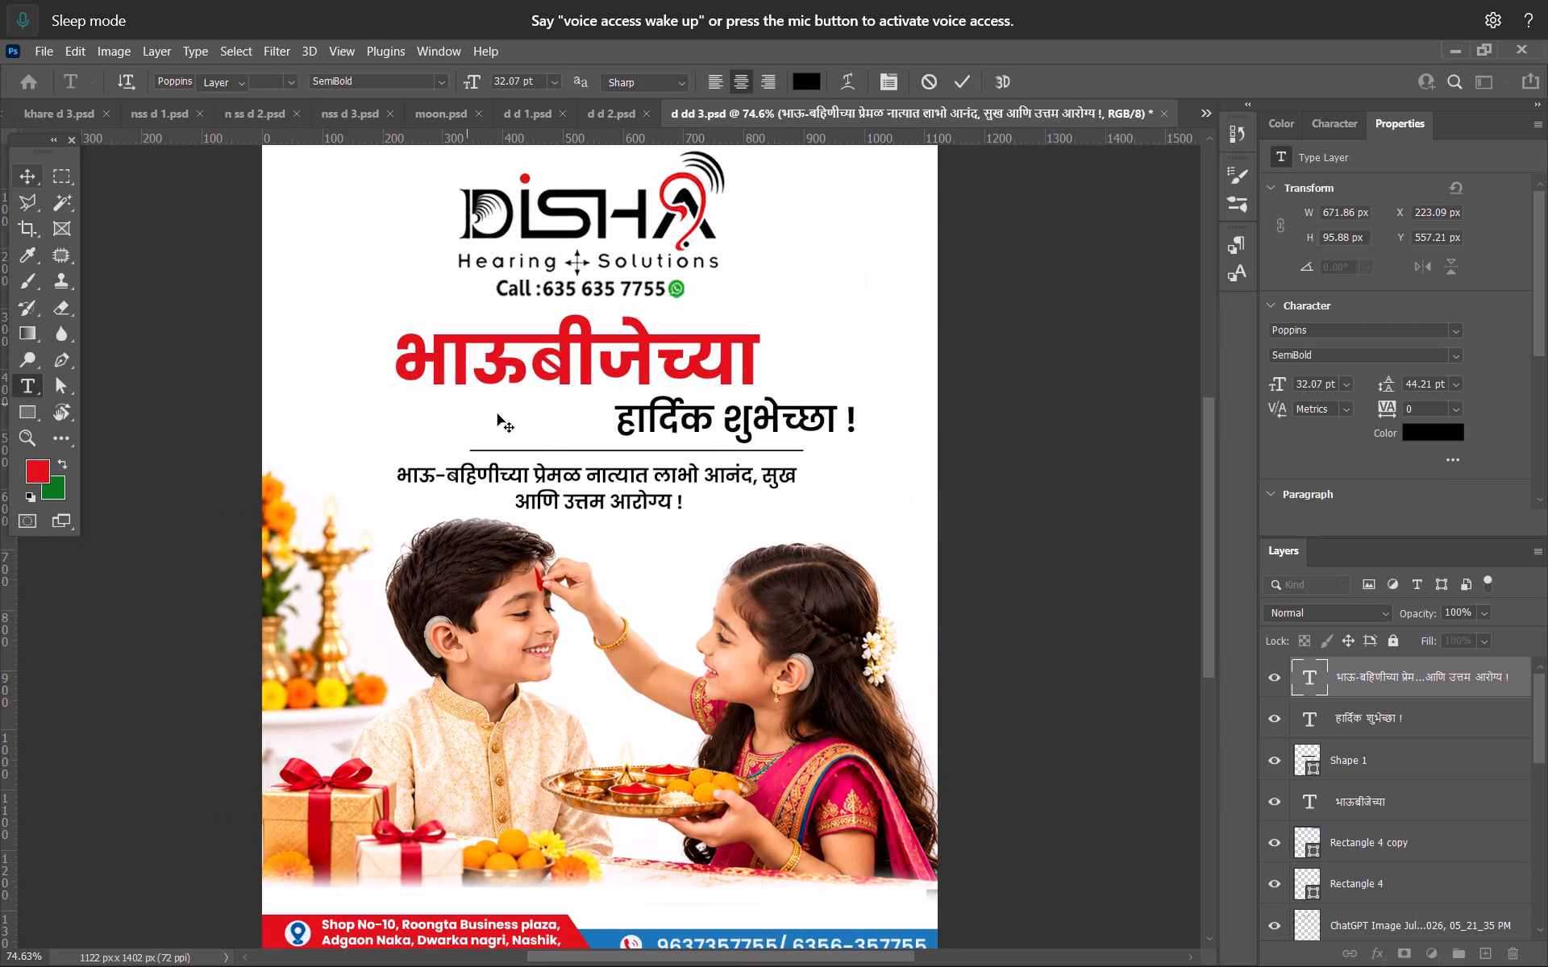
Move the two-line subline about 43 px rightward to centre it beneath the divider line.
{"action": "left_click", "coordinate": [589, 464]}
{"action": "left_click_drag", "start_coordinate": [596, 474], "coordinate": [622, 475]}
{"action": "scroll", "coordinate": [622, 475], "scroll_direction": "down", "scroll_amount": 2, "text": "alt"}
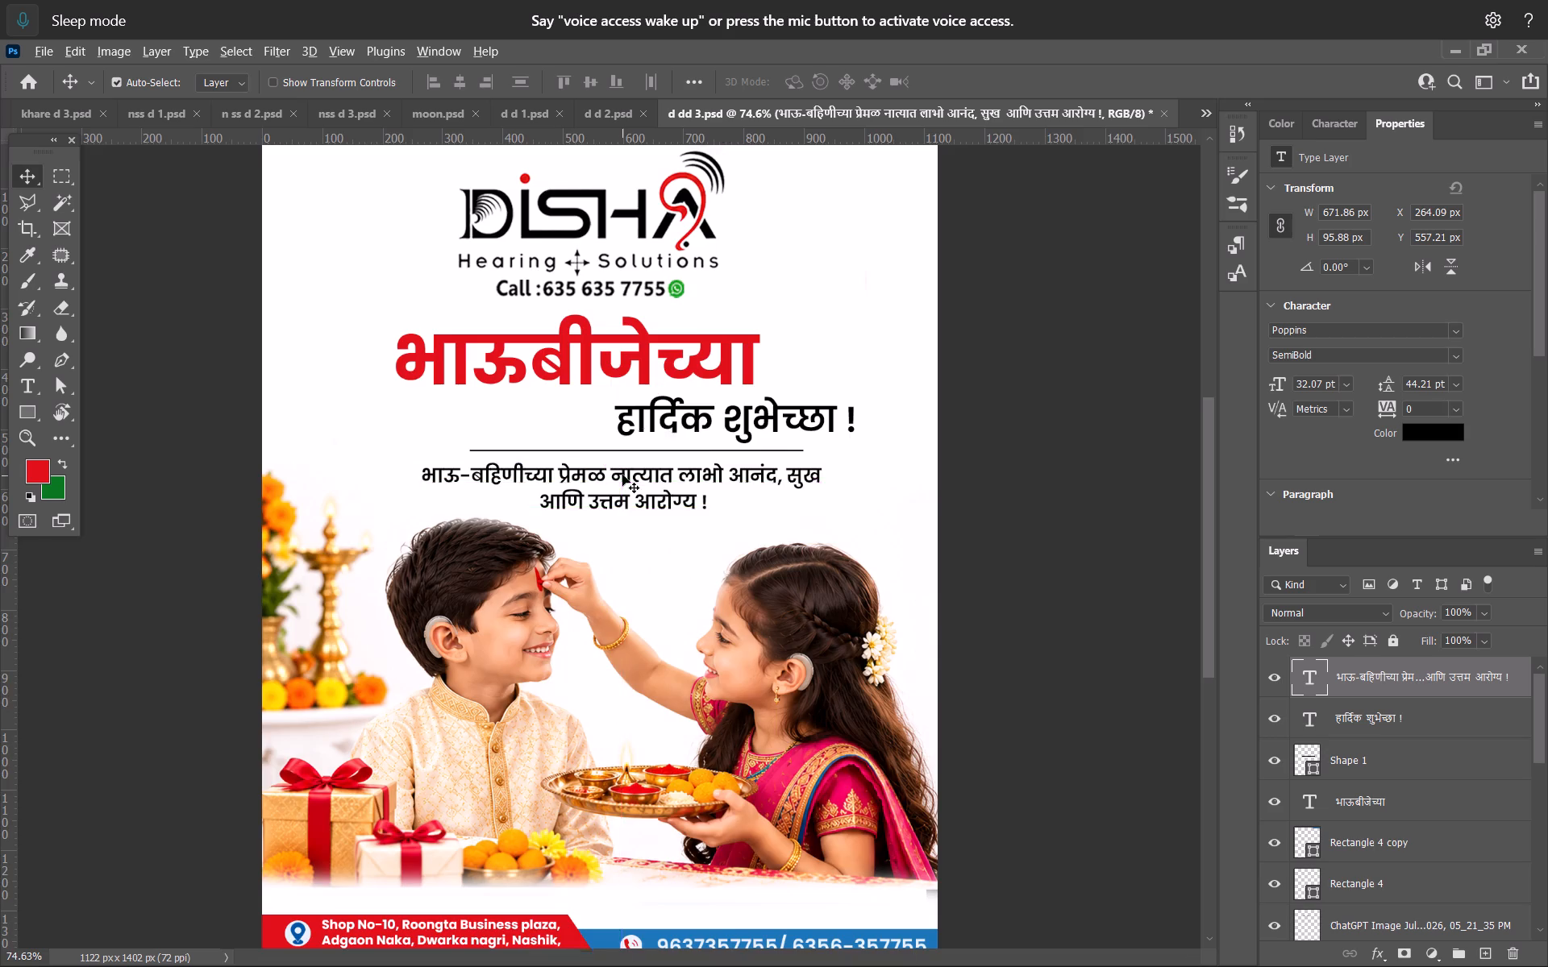
{"action": "scroll", "coordinate": [622, 475], "scroll_direction": "down", "scroll_amount": 7, "text": "alt"}
{"action": "key", "text": "Right"}
{"action": "left_click", "coordinate": [818, 481]}
Save the d dd 3.psd poster document.
{"action": "key", "text": "ctrl+s"}
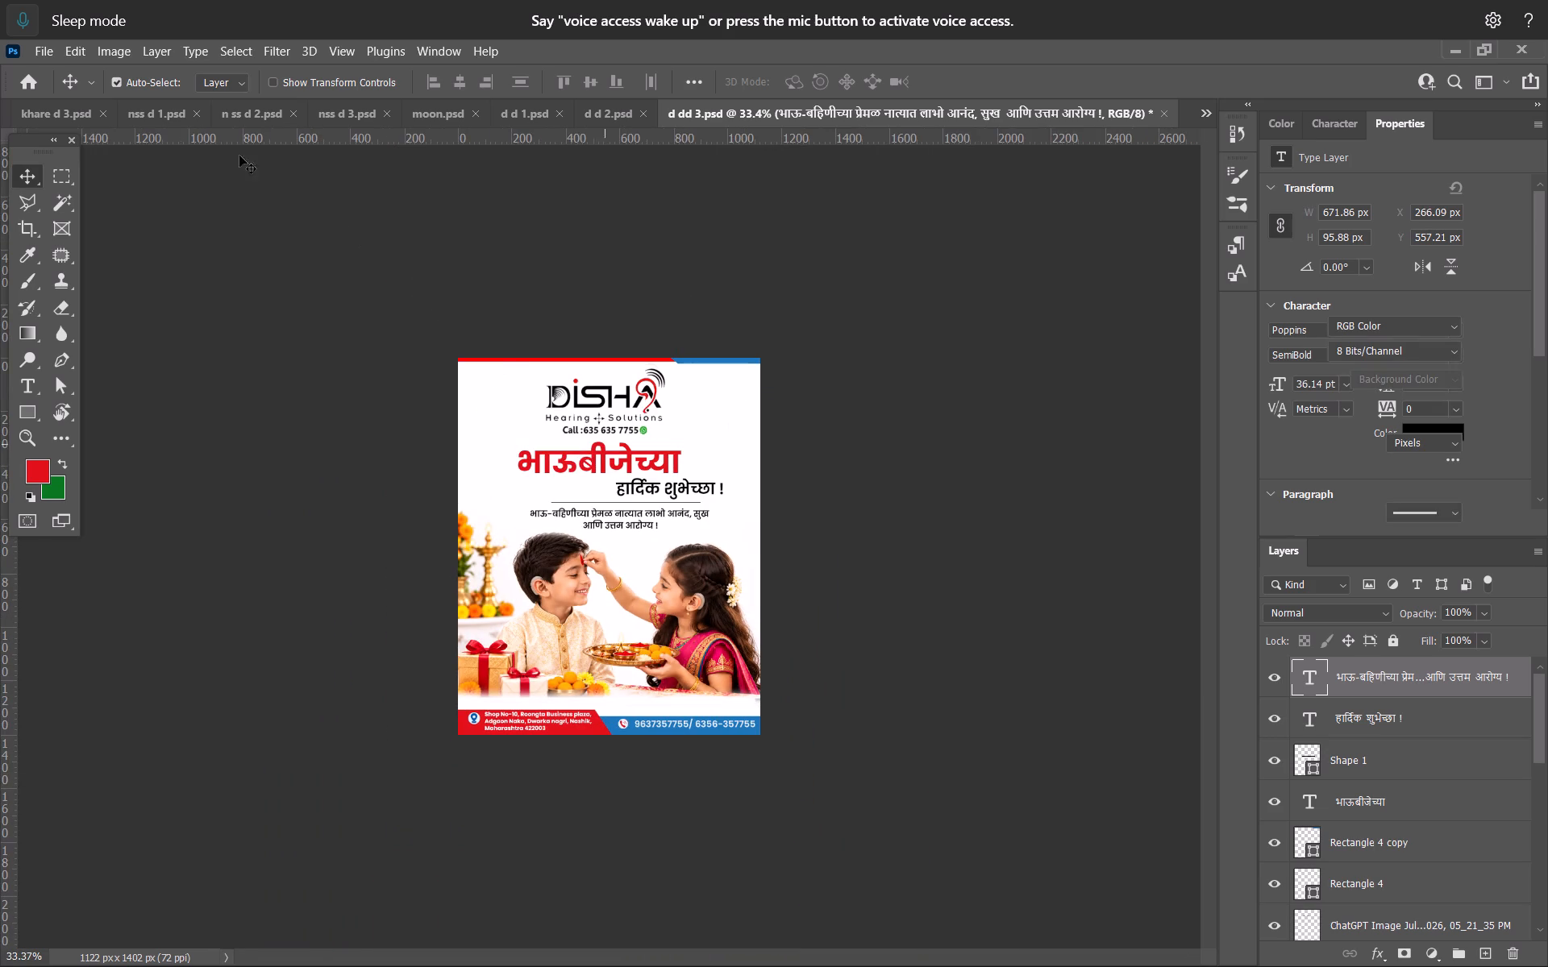
Export the poster as a JPG named d dd 3 at 100% quality and 1122 x 1402 px.
{"action": "left_click", "coordinate": [43, 52]}
{"action": "left_click", "coordinate": [72, 332]}
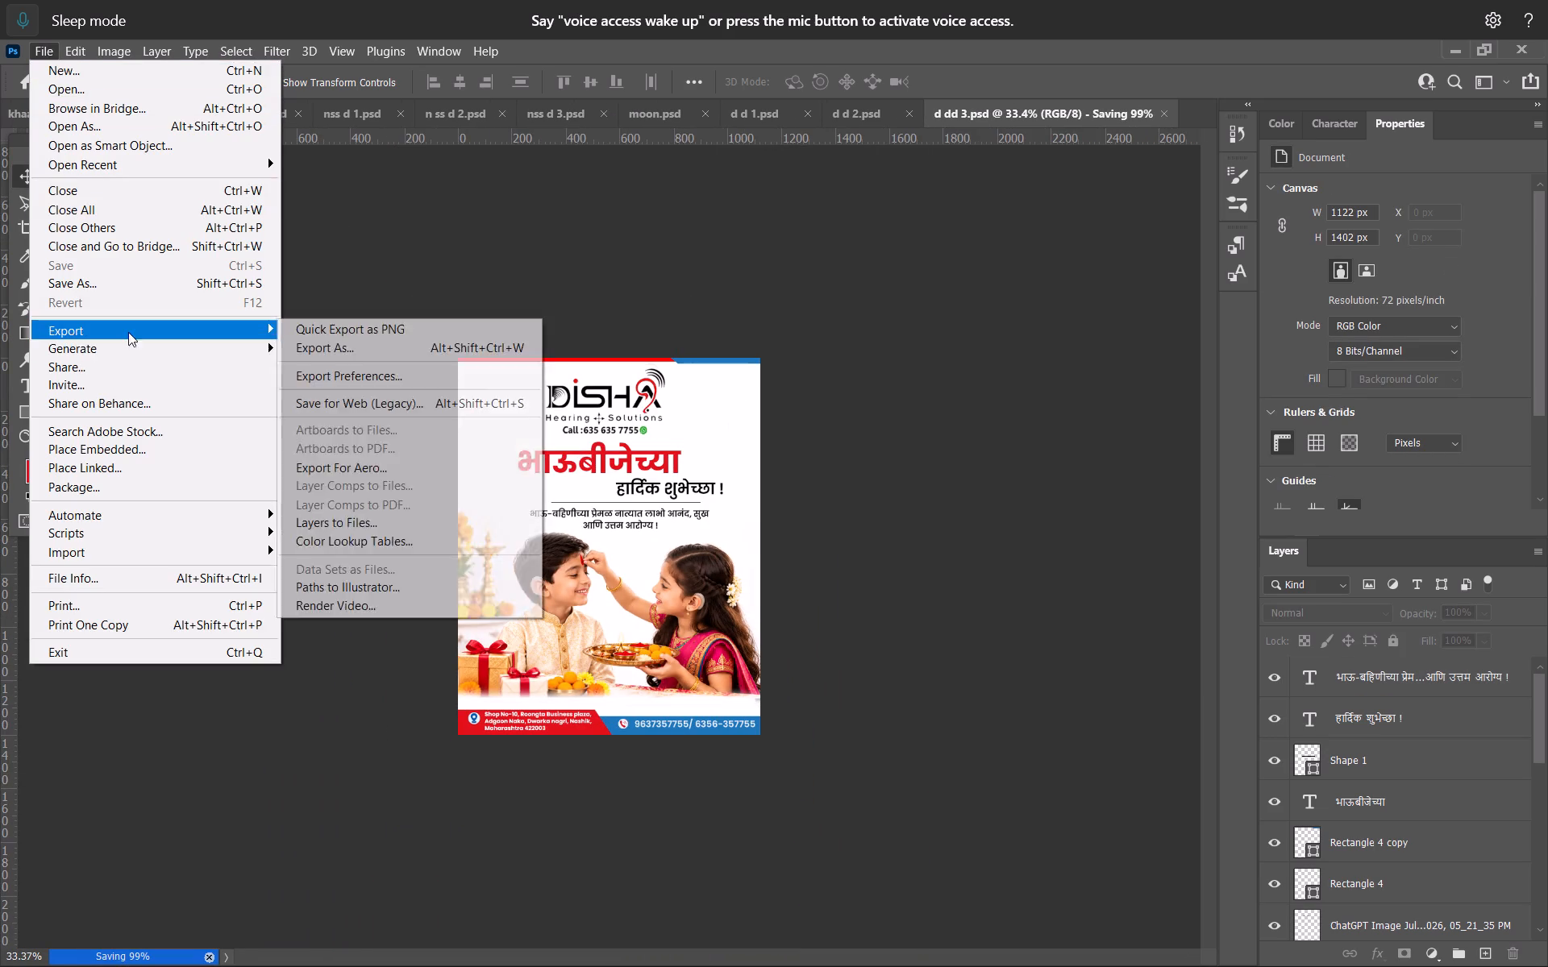
{"action": "left_click", "coordinate": [328, 350]}
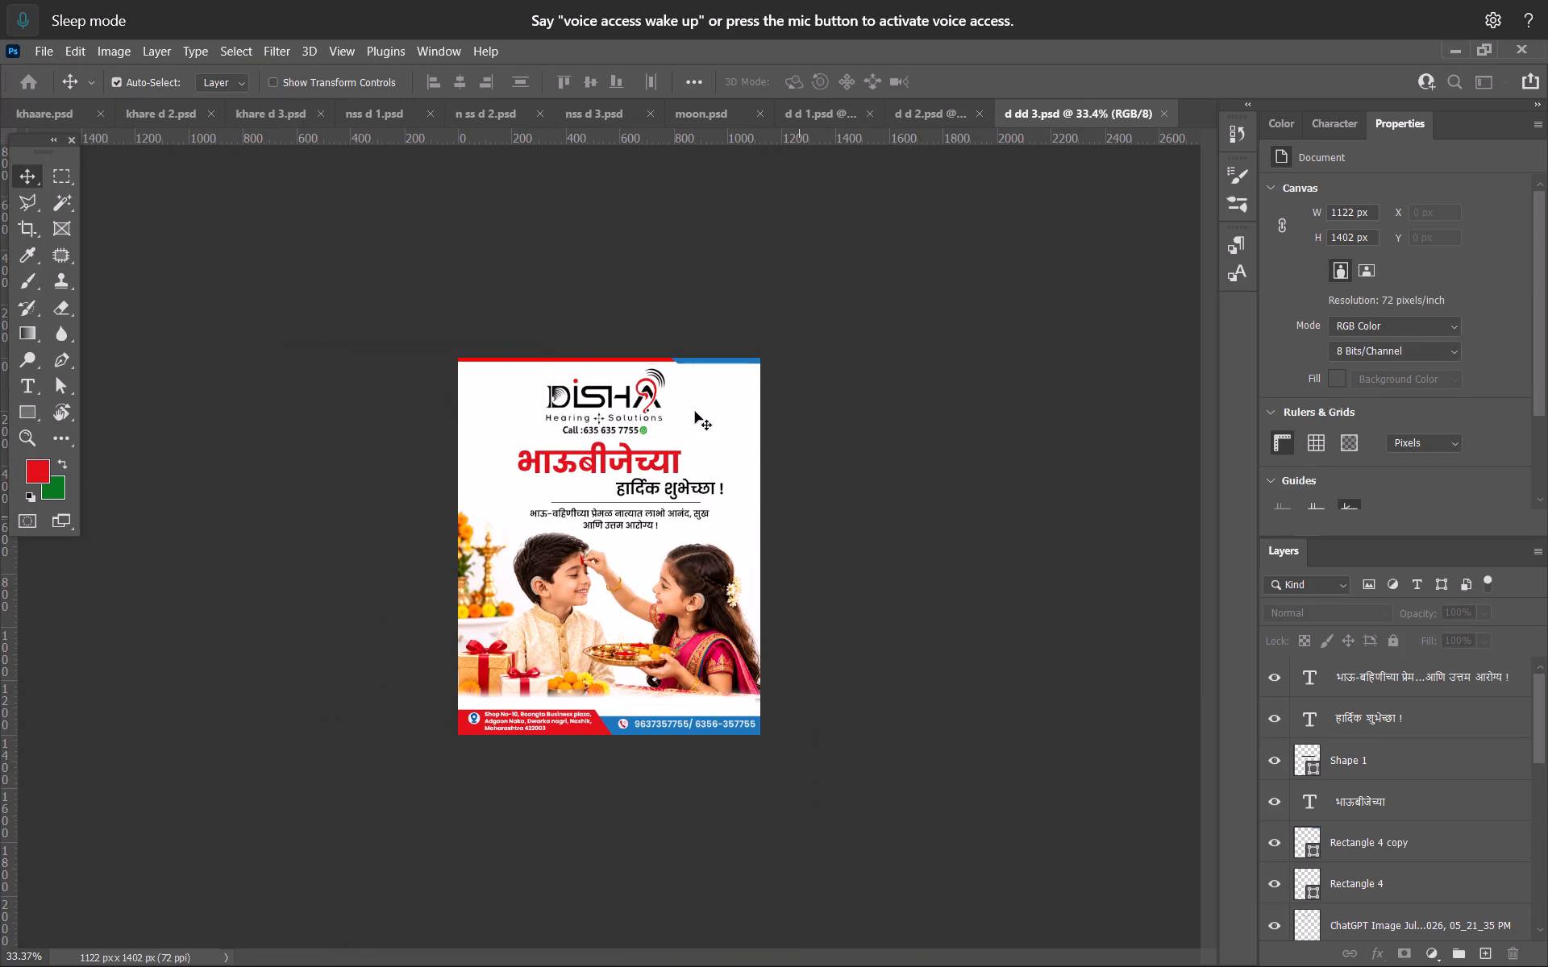
{"action": "left_click", "coordinate": [1148, 726]}
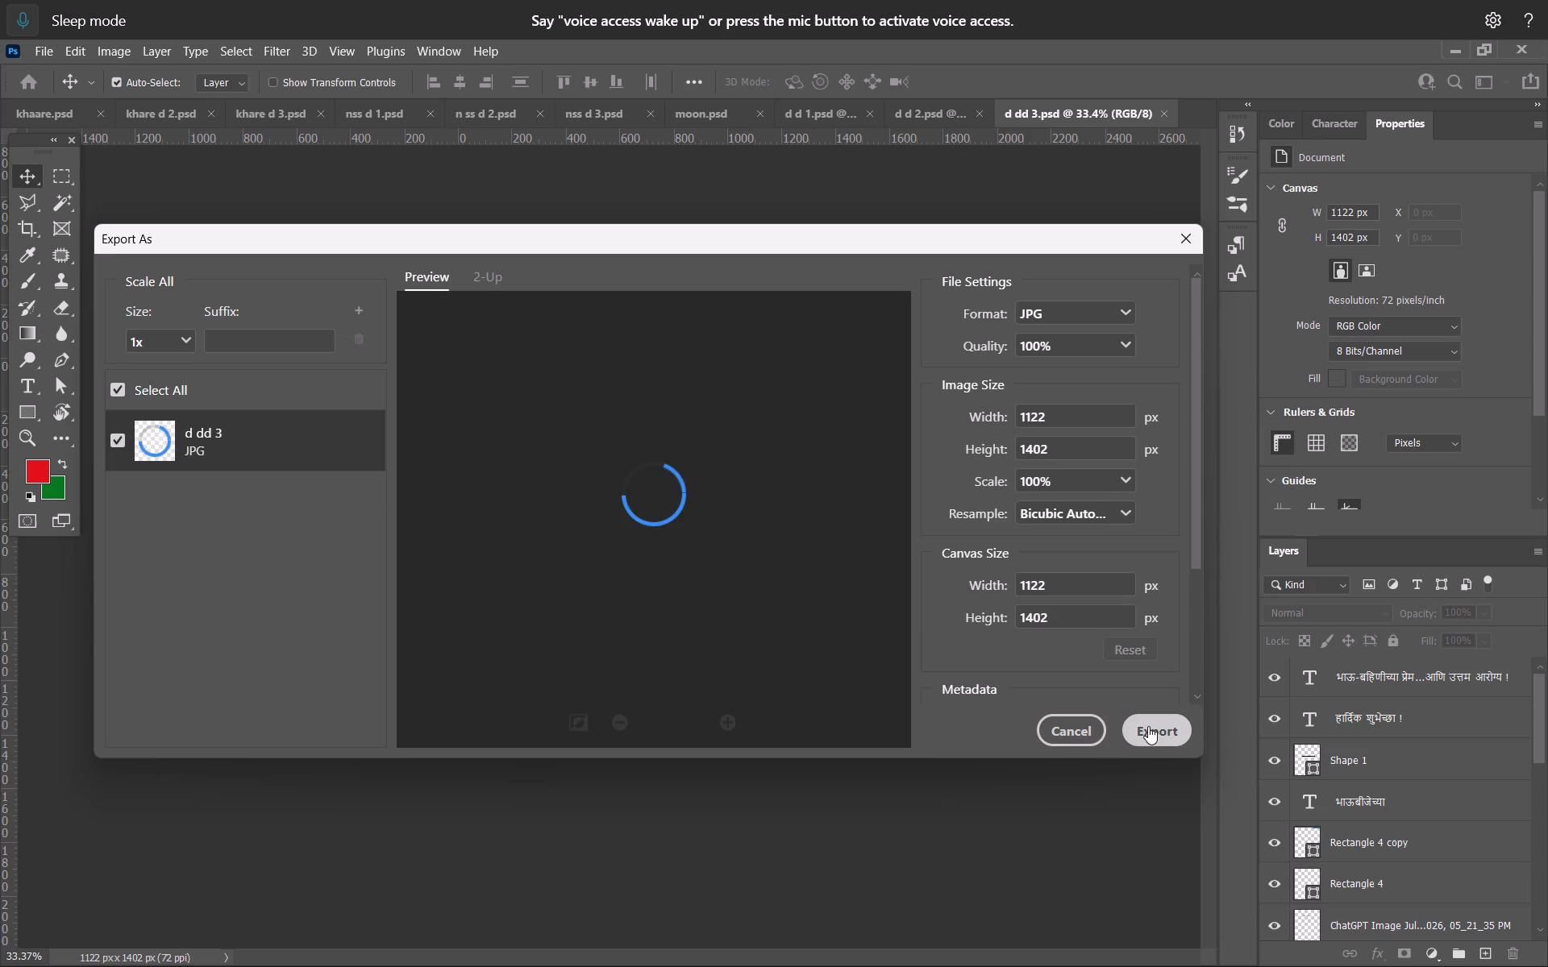
{"action": "left_click", "coordinate": [1148, 726]}
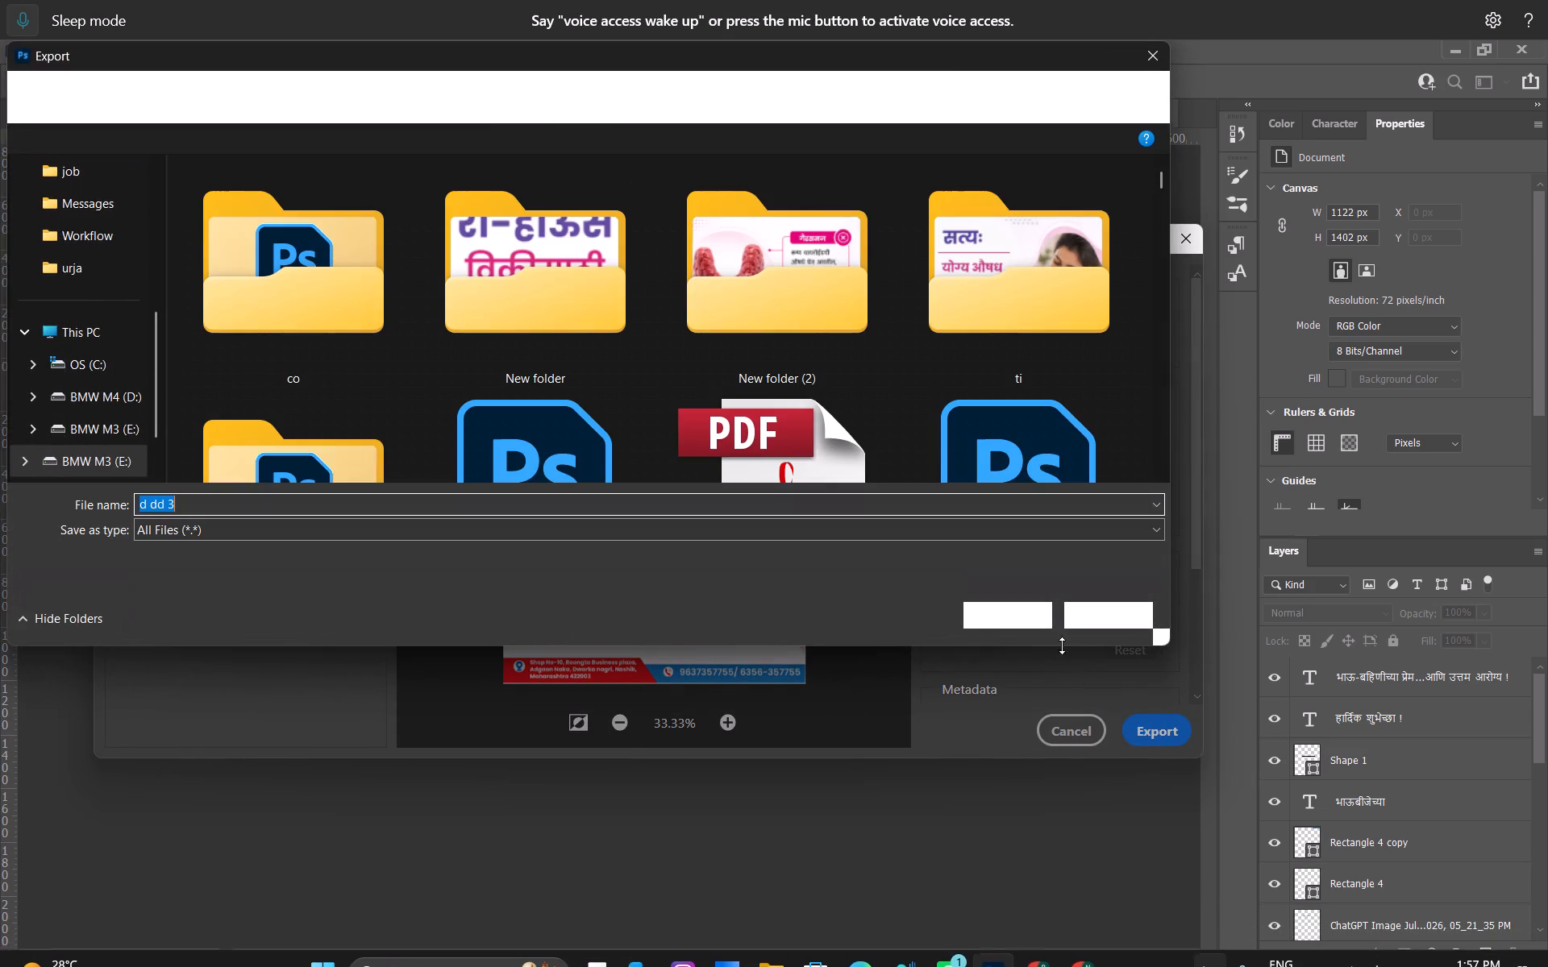
{"action": "left_click", "coordinate": [1011, 609]}
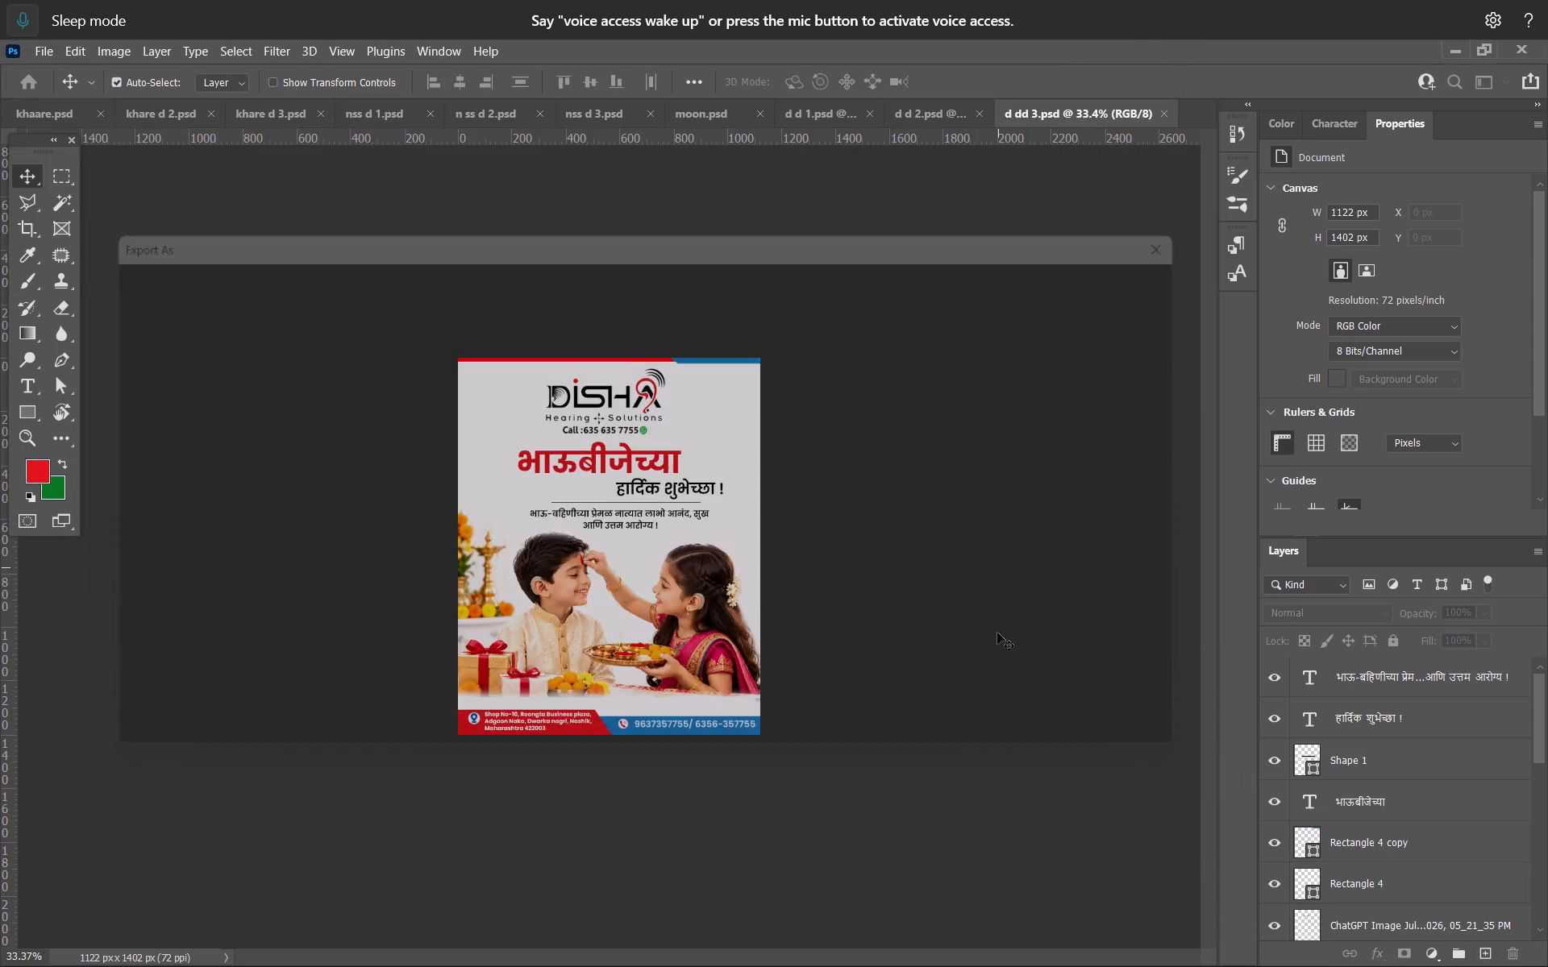